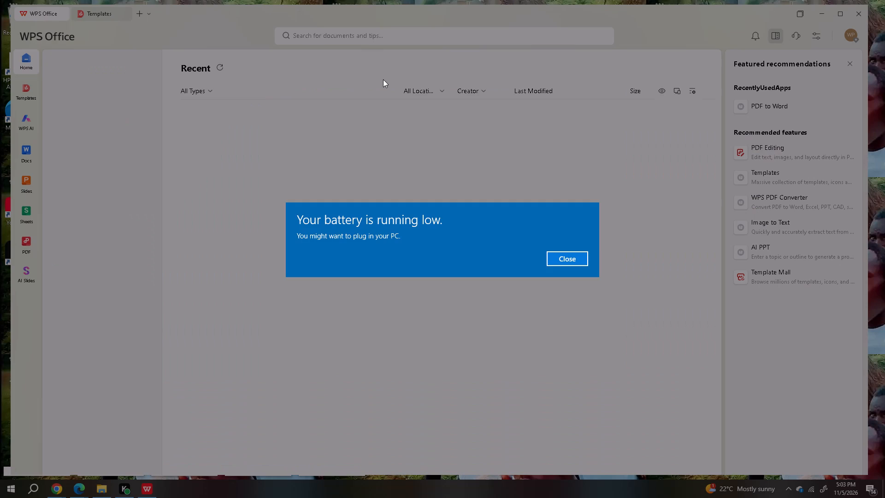
Dismiss the low battery warning.
{"action": "left_click", "coordinate": [566, 253]}
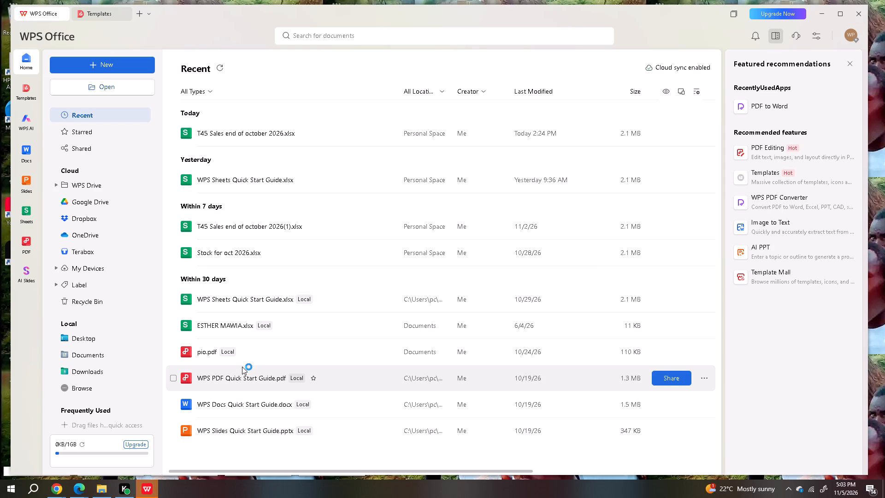
Open the workbook "T45 Sales end of october 2026(1).xlsx" from the recent files.
{"action": "triple_click", "coordinate": [265, 232]}
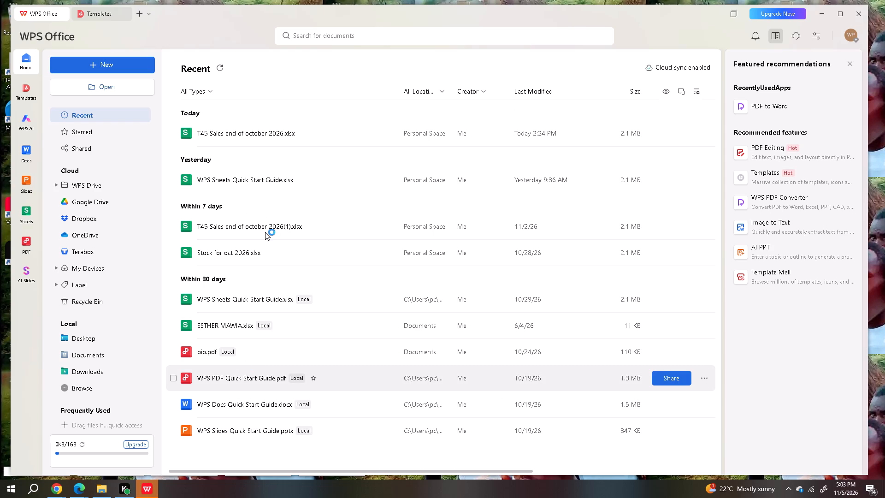
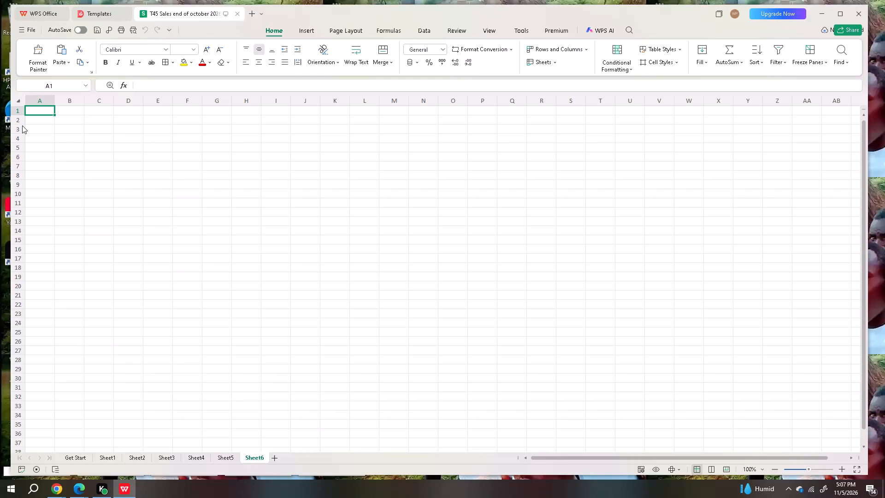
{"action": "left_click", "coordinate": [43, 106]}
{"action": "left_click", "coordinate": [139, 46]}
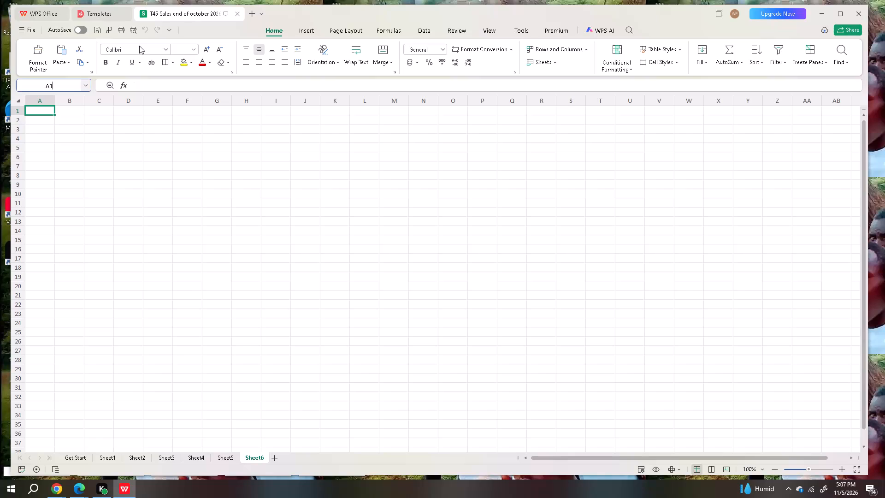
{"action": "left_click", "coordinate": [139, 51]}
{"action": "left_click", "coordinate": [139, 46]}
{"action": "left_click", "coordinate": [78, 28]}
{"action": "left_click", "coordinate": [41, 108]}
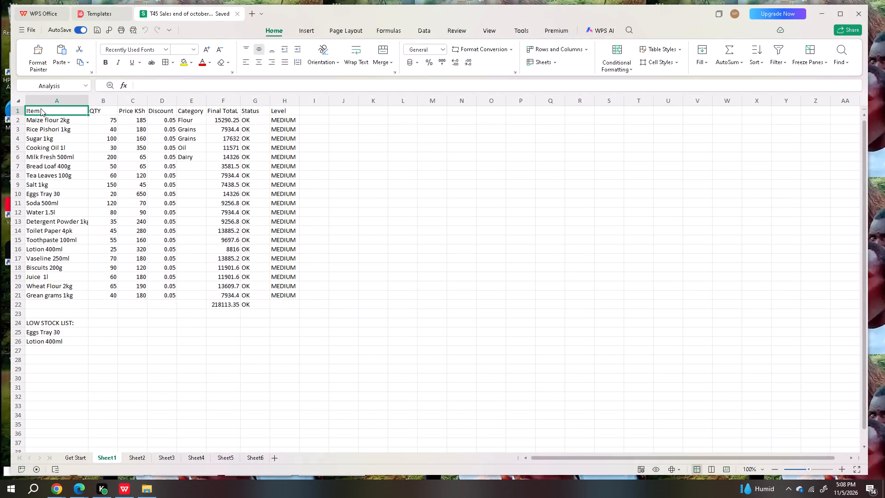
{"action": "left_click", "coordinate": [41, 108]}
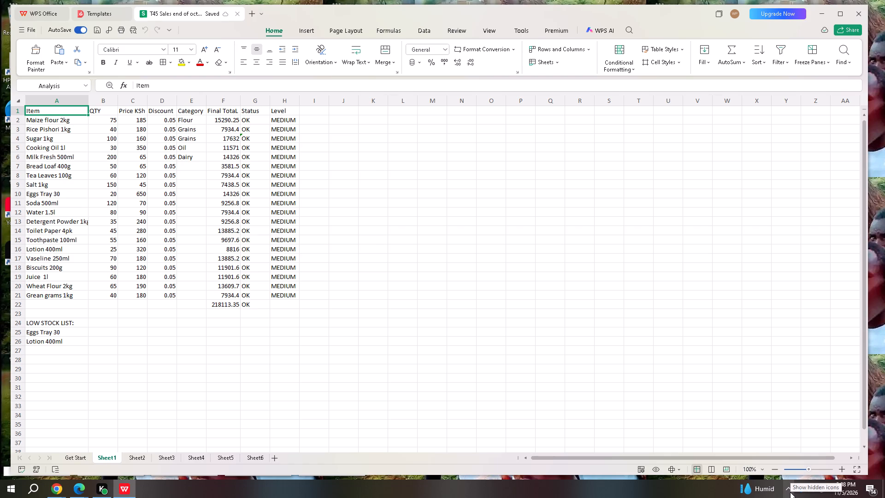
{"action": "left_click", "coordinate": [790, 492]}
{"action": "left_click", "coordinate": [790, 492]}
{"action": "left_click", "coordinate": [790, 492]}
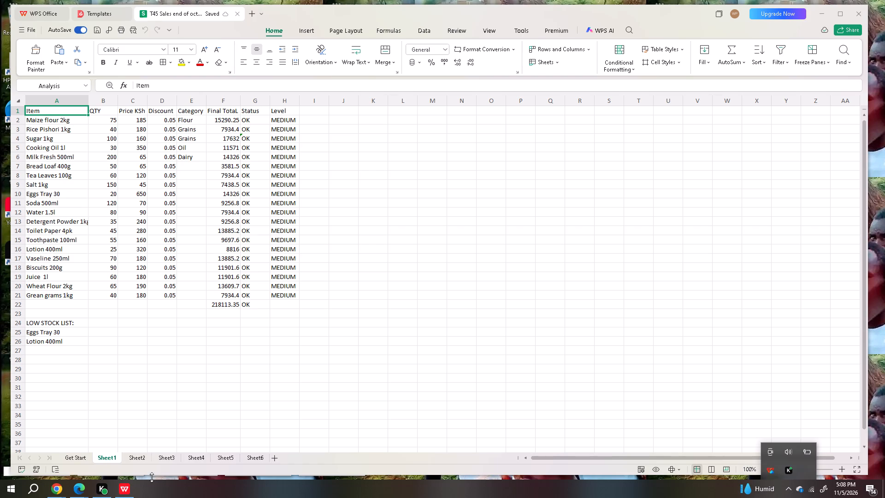
Add a new blank worksheet after Sheet6.
{"action": "left_click", "coordinate": [276, 460]}
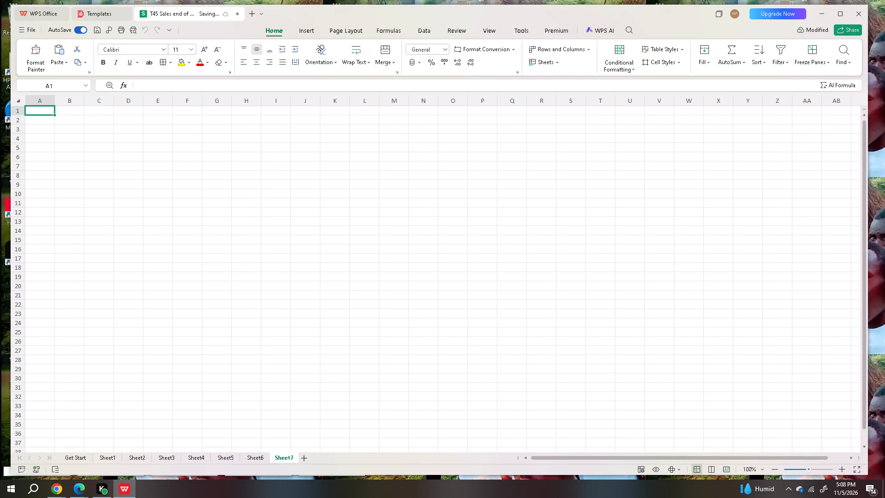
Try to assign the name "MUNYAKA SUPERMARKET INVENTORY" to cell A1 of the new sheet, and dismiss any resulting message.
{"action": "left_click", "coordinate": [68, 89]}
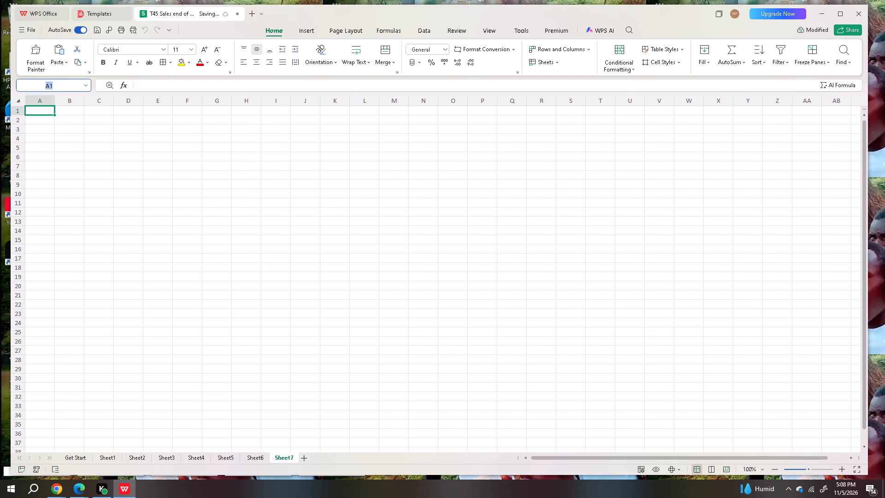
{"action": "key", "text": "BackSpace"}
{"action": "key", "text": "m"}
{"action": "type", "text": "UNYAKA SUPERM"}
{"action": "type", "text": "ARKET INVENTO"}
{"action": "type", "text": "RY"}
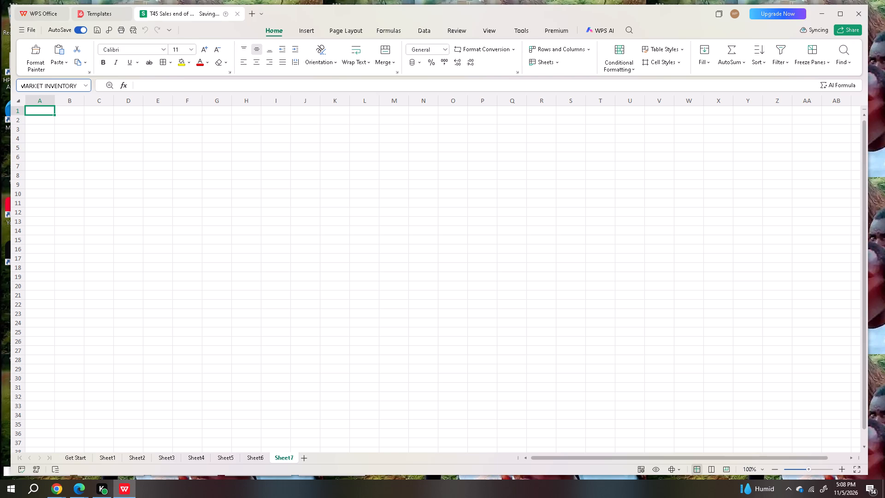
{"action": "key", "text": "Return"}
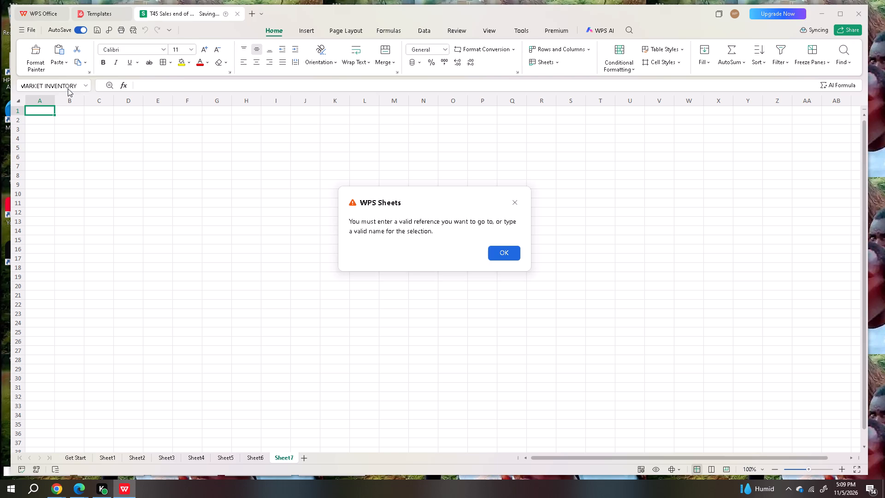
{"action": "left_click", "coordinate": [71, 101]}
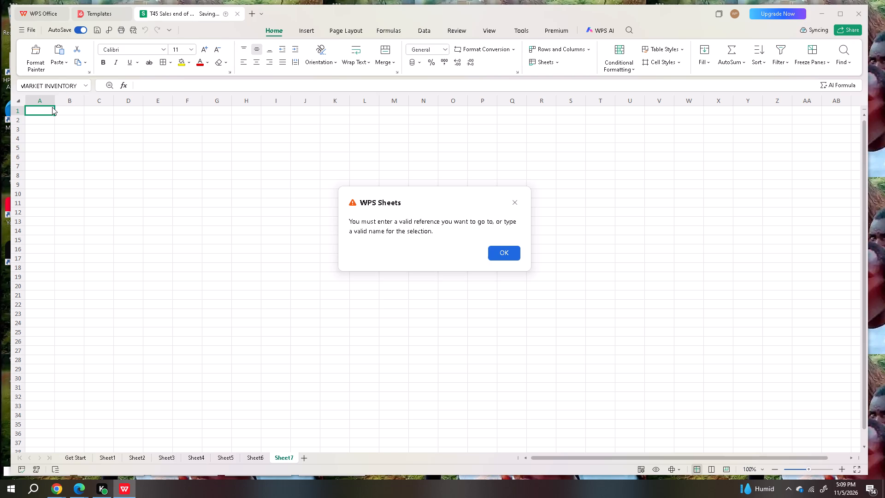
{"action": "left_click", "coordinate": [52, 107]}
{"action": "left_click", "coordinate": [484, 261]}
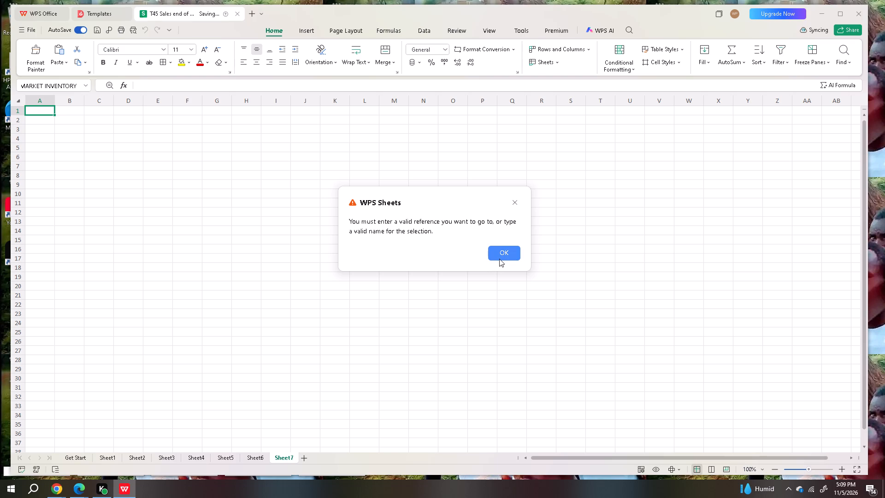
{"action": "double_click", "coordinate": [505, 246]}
Enter the column headers ID, Product Name, Category and Cost in cells A1 to D1.
{"action": "double_click", "coordinate": [32, 112]}
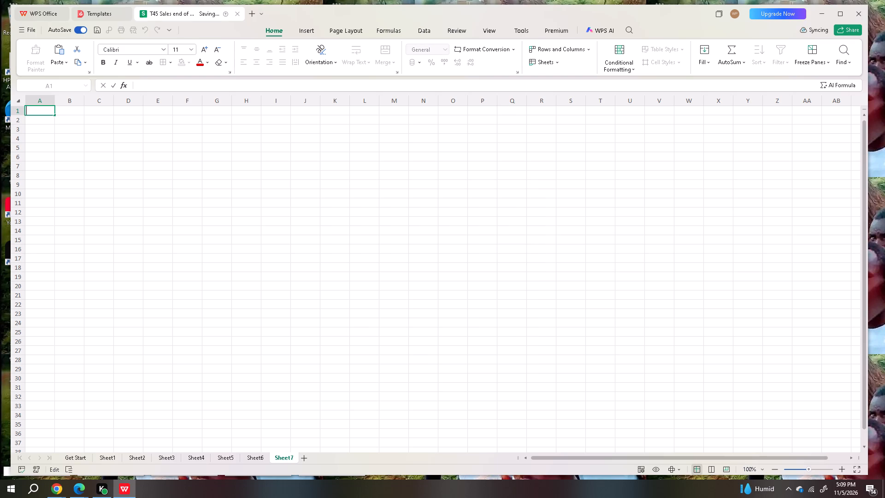
{"action": "type", "text": "ID"}
{"action": "key", "text": "Tab"}
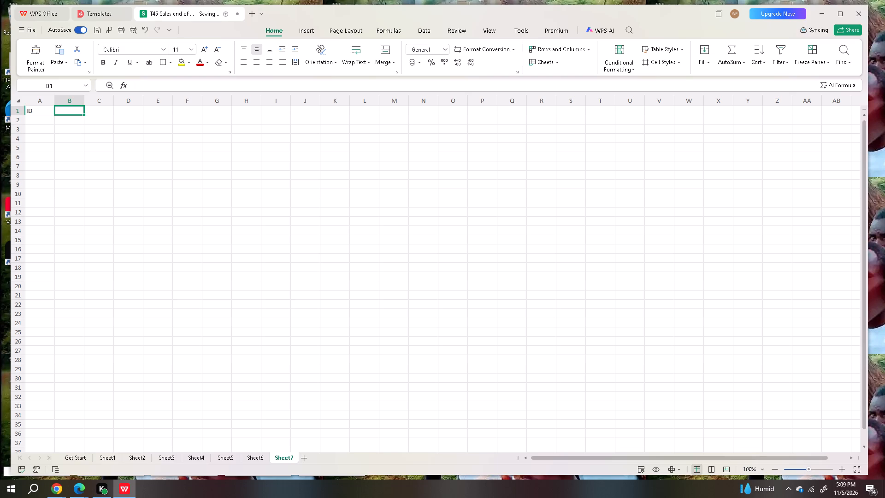
{"action": "key", "text": "p"}
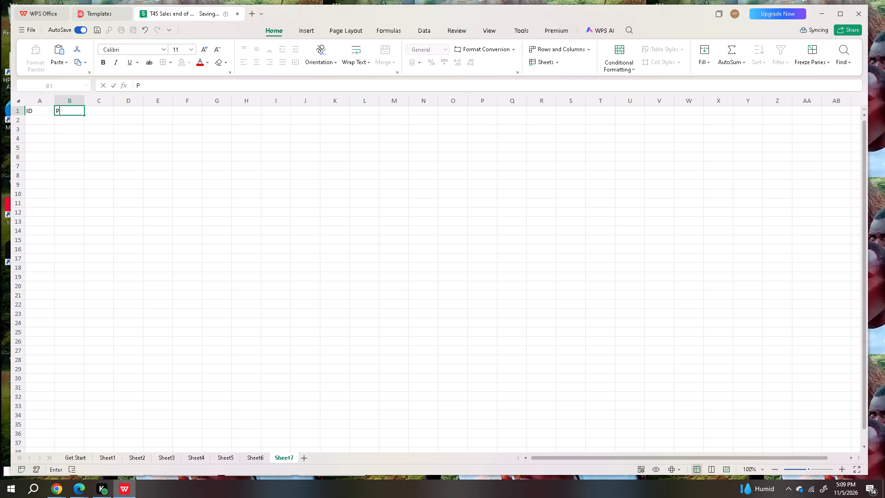
{"action": "type", "text": "roduct"}
{"action": "key", "text": "space"}
{"action": "type", "text": "ame"}
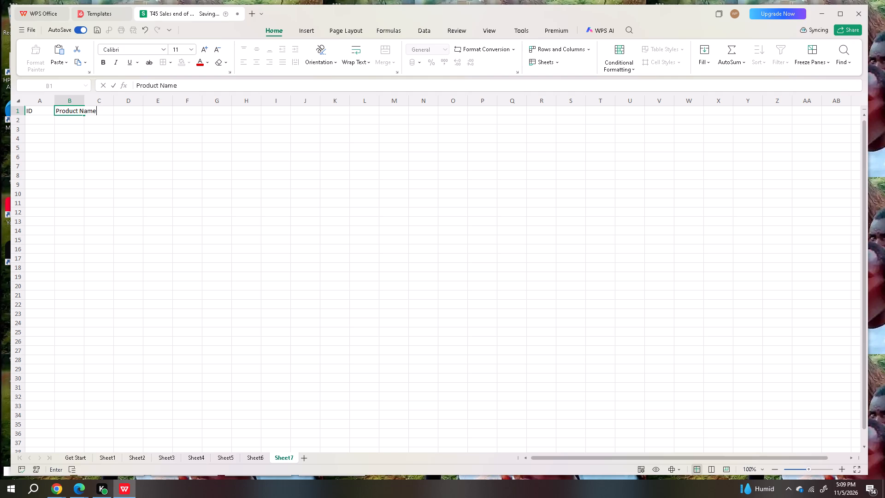
{"action": "key", "text": "Tab"}
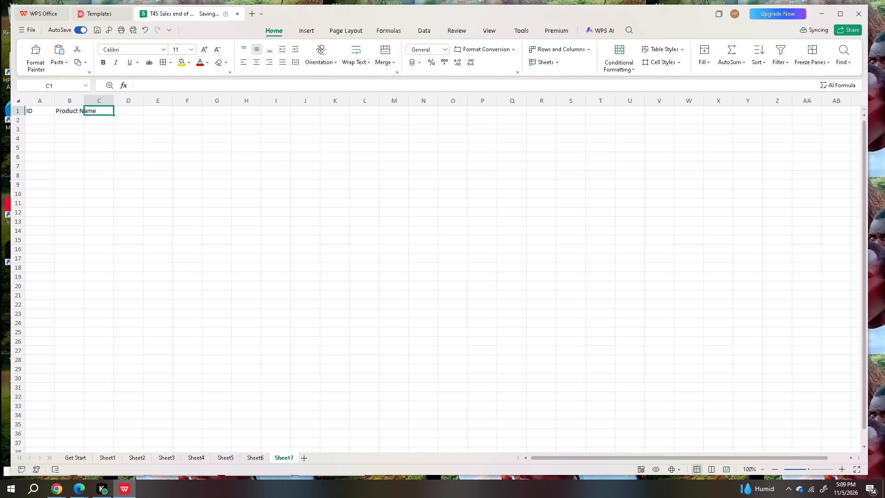
{"action": "type", "text": "ate"}
{"action": "type", "text": "gory"}
{"action": "key", "text": "Tab"}
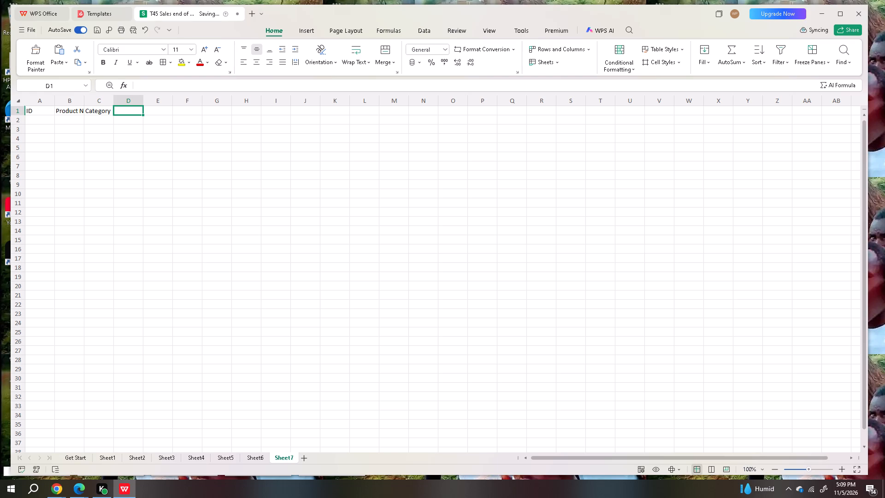
{"action": "type", "text": "ost"}
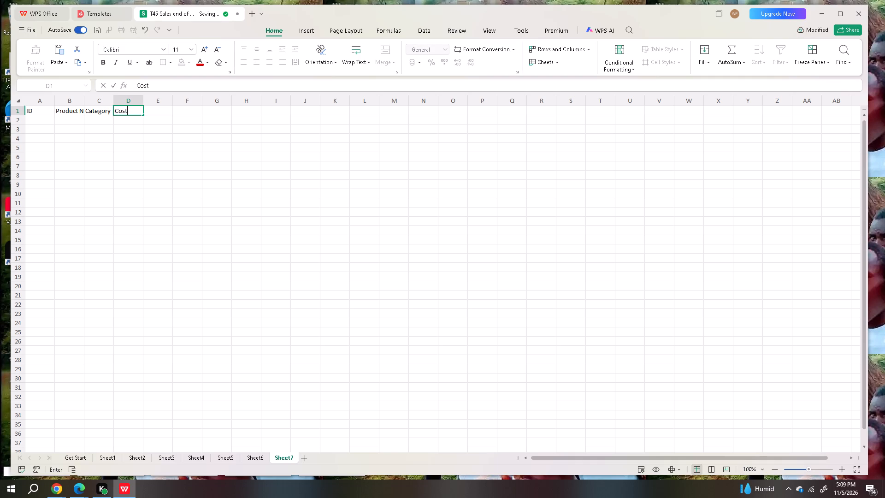
{"action": "key", "text": "Tab"}
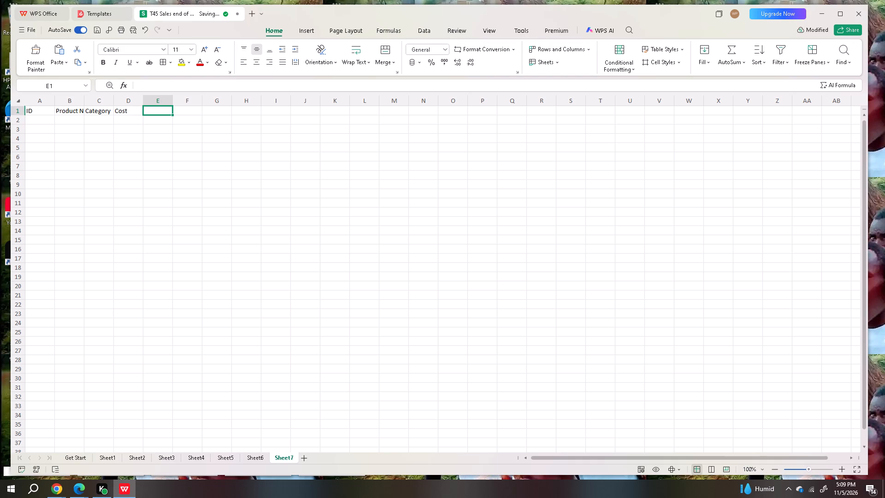
Add the column headers Price in cell E1 and Stock Left in cell F1.
{"action": "key", "text": "Tab"}
{"action": "key", "text": "Tab"}
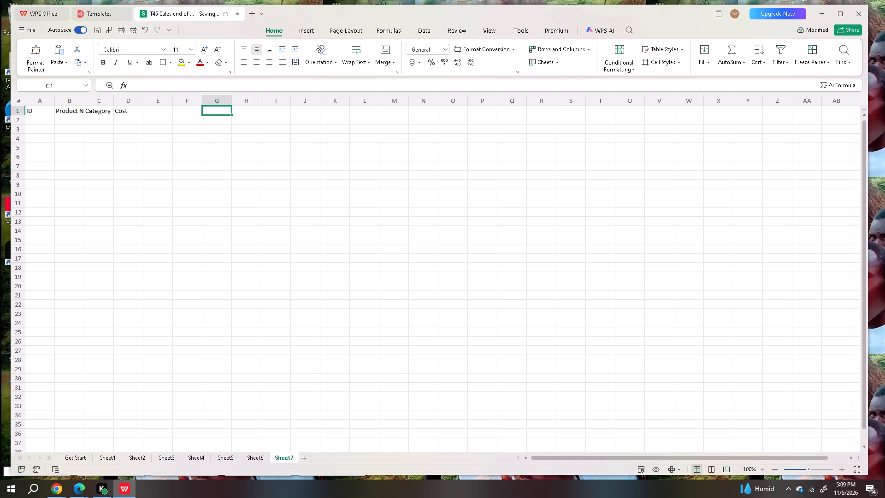
{"action": "key", "text": "Left"}
{"action": "key", "text": "Left"}
{"action": "key", "text": "Left"}
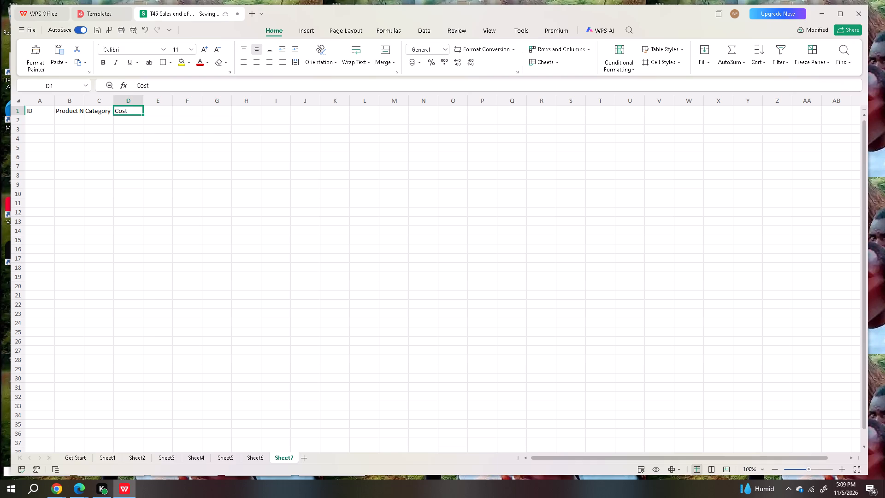
{"action": "key", "text": "Right"}
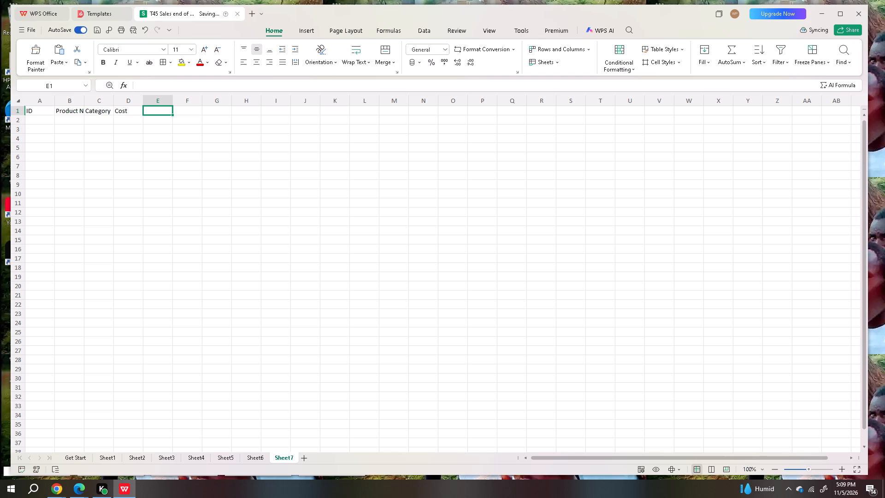
{"action": "type", "text": "rice"}
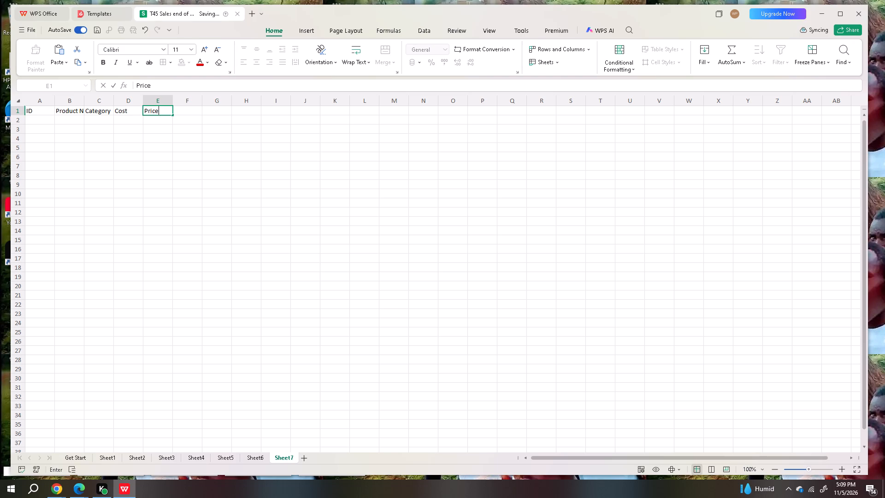
{"action": "key", "text": "Tab"}
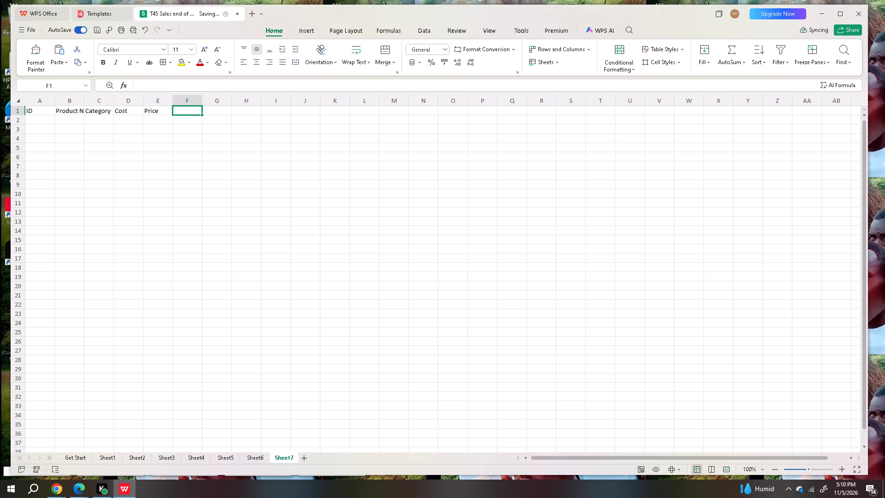
{"action": "key", "text": "s"}
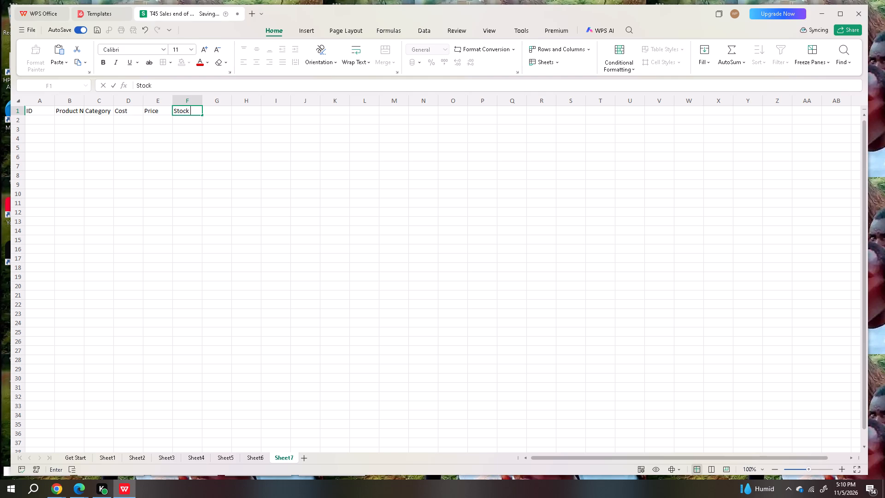
{"action": "type", "text": "es"}
{"action": "key", "text": "BackSpace"}
{"action": "type", "text": "ft"}
{"action": "key", "text": "Tab"}
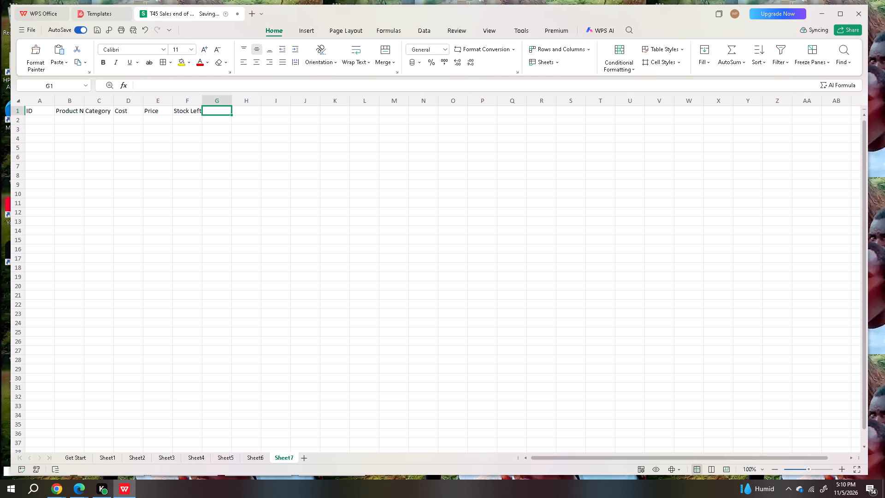
Add the column headers Sold in cell G1 and Revenue in cell H1.
{"action": "key", "text": "d"}
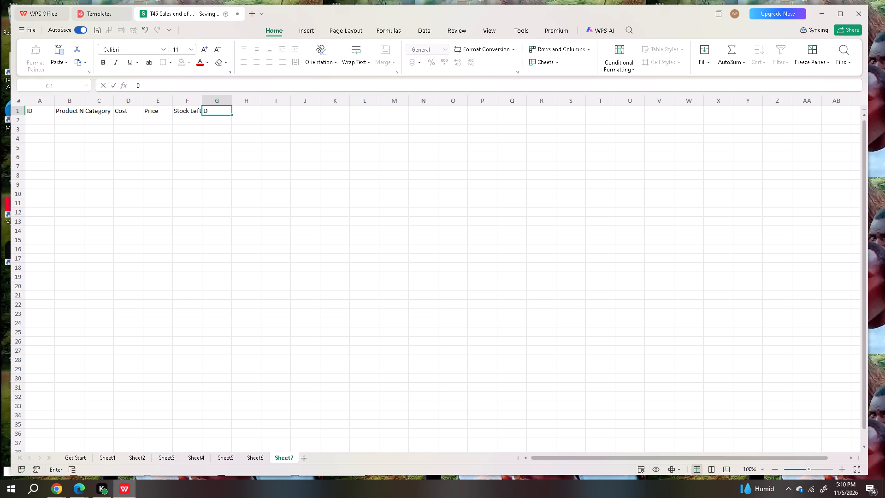
{"action": "key", "text": "equal"}
{"action": "key", "text": "BackSpace"}
{"action": "key", "text": "BackSpace"}
{"action": "key", "text": "s"}
{"action": "type", "text": "old"}
{"action": "key", "text": "Tab"}
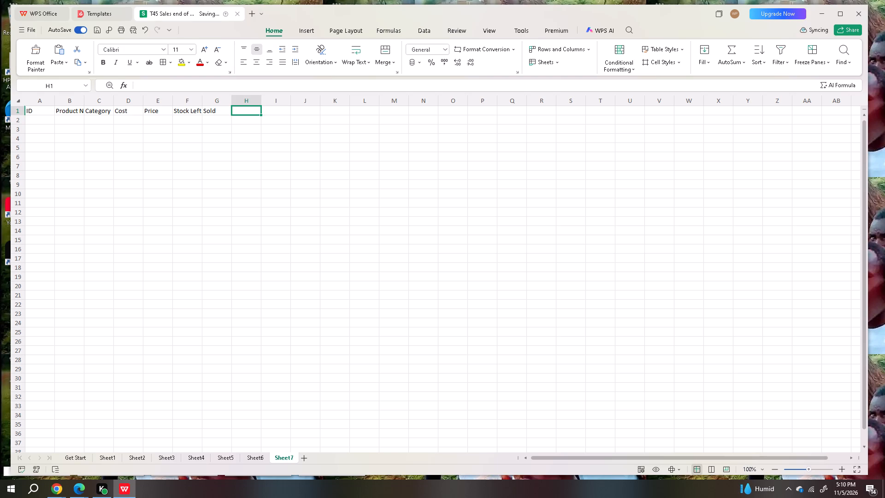
{"action": "key", "text": "r"}
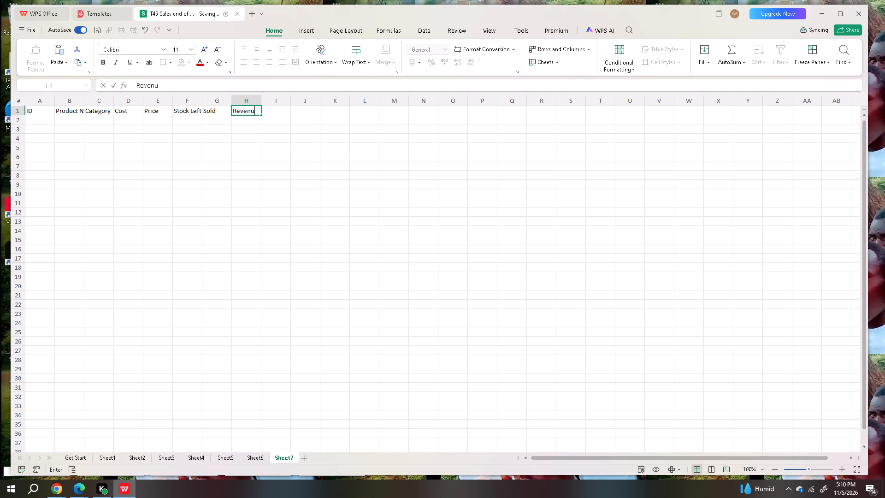
{"action": "key", "text": "Tab"}
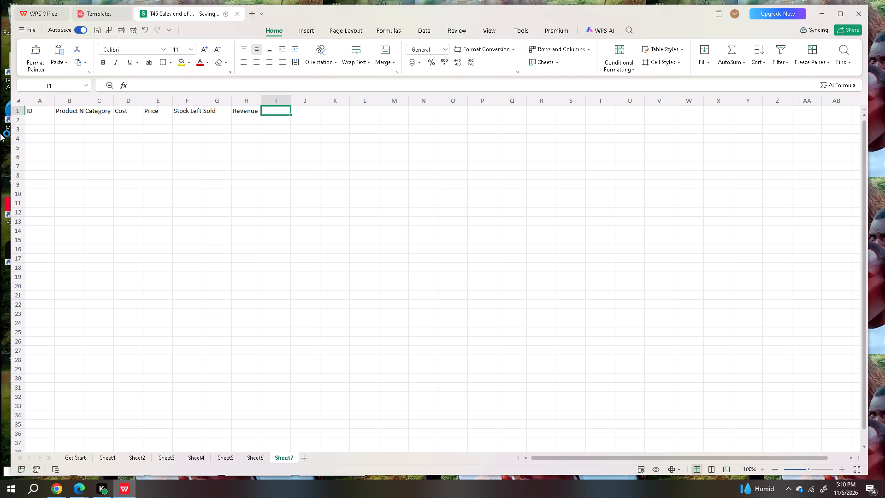
Enter the product IDs 101 to 105 consecutively in cells A2 to A6 of the ID column.
{"action": "left_click", "coordinate": [33, 123]}
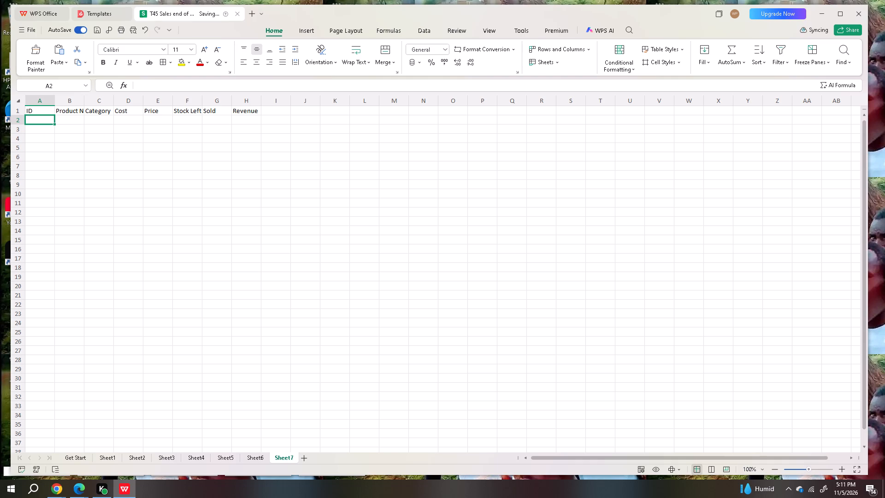
{"action": "left_click", "coordinate": [42, 125]}
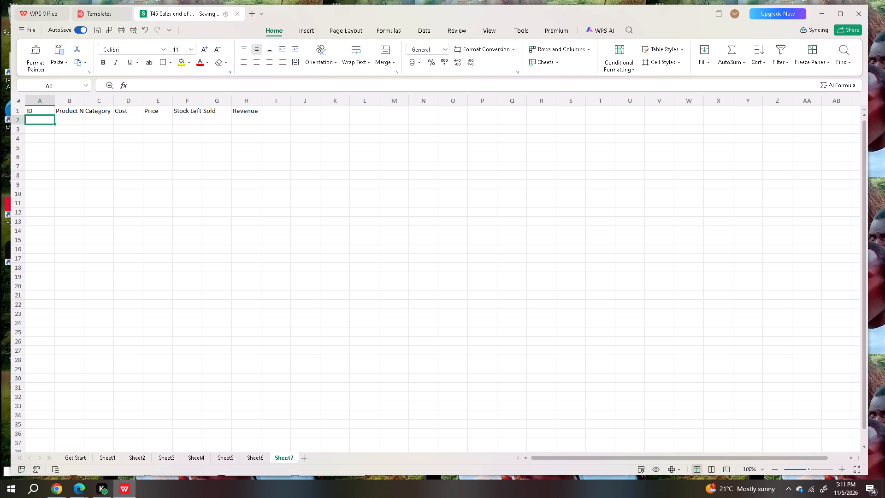
{"action": "left_click", "coordinate": [46, 120]}
{"action": "type", "text": "101"}
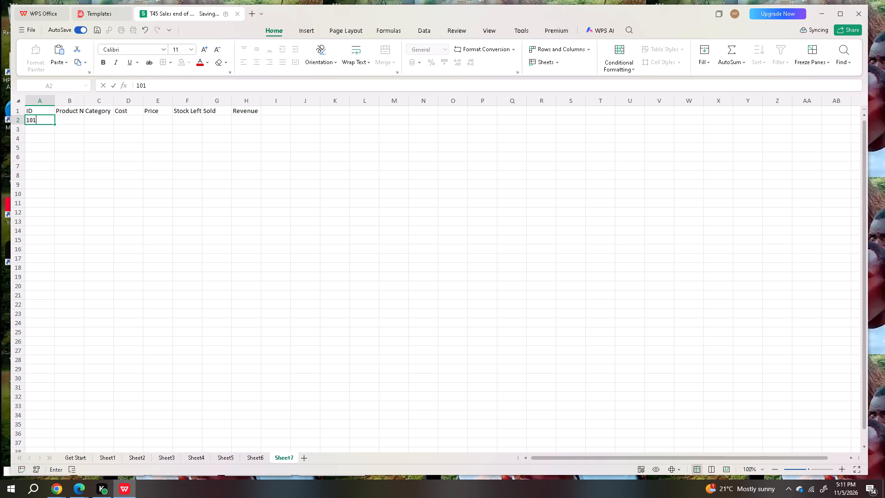
{"action": "key", "text": "Return"}
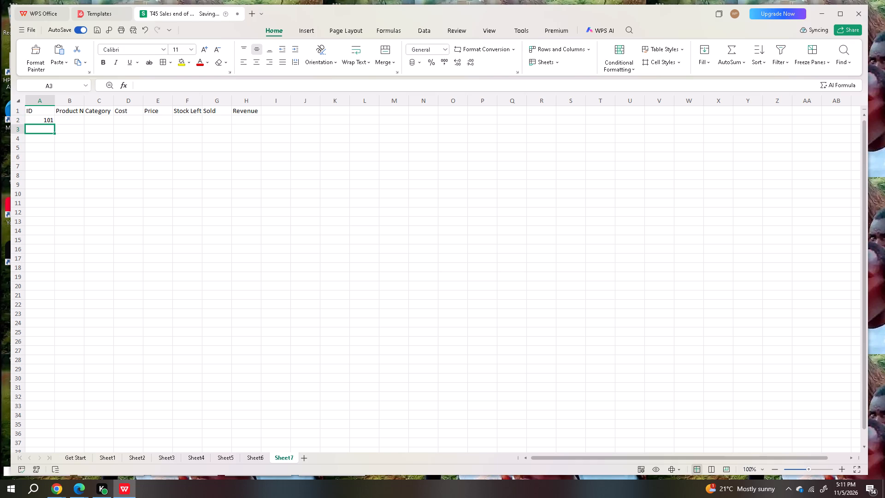
{"action": "type", "text": "10"}
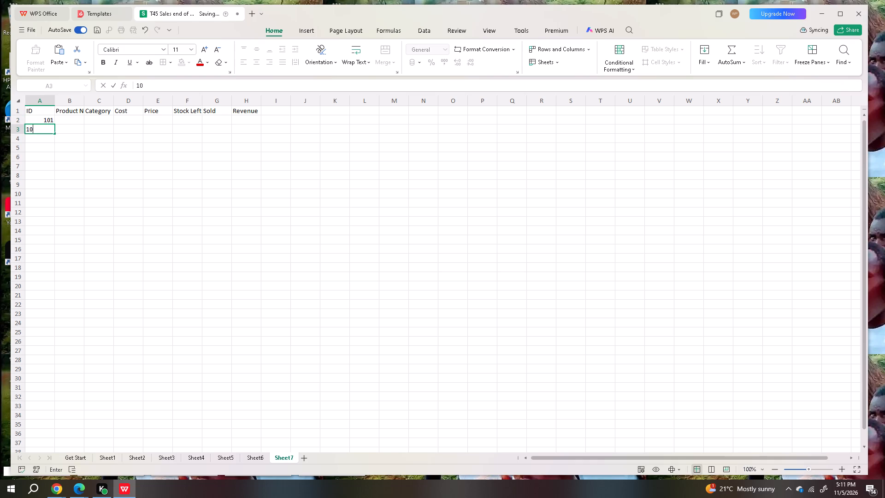
{"action": "key", "text": "2"}
{"action": "key", "text": "Return"}
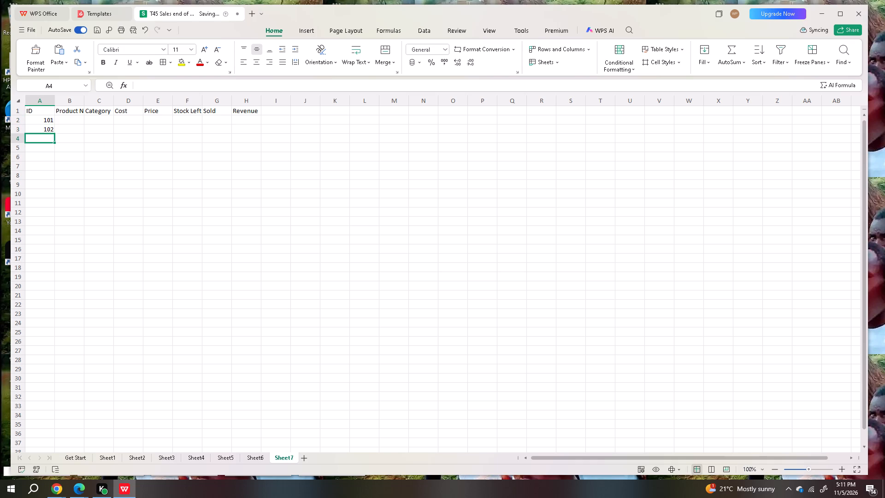
{"action": "type", "text": "103"}
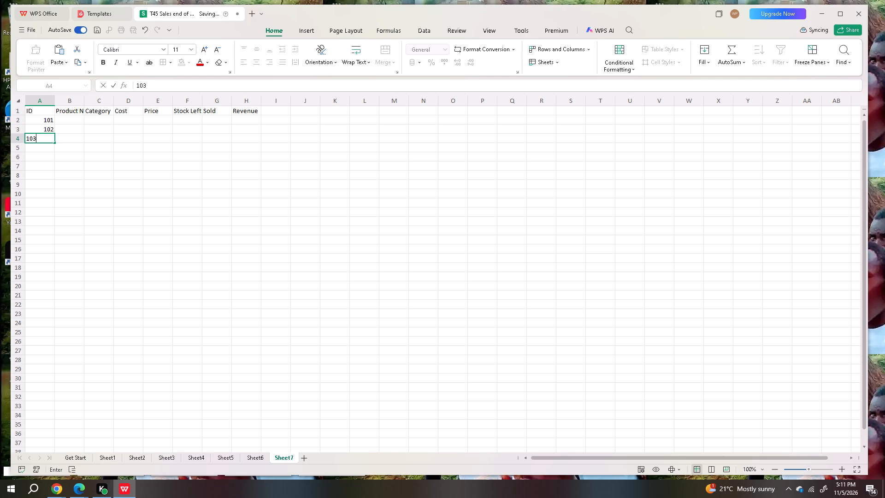
{"action": "key", "text": "Return"}
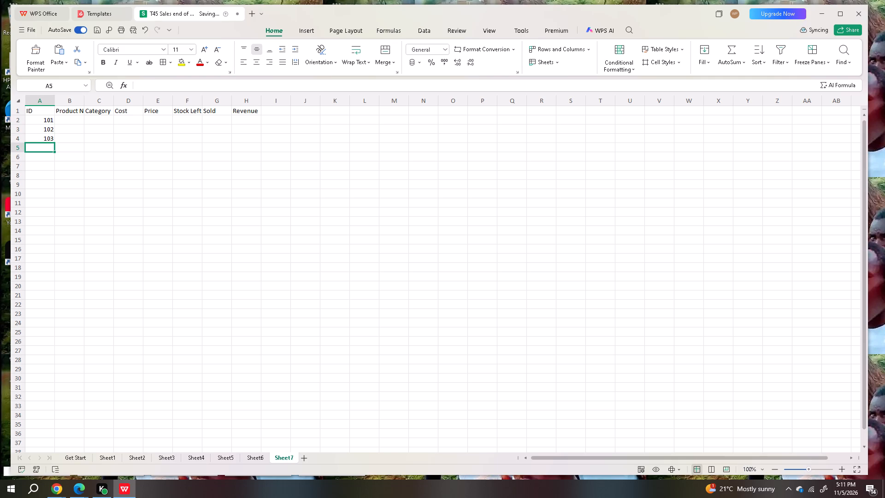
{"action": "type", "text": "104"}
{"action": "key", "text": "Return"}
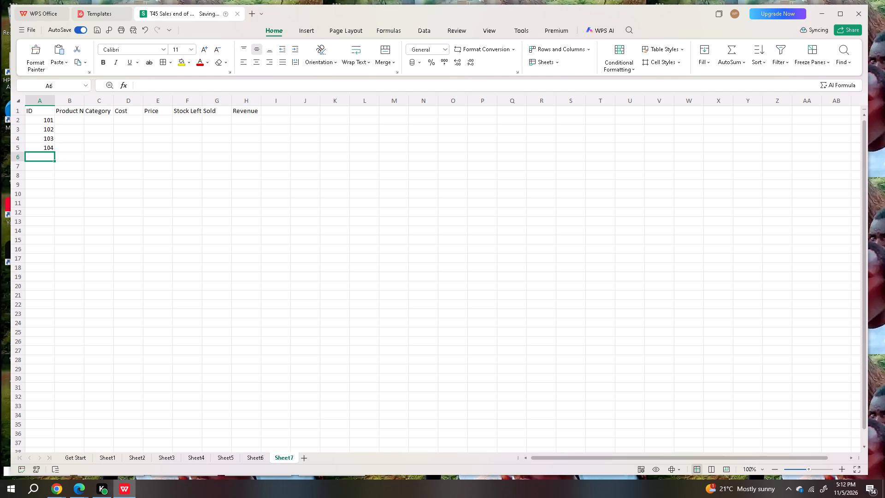
{"action": "type", "text": "10"}
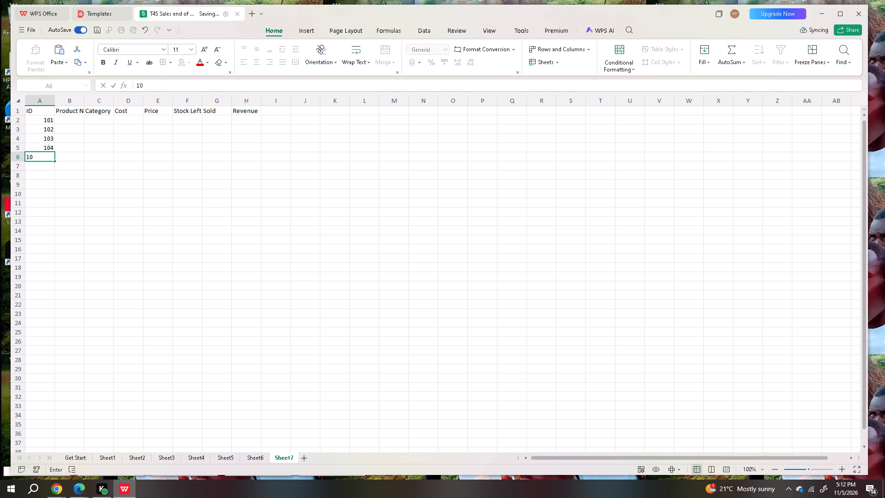
{"action": "key", "text": "5"}
{"action": "key", "text": "Return"}
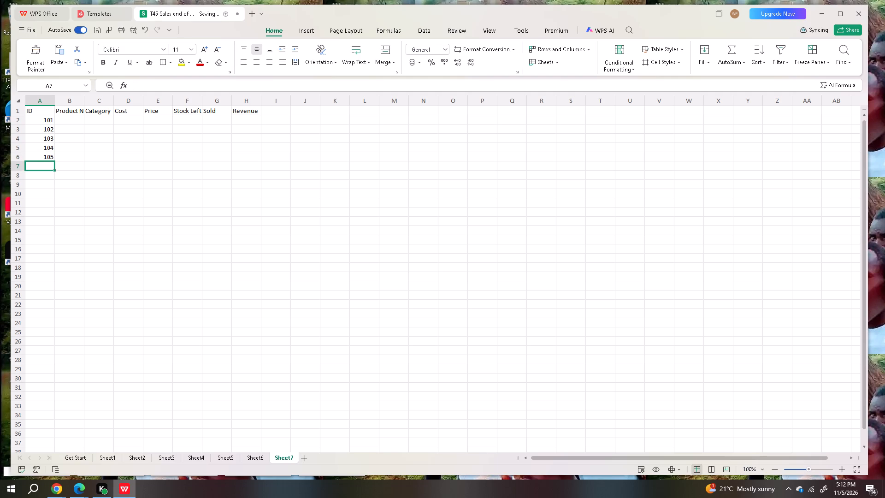
Continue the ID column with 105, 107, 108, 109 and 110 in cells A7 to A11.
{"action": "type", "text": "105"}
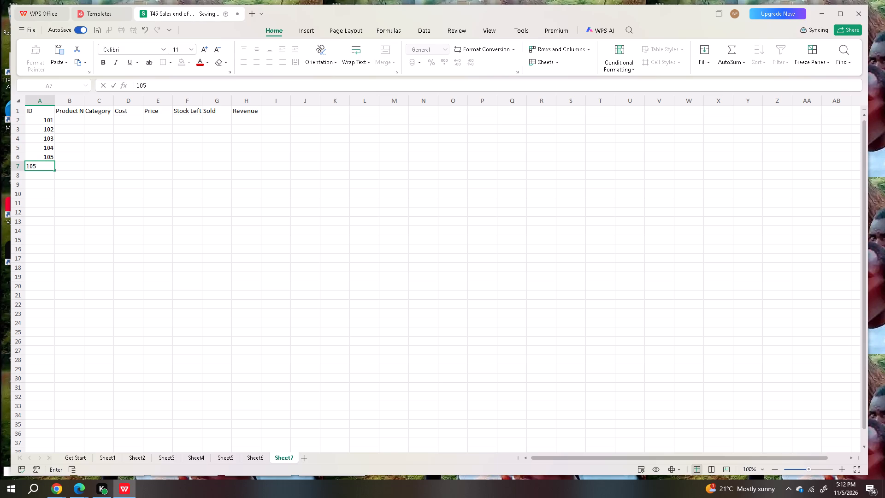
{"action": "key", "text": "Return"}
{"action": "type", "text": "10"}
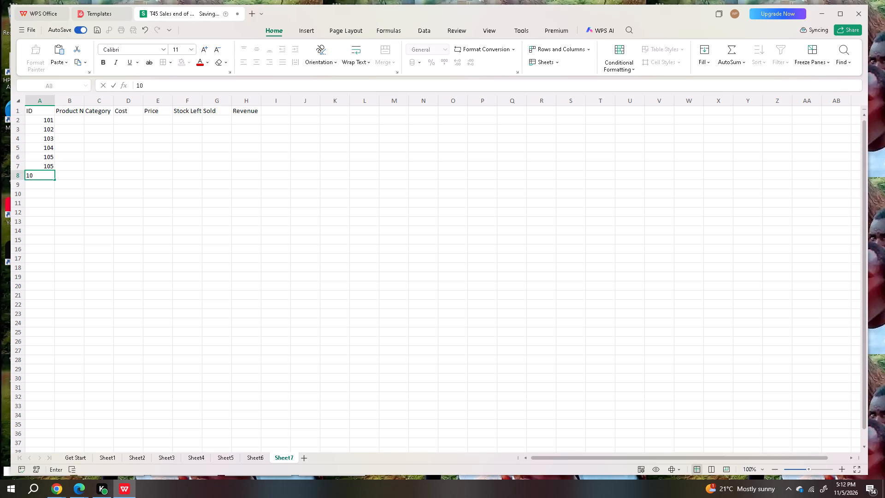
{"action": "key", "text": "7"}
{"action": "key", "text": "Return"}
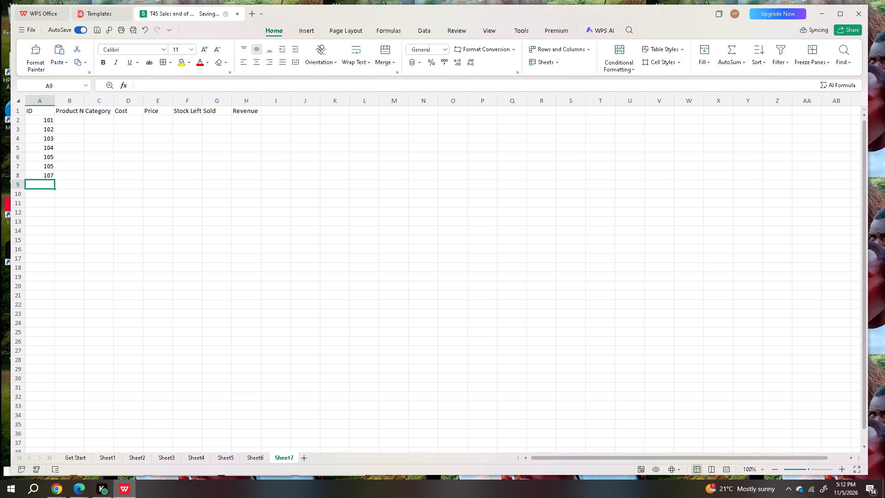
{"action": "type", "text": "10"}
{"action": "key", "text": "8"}
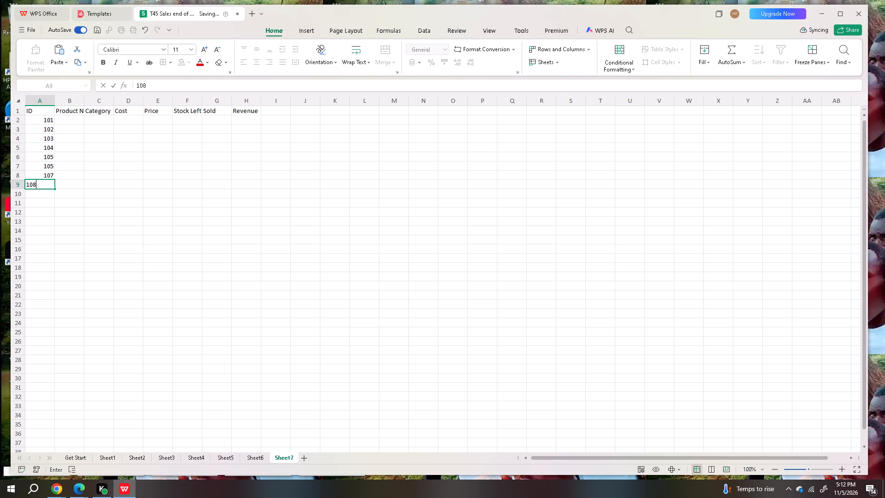
{"action": "key", "text": "Return"}
{"action": "type", "text": "10"}
{"action": "key", "text": "9"}
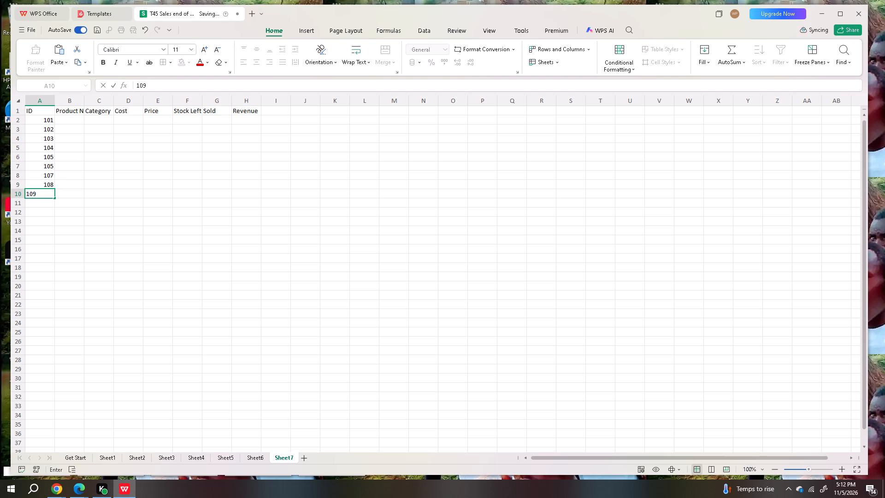
{"action": "key", "text": "Return"}
{"action": "type", "text": "110"}
{"action": "key", "text": "Return"}
Enter the consecutive IDs 111 to 116 in cells A12 to A17 of the ID column.
{"action": "type", "text": "111"}
{"action": "key", "text": "Return"}
{"action": "key", "text": "1"}
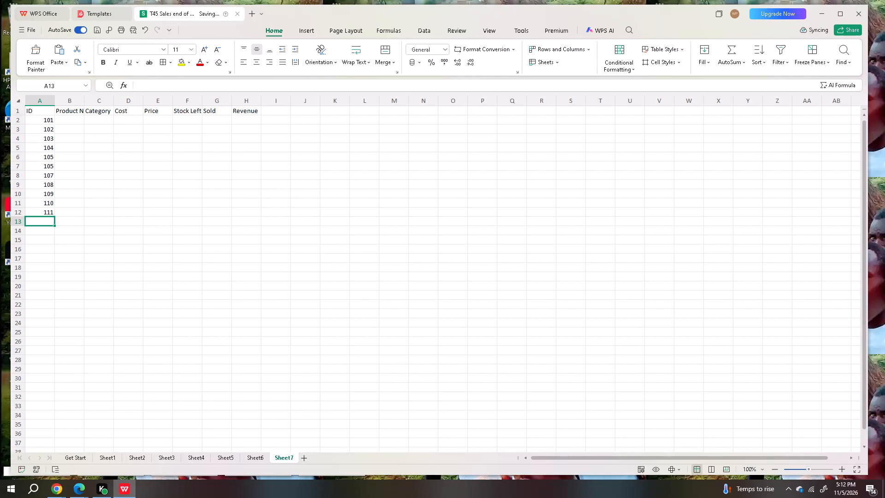
{"action": "type", "text": "12"}
{"action": "key", "text": "Return"}
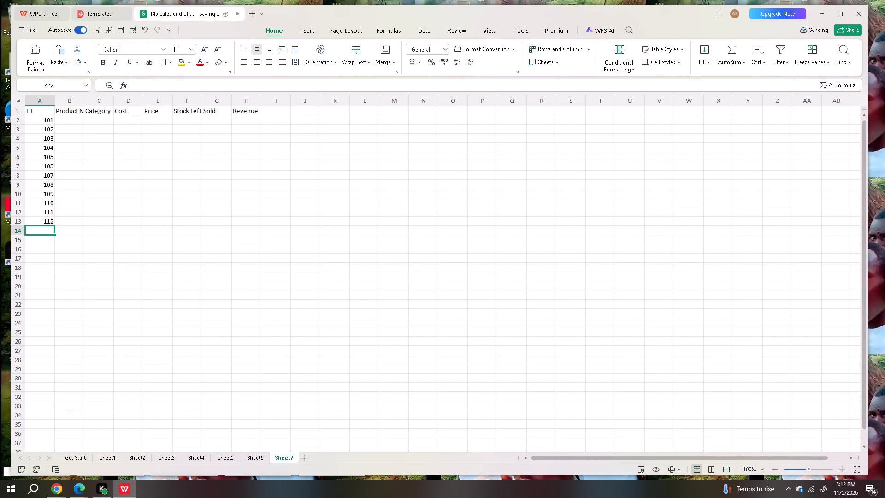
{"action": "type", "text": "113"}
{"action": "key", "text": "Return"}
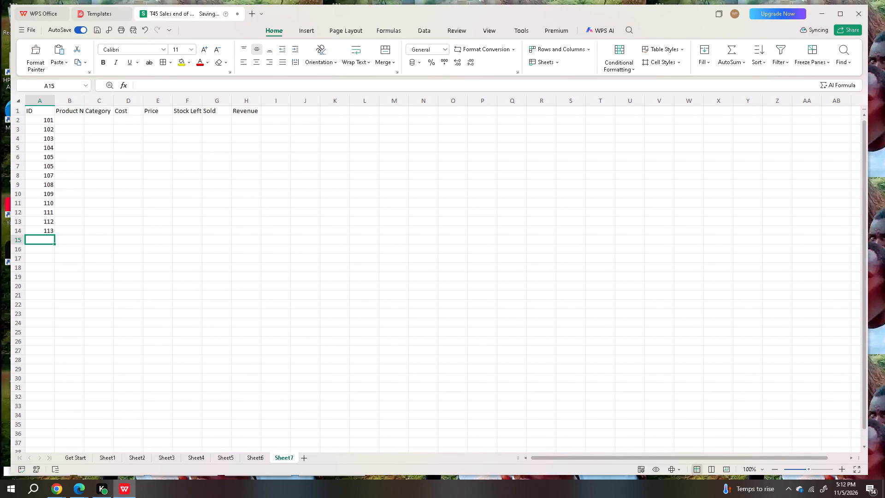
{"action": "type", "text": "114"}
{"action": "key", "text": "Return"}
{"action": "type", "text": "115"}
{"action": "key", "text": "Return"}
{"action": "type", "text": "116"}
{"action": "key", "text": "Return"}
Enter the consecutive IDs 117 to 120 in cells A18 to A21 of the ID column.
{"action": "type", "text": "117"}
{"action": "key", "text": "Return"}
{"action": "type", "text": "118"}
{"action": "key", "text": "Return"}
{"action": "type", "text": "11"}
{"action": "key", "text": "9"}
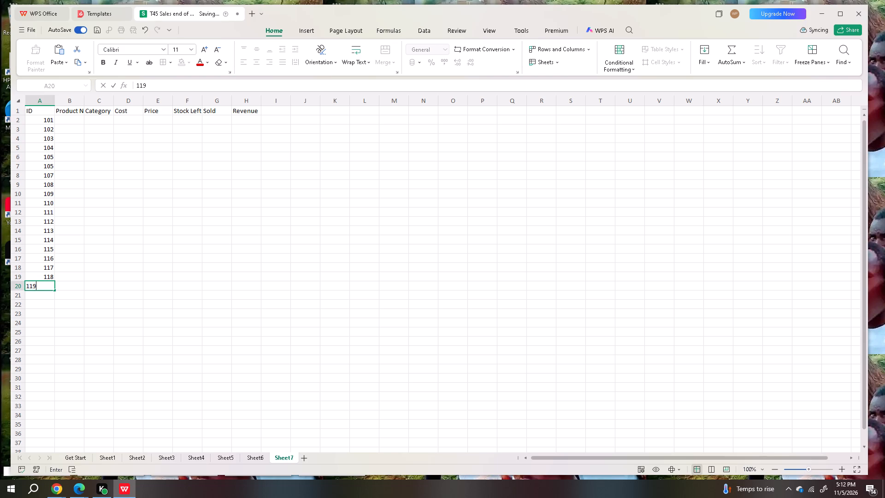
{"action": "key", "text": "Return"}
{"action": "type", "text": "11"}
{"action": "key", "text": "BackSpace"}
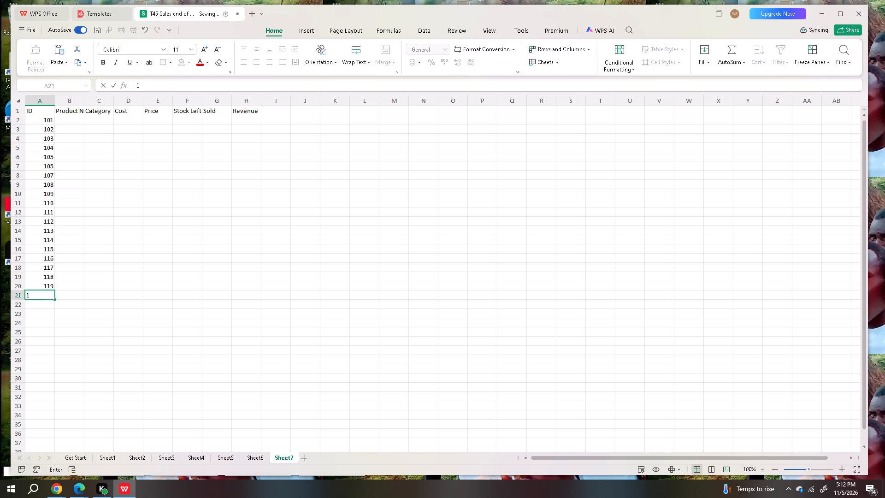
{"action": "key", "text": "BackSpace"}
{"action": "key", "text": "1"}
{"action": "type", "text": "202"}
{"action": "key", "text": "BackSpace"}
{"action": "key", "text": "Return"}
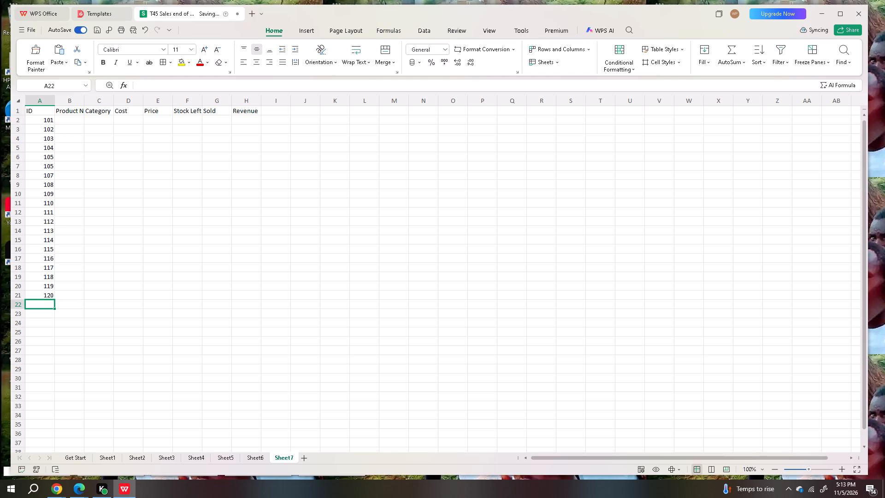
Enter the consecutive IDs 121 to 125 in cells A22 to A26 of the ID column.
{"action": "key", "text": "1"}
{"action": "type", "text": "21"}
{"action": "key", "text": "Return"}
{"action": "type", "text": "122"}
{"action": "key", "text": "Return"}
{"action": "type", "text": "123"}
{"action": "key", "text": "Return"}
{"action": "type", "text": "124"}
{"action": "key", "text": "Return"}
{"action": "type", "text": "125"}
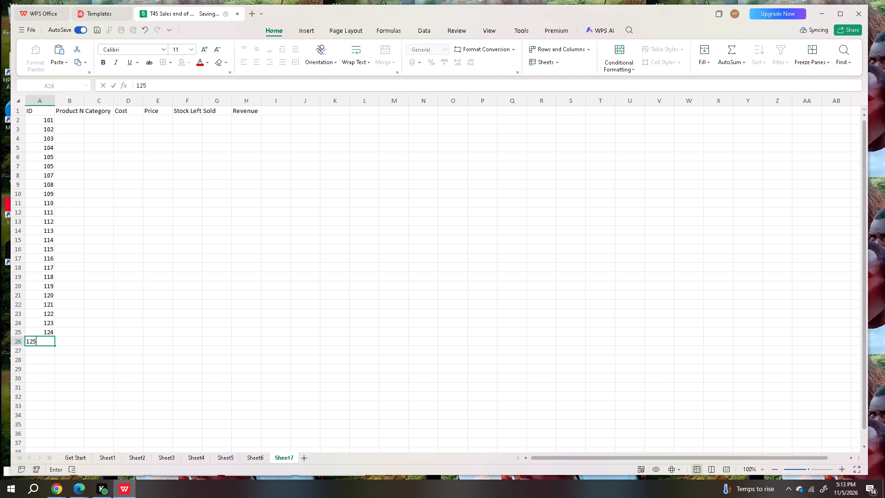
{"action": "key", "text": "Return"}
Enter the consecutive IDs 126 to 130 in cells A27 to A31 of the ID column.
{"action": "type", "text": "126"}
{"action": "key", "text": "Return"}
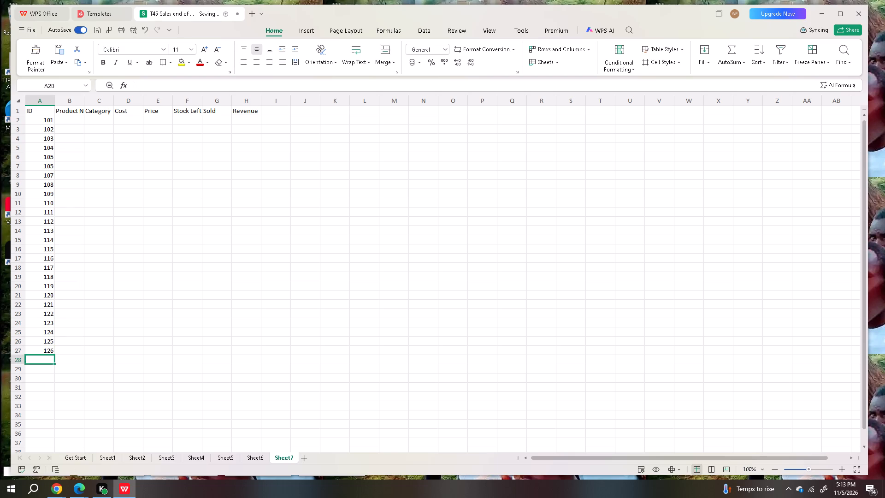
{"action": "type", "text": "127"}
{"action": "key", "text": "Return"}
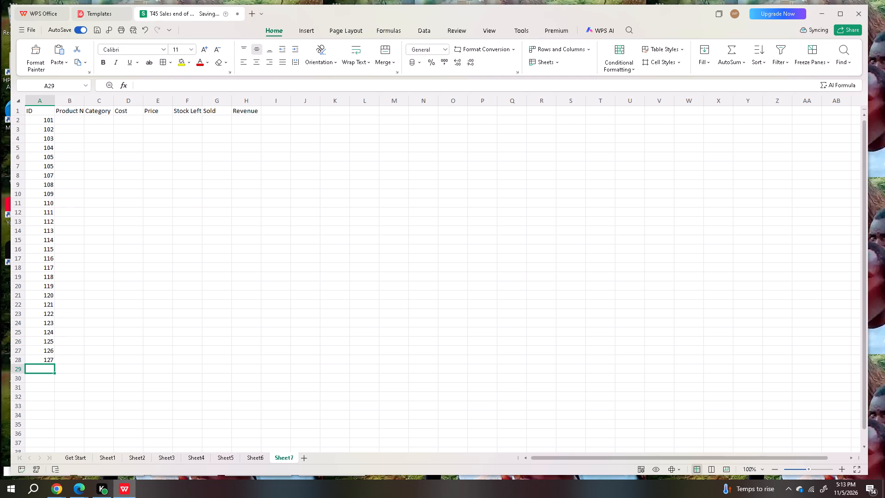
{"action": "key", "text": "1"}
{"action": "type", "text": "28"}
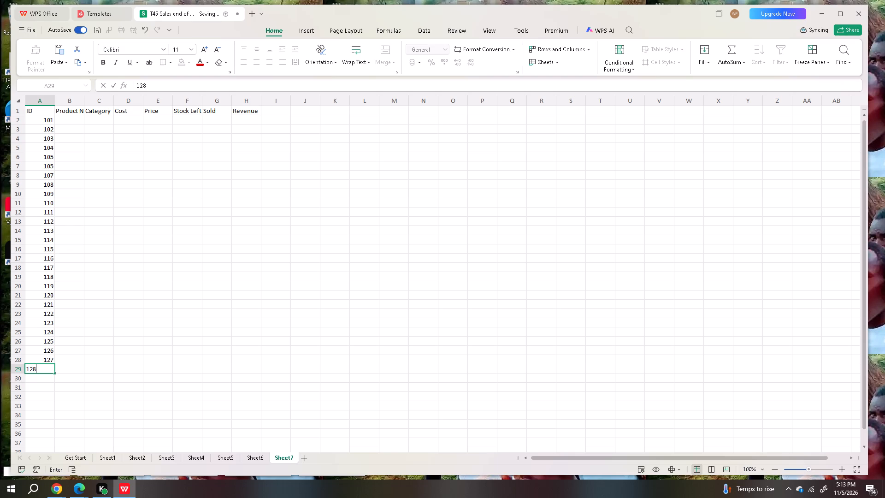
{"action": "key", "text": "Return"}
{"action": "type", "text": "129"}
{"action": "key", "text": "Return"}
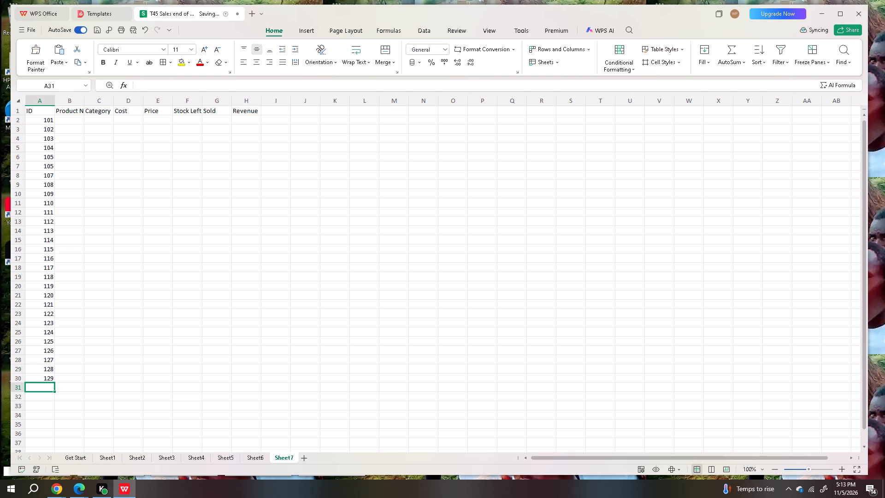
{"action": "type", "text": "12"}
{"action": "key", "text": "BackSpace"}
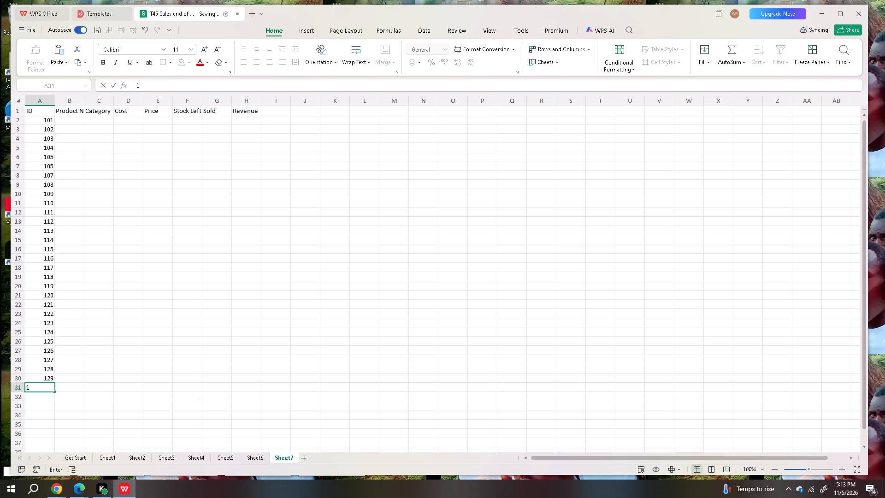
{"action": "key", "text": "BackSpace"}
{"action": "type", "text": "130"}
{"action": "key", "text": "Return"}
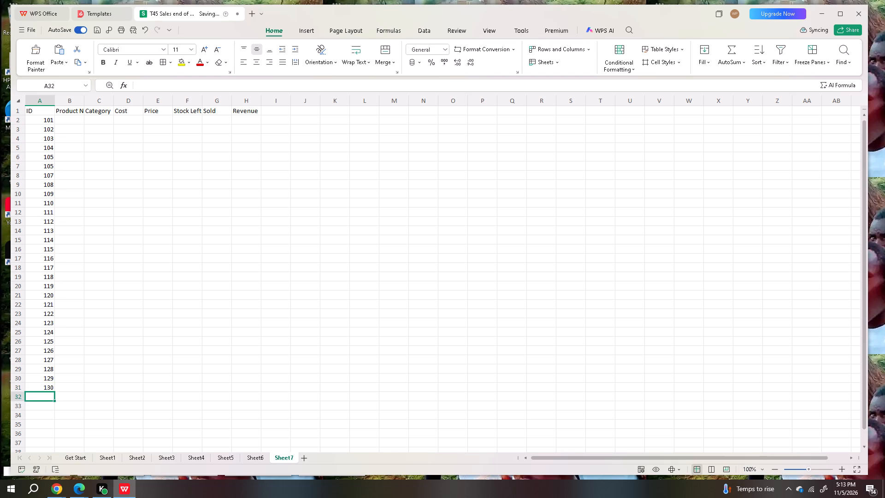
Enter the consecutive IDs 131 to 135 in cells A32 to A36 of the ID column.
{"action": "type", "text": "13"}
{"action": "key", "text": "1"}
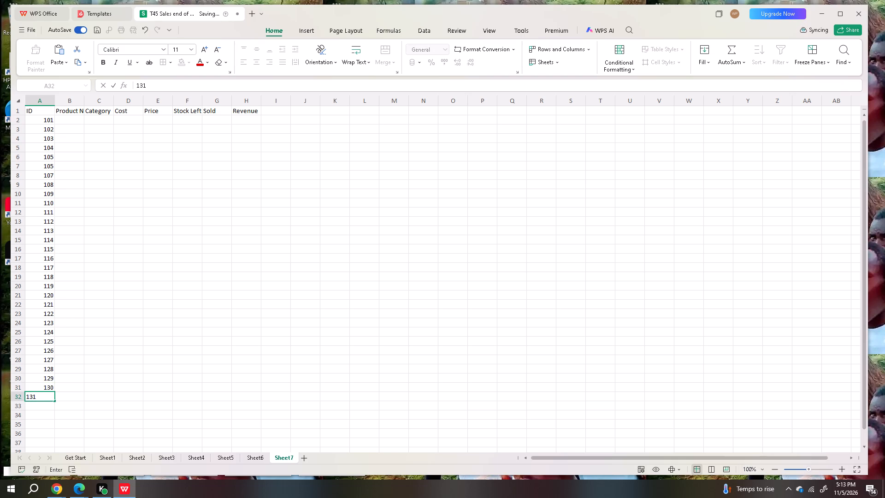
{"action": "key", "text": "Return"}
{"action": "type", "text": "132"}
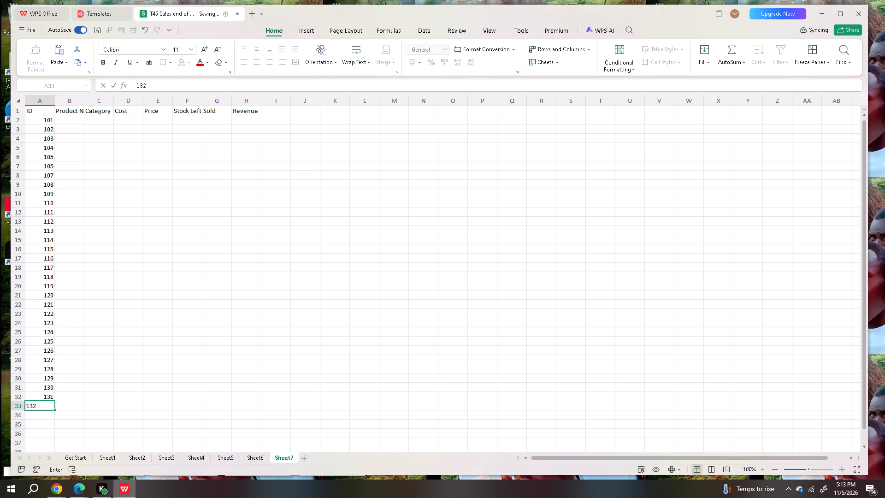
{"action": "key", "text": "Return"}
{"action": "type", "text": "133"}
{"action": "key", "text": "Return"}
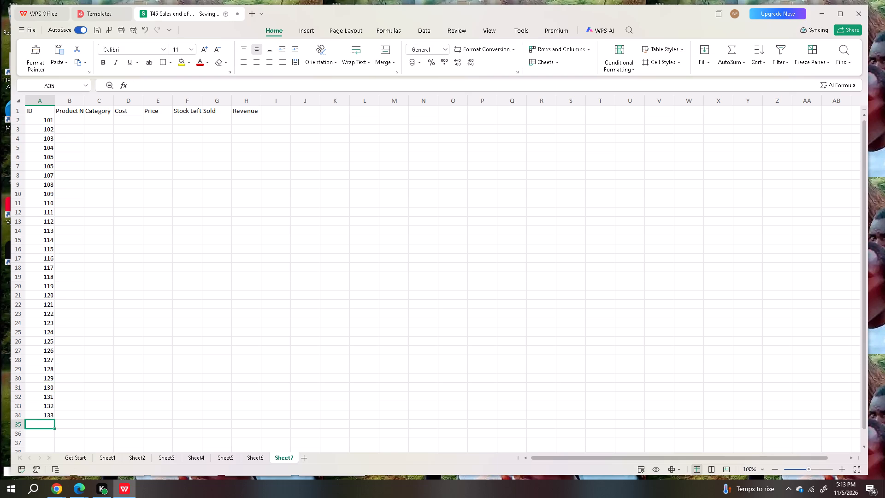
{"action": "type", "text": "13"}
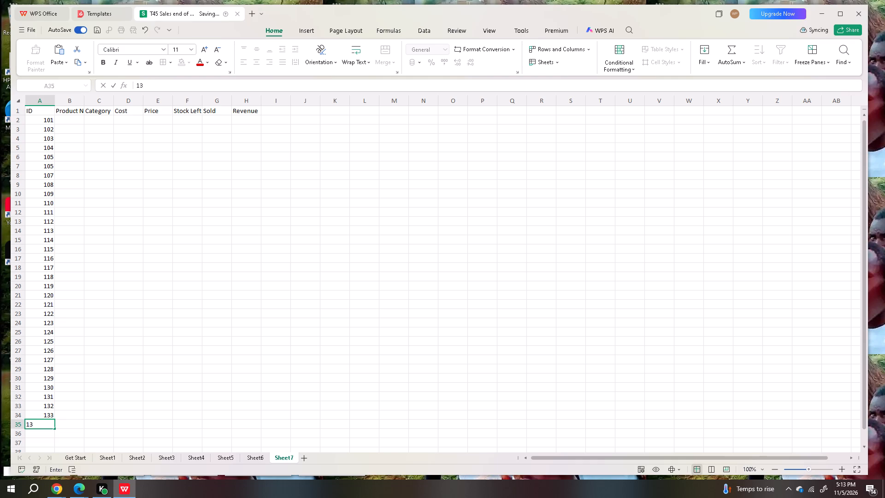
{"action": "key", "text": "4"}
{"action": "key", "text": "Return"}
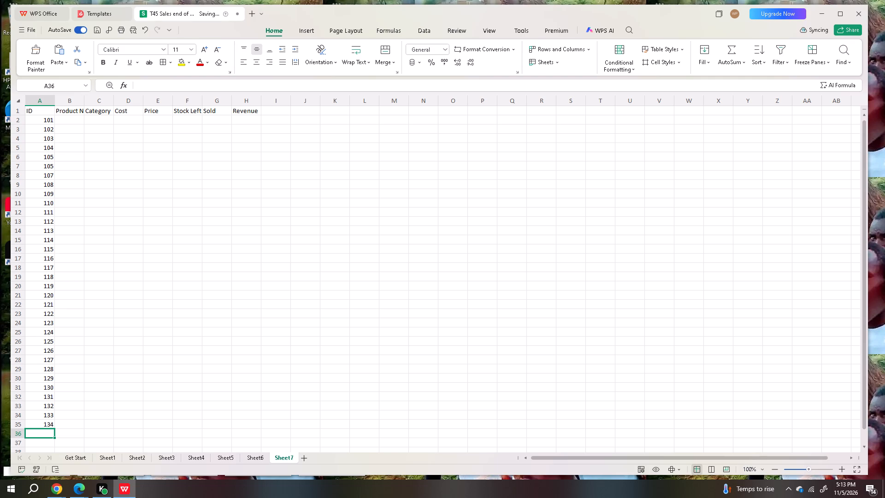
{"action": "key", "text": "1"}
{"action": "key", "text": "3"}
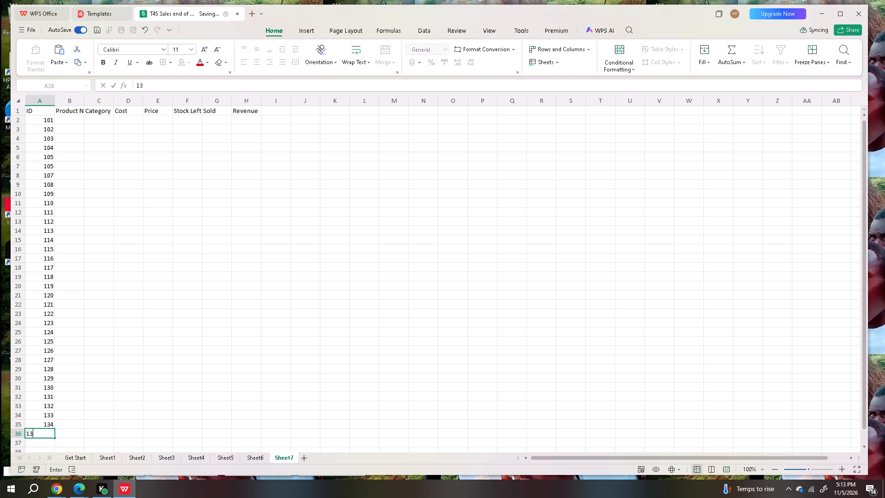
{"action": "key", "text": "5"}
{"action": "key", "text": "Return"}
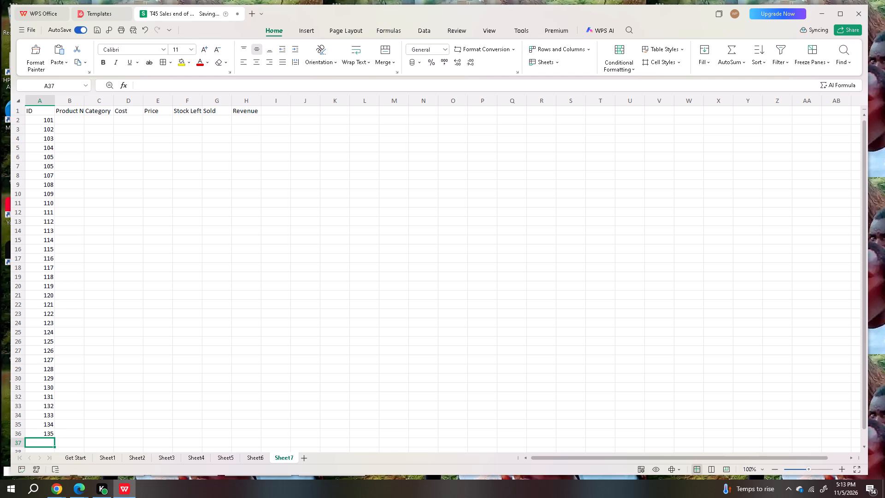
Enter the consecutive IDs 136 to 140 in cells A37 to A41 of the ID column.
{"action": "type", "text": "13"}
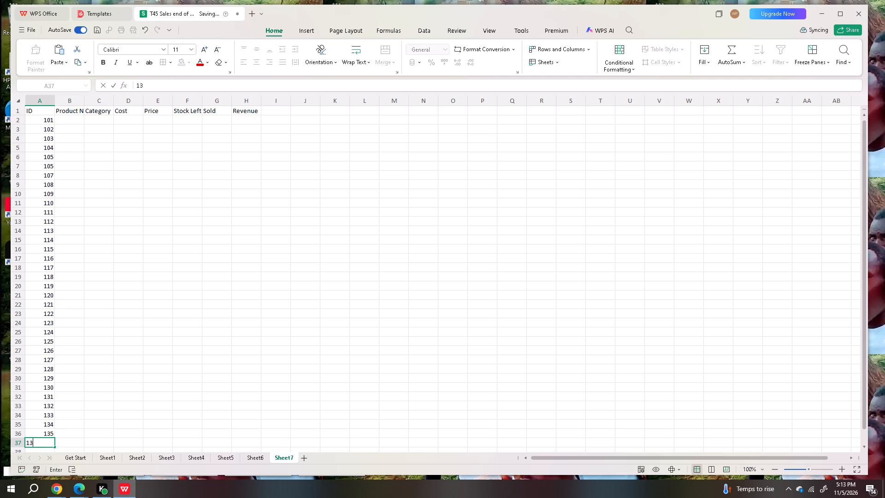
{"action": "key", "text": "6"}
{"action": "key", "text": "Return"}
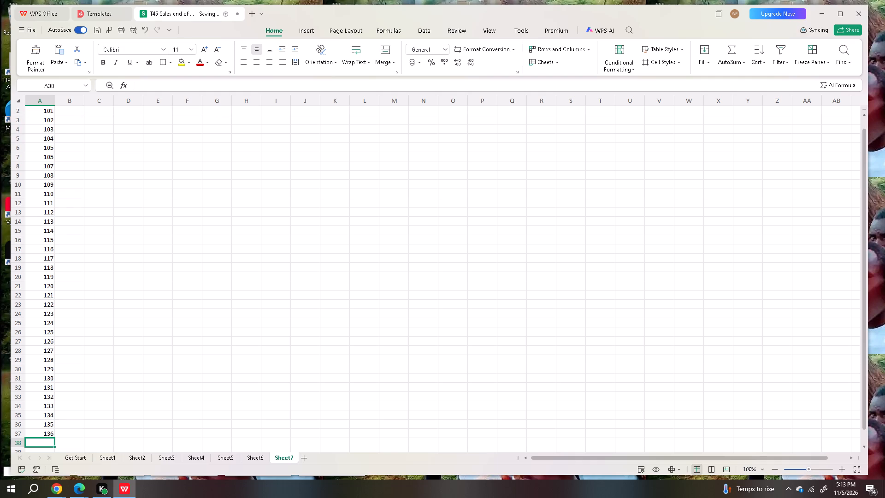
{"action": "type", "text": "137"}
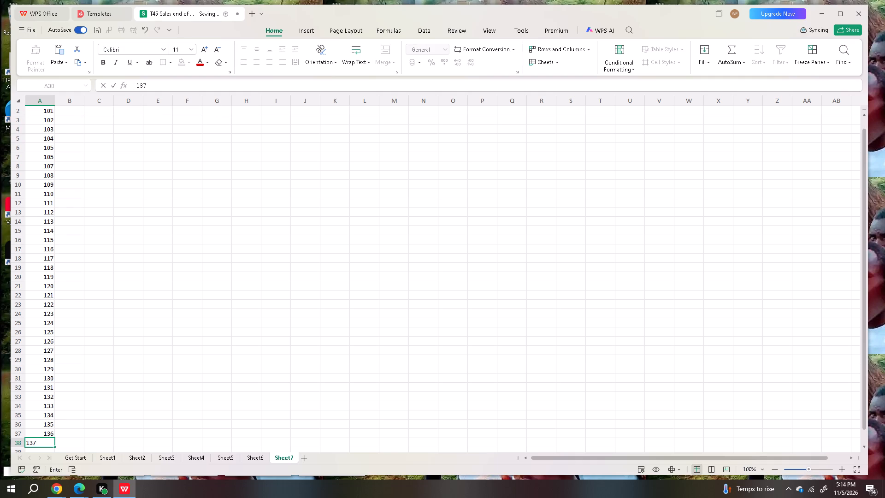
{"action": "key", "text": "Return"}
{"action": "type", "text": "138"}
{"action": "key", "text": "Return"}
{"action": "key", "text": "1"}
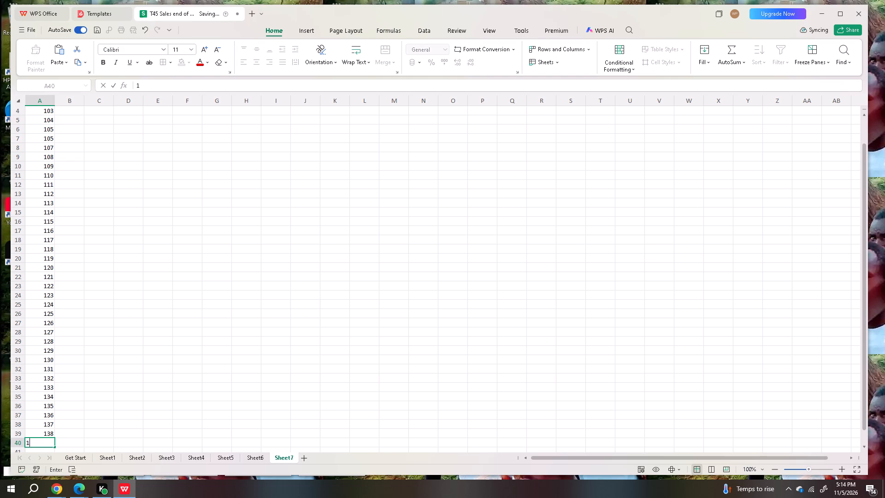
{"action": "key", "text": "3"}
{"action": "key", "text": "9"}
{"action": "key", "text": "Return"}
{"action": "type", "text": "140"}
{"action": "key", "text": "Return"}
Continue the ID column with 141, 142, 143, 145 and 146 in cells A42 to A46.
{"action": "type", "text": "14"}
{"action": "key", "text": "1"}
{"action": "key", "text": "Return"}
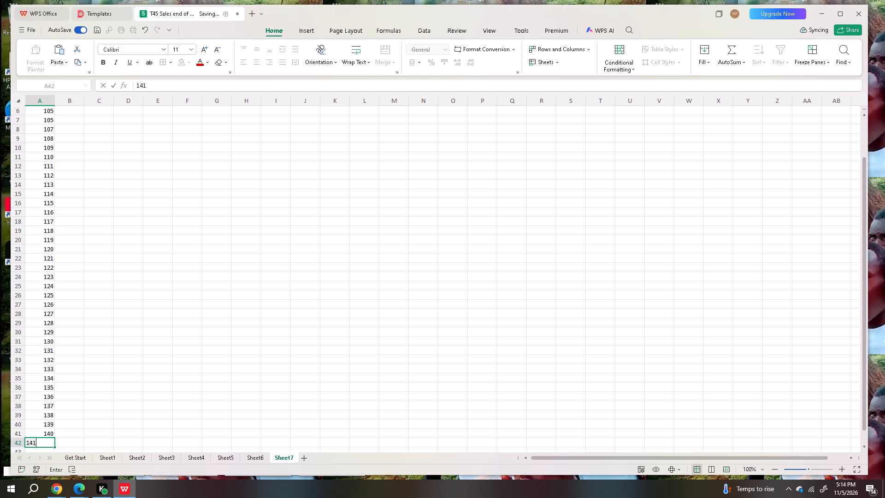
{"action": "type", "text": "142"}
{"action": "key", "text": "Return"}
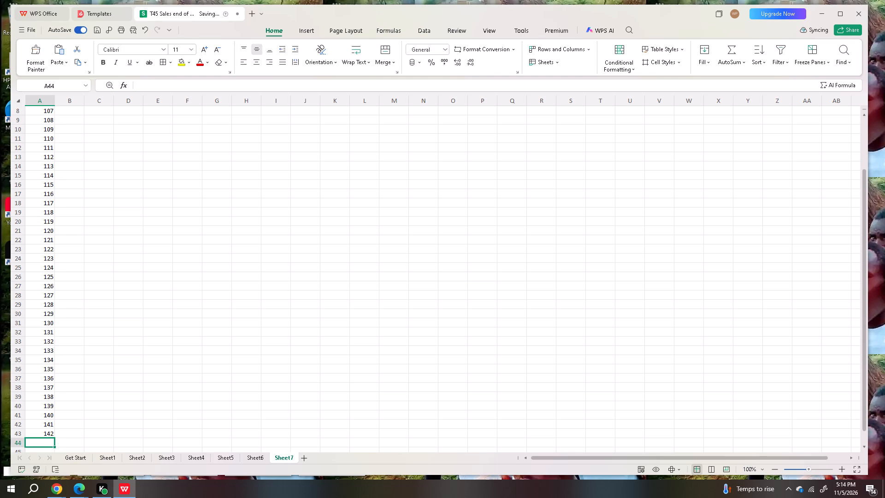
{"action": "type", "text": "143"}
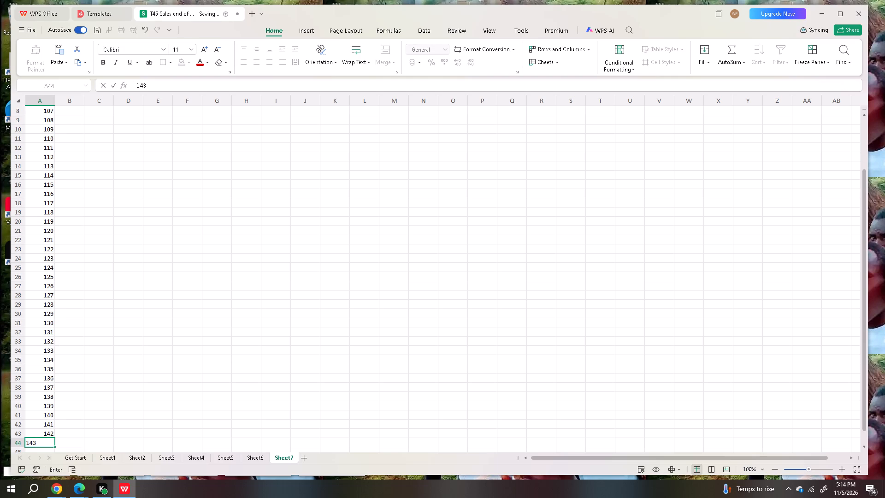
{"action": "key", "text": "Return"}
{"action": "type", "text": "145"}
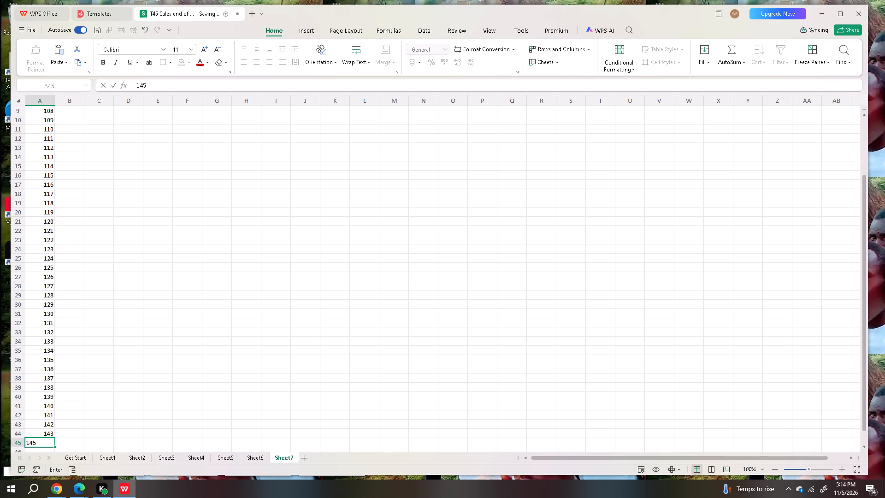
{"action": "key", "text": "Return"}
{"action": "type", "text": "145"}
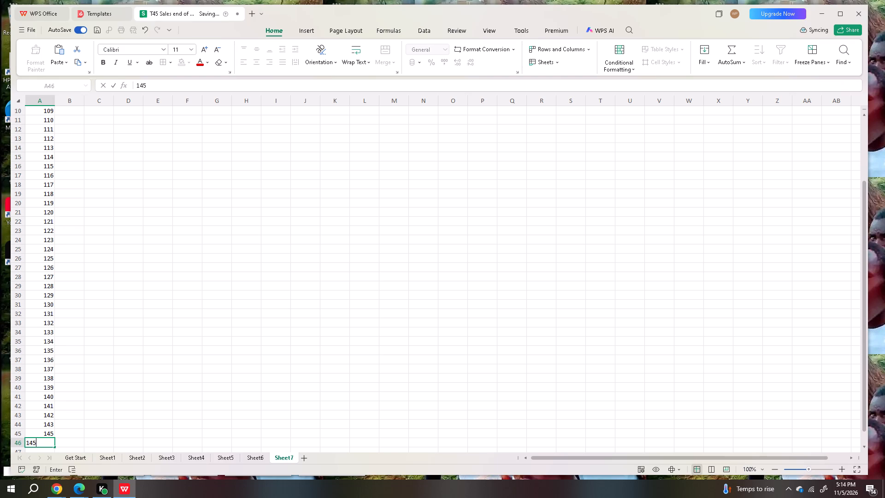
{"action": "key", "text": "BackSpace"}
{"action": "key", "text": "6"}
{"action": "key", "text": "Return"}
Enter the consecutive IDs 147 to 150 in cells A47 to A50 of the ID column.
{"action": "type", "text": "147"}
{"action": "key", "text": "Return"}
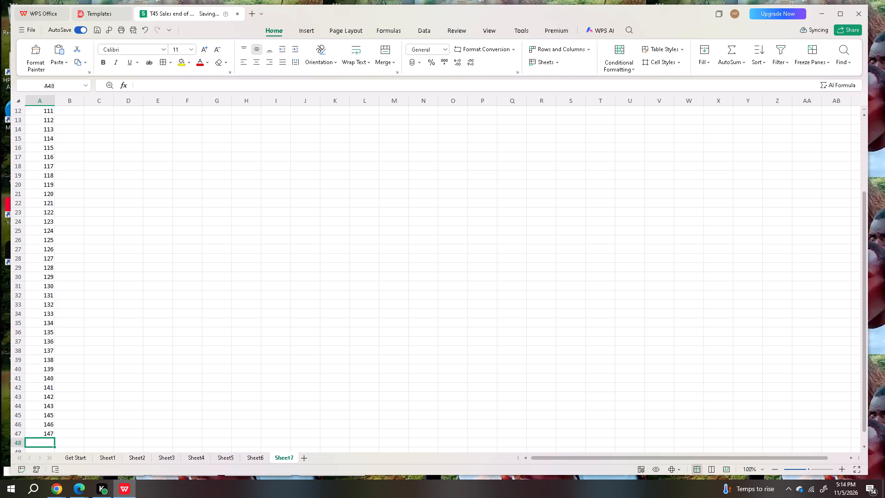
{"action": "key", "text": "1"}
{"action": "type", "text": "48"}
{"action": "key", "text": "Return"}
{"action": "key", "text": "1"}
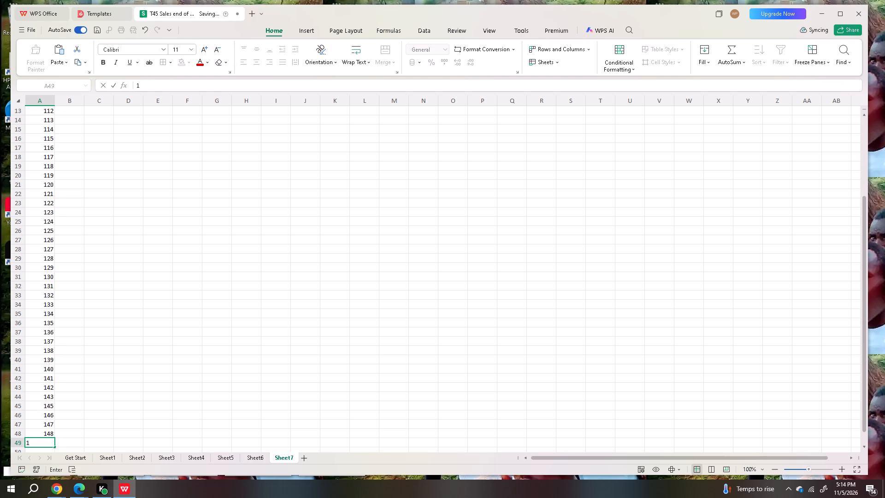
{"action": "type", "text": "49"}
{"action": "key", "text": "Return"}
{"action": "key", "text": "1"}
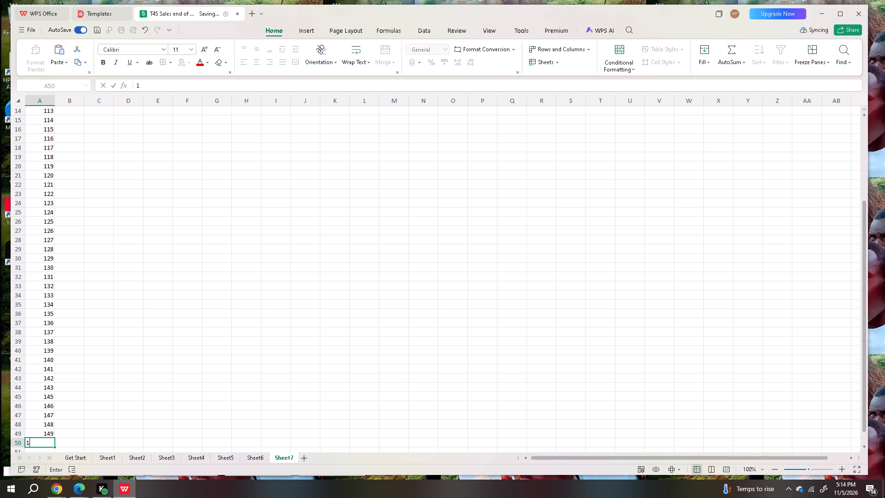
{"action": "key", "text": "4"}
{"action": "key", "text": "BackSpace"}
{"action": "type", "text": "50"}
{"action": "key", "text": "Return"}
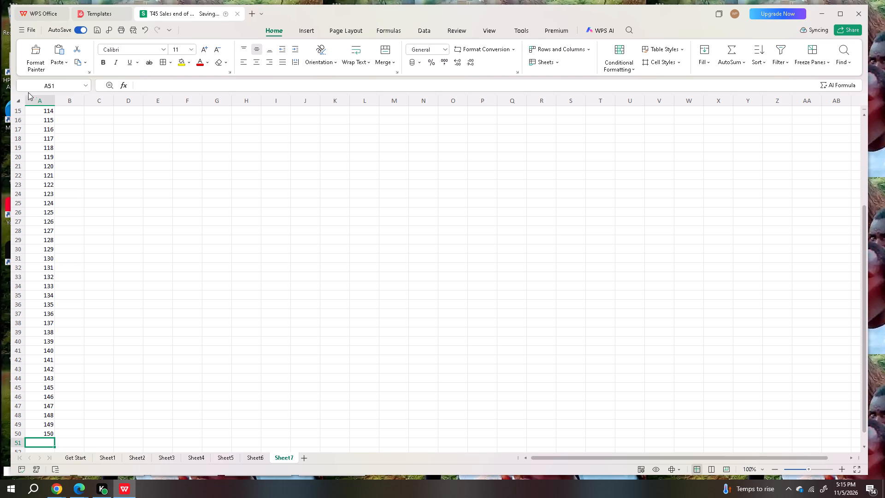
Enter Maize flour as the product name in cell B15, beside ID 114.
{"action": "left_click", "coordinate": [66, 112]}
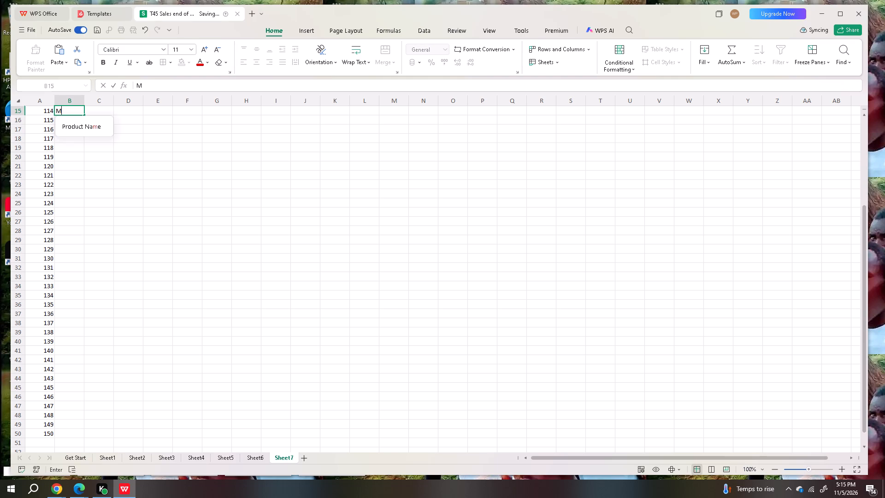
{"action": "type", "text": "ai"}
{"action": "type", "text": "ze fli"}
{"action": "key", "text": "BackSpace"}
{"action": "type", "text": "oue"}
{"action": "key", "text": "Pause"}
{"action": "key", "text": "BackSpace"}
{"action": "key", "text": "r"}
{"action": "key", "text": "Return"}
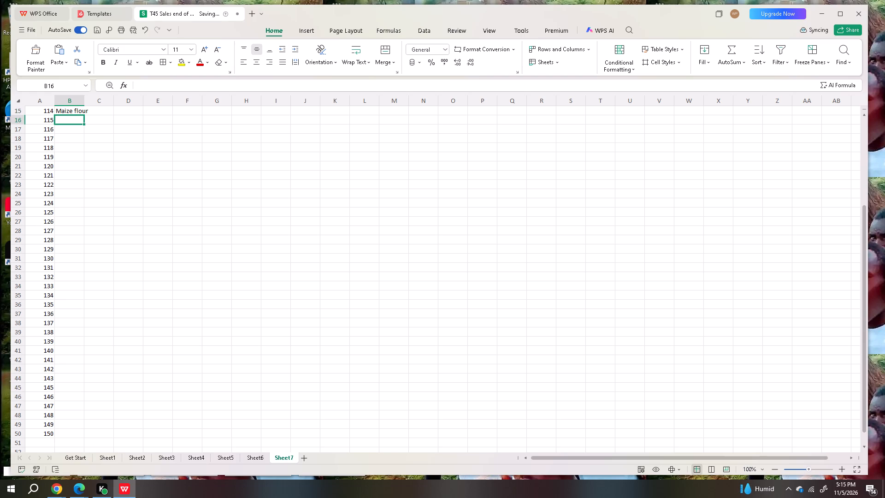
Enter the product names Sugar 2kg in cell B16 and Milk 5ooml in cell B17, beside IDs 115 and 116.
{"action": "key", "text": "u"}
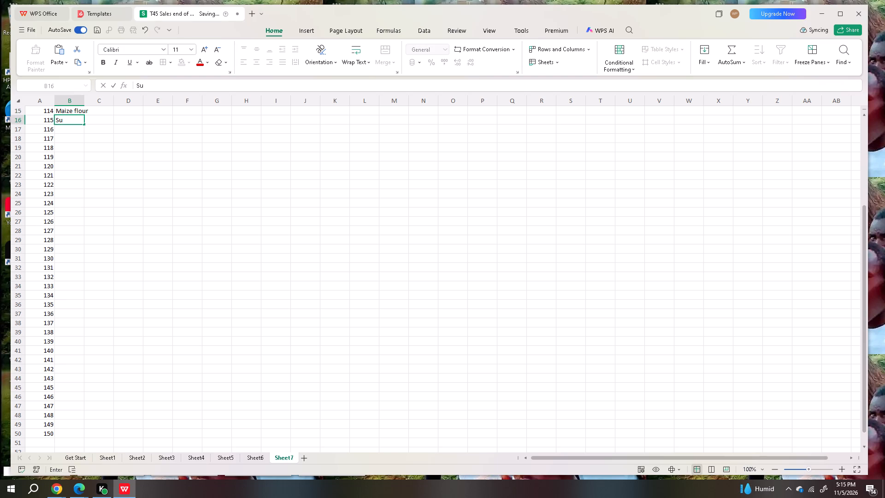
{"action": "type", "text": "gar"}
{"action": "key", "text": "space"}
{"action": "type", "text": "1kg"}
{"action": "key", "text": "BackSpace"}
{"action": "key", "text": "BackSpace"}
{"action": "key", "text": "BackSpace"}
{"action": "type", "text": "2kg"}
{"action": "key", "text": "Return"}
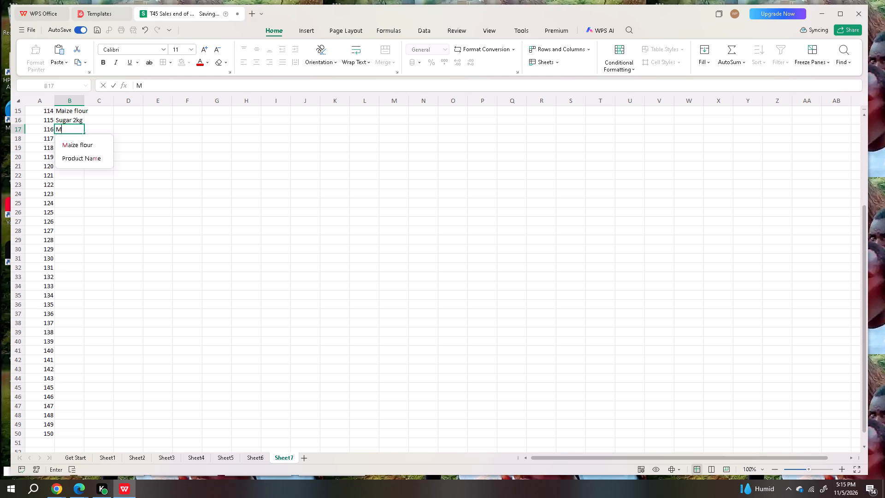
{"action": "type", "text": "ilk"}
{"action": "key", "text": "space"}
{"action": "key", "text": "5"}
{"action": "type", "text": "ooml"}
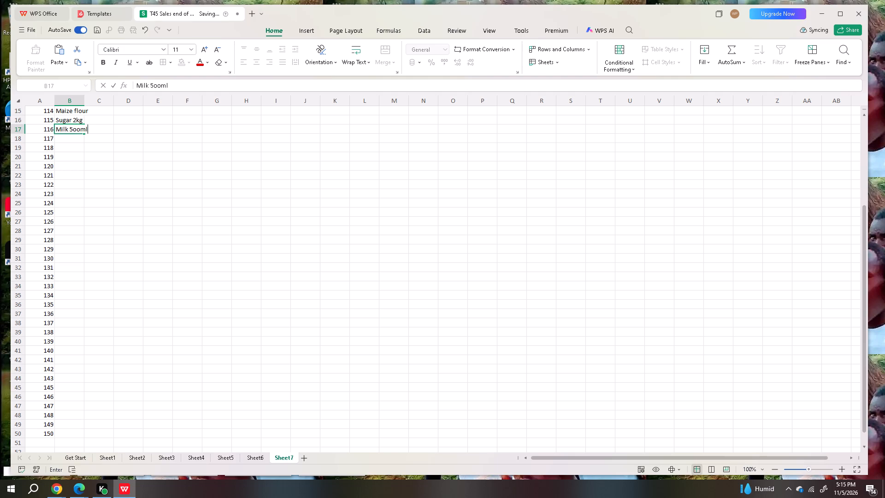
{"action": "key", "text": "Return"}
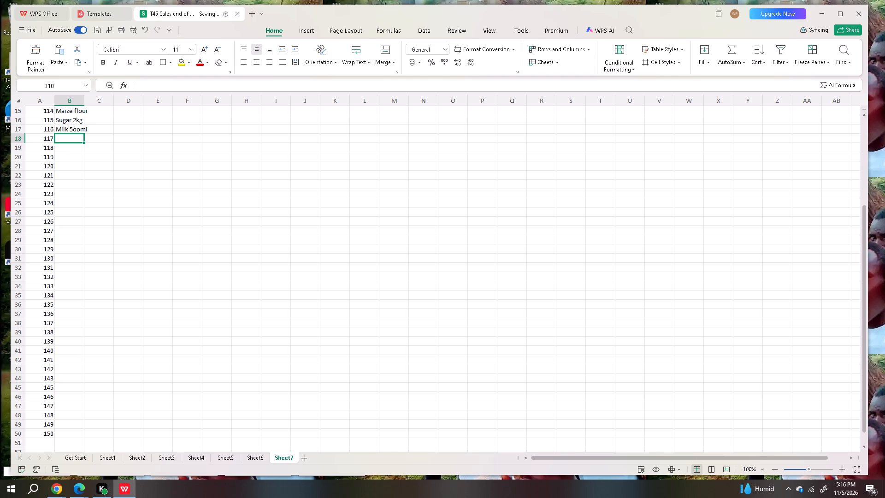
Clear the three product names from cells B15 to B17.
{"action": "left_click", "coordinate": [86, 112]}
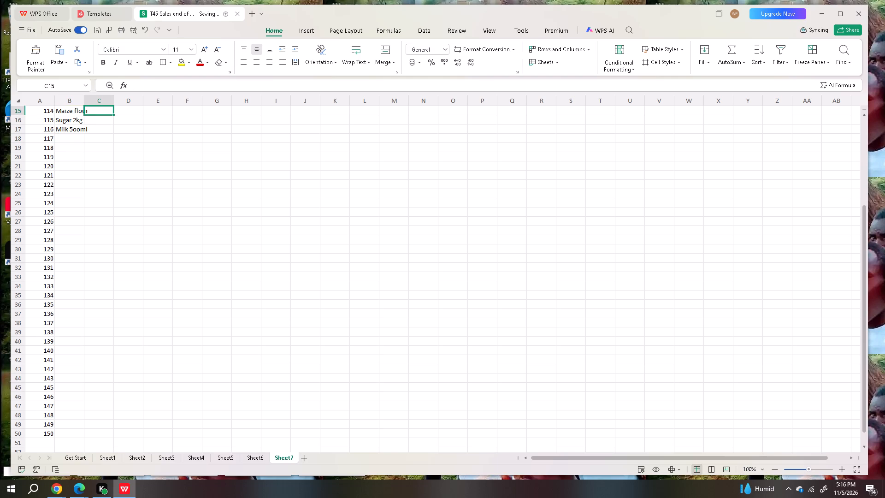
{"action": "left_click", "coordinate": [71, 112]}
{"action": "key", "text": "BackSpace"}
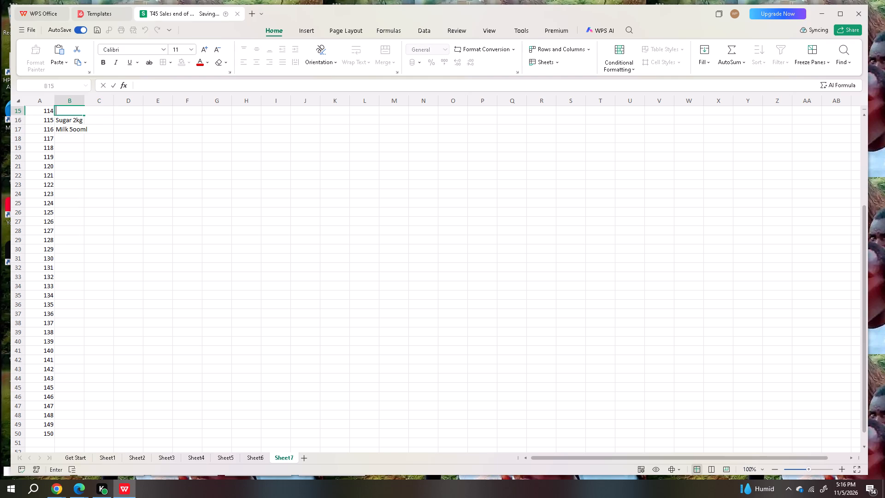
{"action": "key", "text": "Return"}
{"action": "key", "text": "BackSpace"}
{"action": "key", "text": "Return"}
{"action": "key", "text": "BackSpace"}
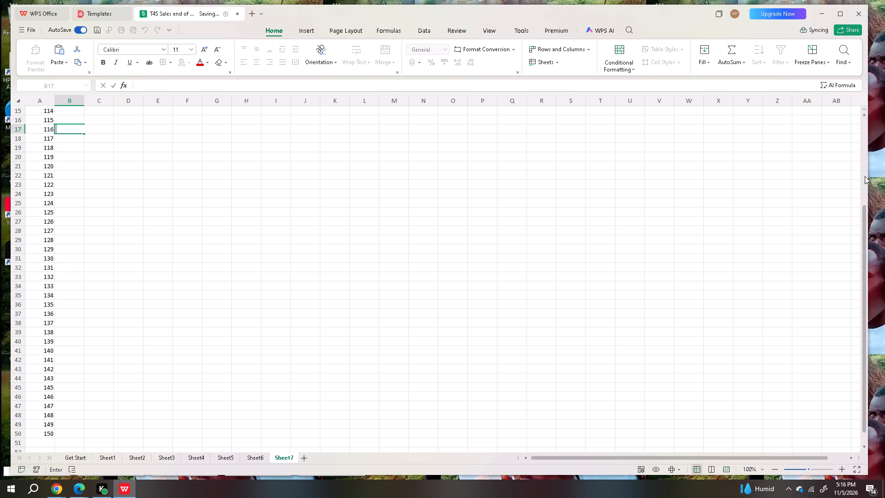
Maximize the spreadsheet window and show the workbook in full screen mode.
{"action": "left_click", "coordinate": [838, 12]}
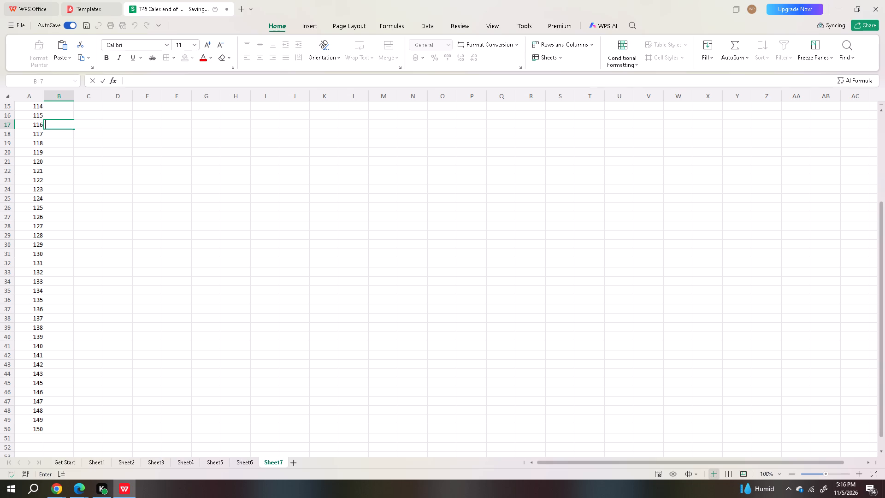
{"action": "left_click", "coordinate": [873, 474]}
{"action": "left_click", "coordinate": [871, 474]}
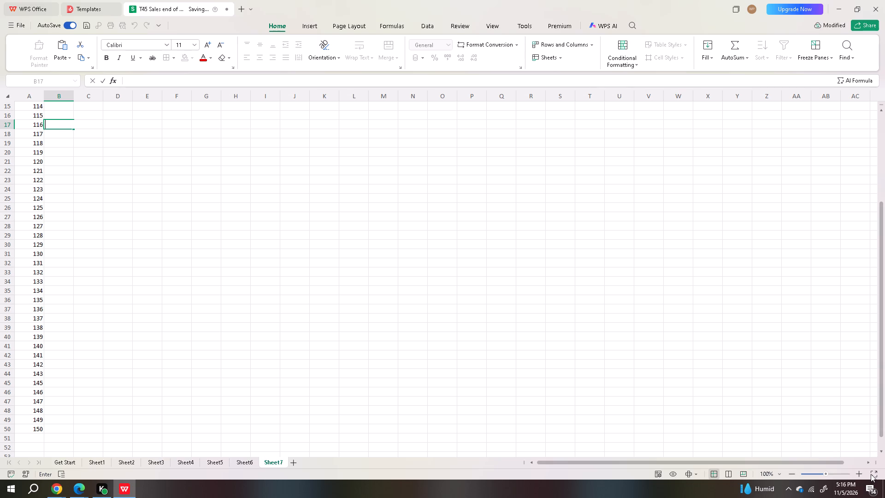
{"action": "left_click", "coordinate": [871, 474]}
{"action": "double_click", "coordinate": [871, 474]}
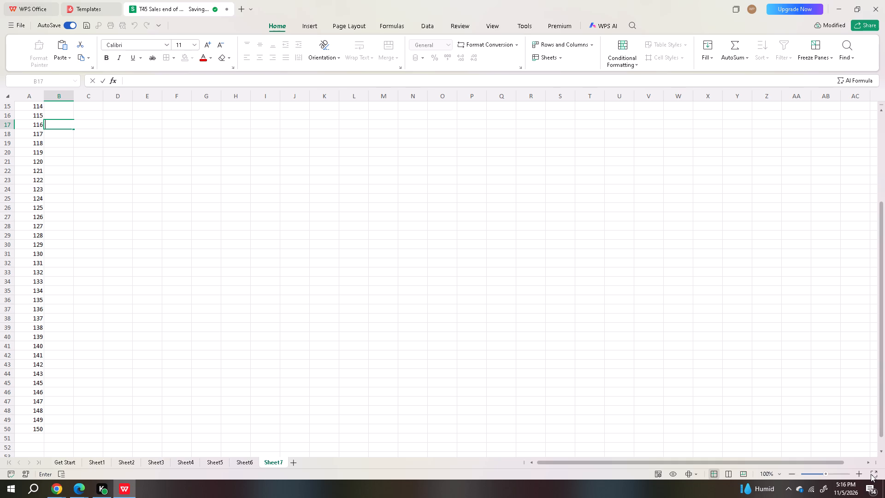
{"action": "triple_click", "coordinate": [874, 469]}
{"action": "left_click", "coordinate": [874, 469]}
{"action": "triple_click", "coordinate": [870, 473]}
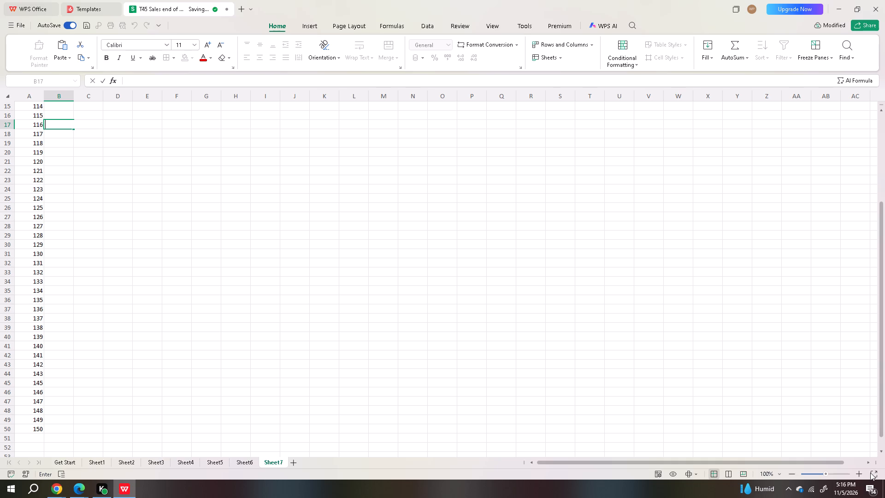
{"action": "left_click", "coordinate": [870, 473]}
{"action": "double_click", "coordinate": [870, 475]}
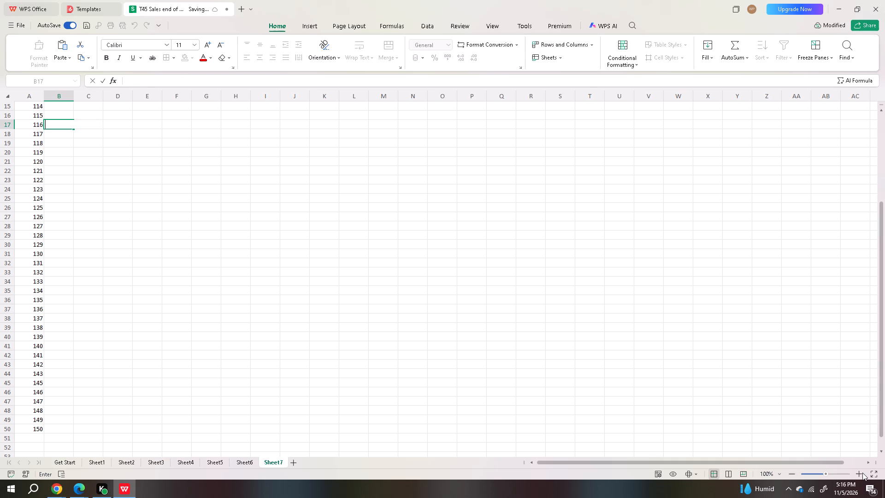
{"action": "triple_click", "coordinate": [862, 473]}
{"action": "double_click", "coordinate": [862, 473]}
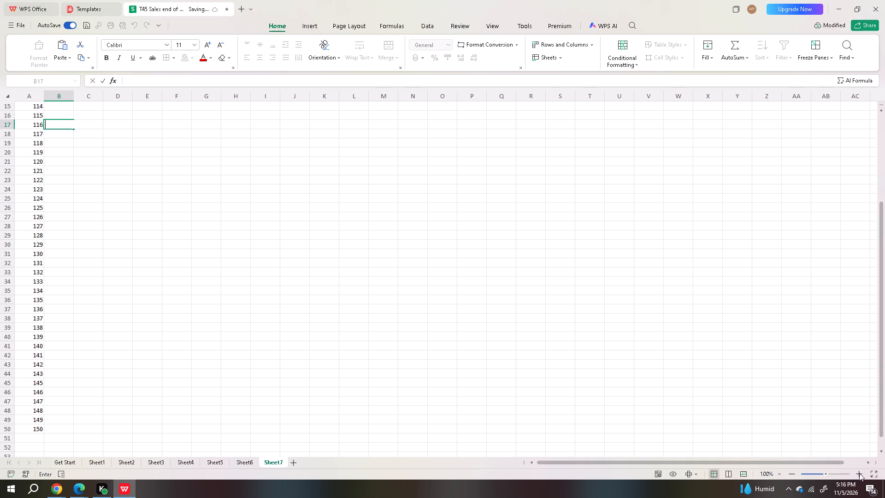
{"action": "triple_click", "coordinate": [859, 473]}
{"action": "triple_click", "coordinate": [859, 473]}
{"action": "double_click", "coordinate": [859, 473]}
{"action": "left_click", "coordinate": [843, 431]}
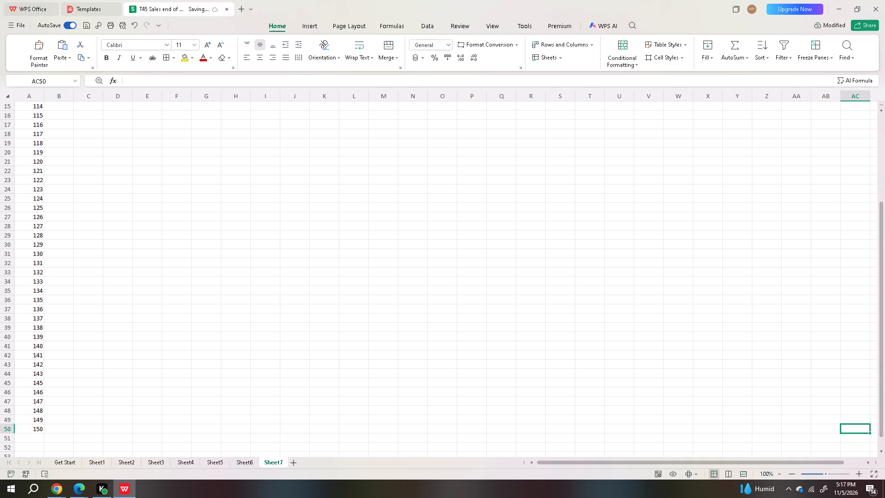
{"action": "left_click", "coordinate": [868, 475]}
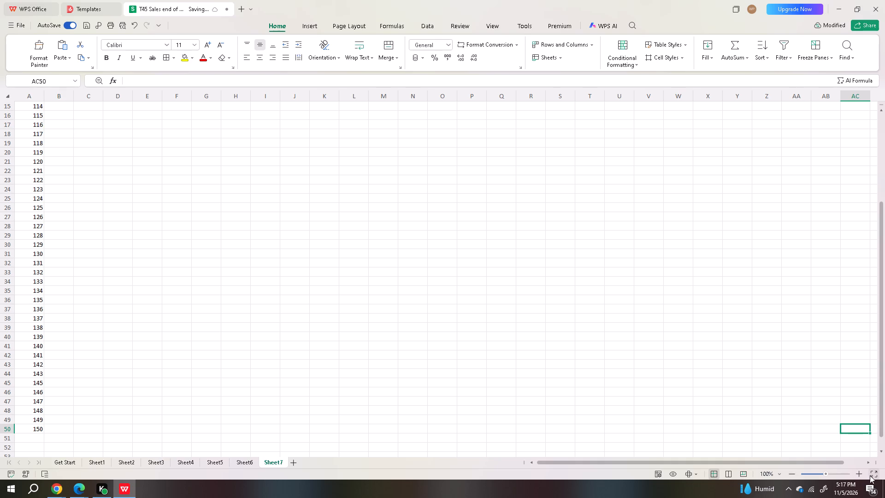
{"action": "left_click", "coordinate": [873, 476]}
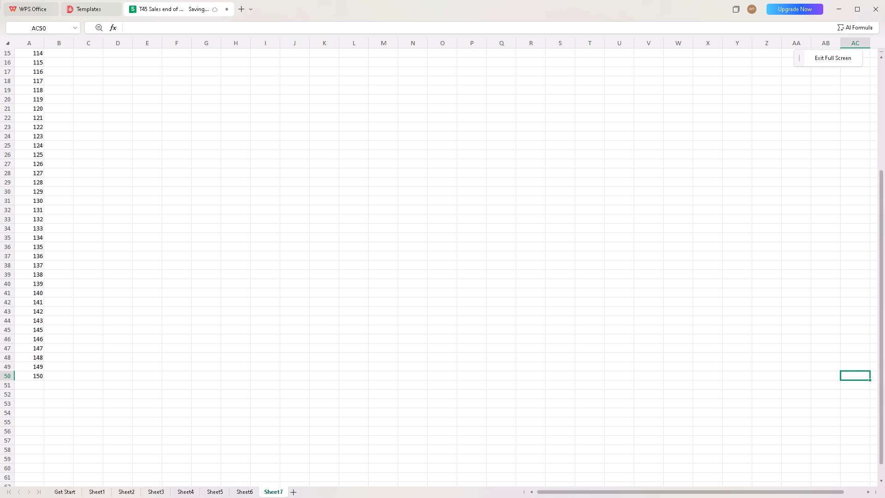
Enter Maize Flour 2kg in cell C2, in the row of ID 101.
{"action": "triple_click", "coordinate": [879, 58]}
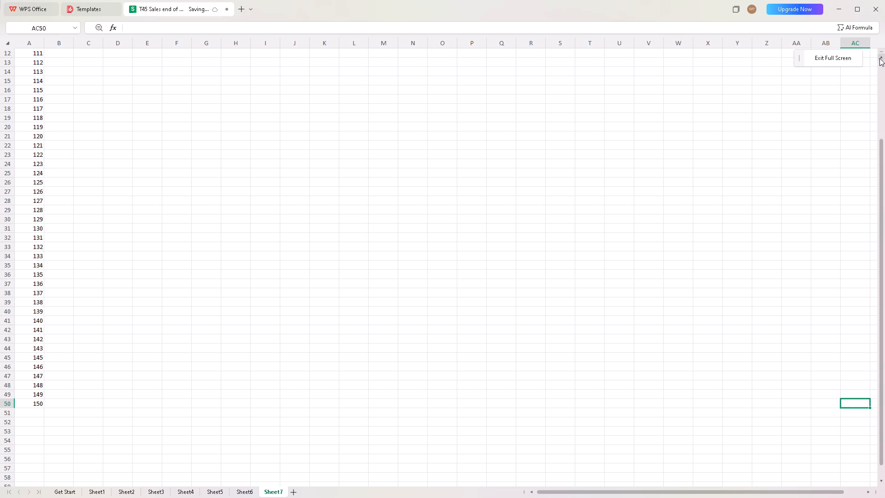
{"action": "triple_click", "coordinate": [879, 58]}
{"action": "triple_click", "coordinate": [879, 58]}
{"action": "triple_click", "coordinate": [879, 58]}
{"action": "triple_click", "coordinate": [879, 58]}
{"action": "triple_click", "coordinate": [879, 58]}
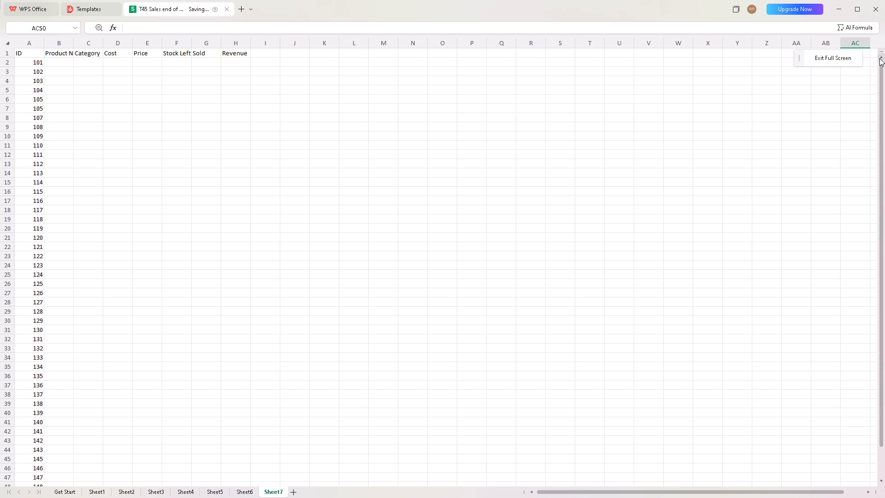
{"action": "triple_click", "coordinate": [879, 58]}
{"action": "left_click", "coordinate": [879, 58]}
{"action": "left_click", "coordinate": [74, 62]}
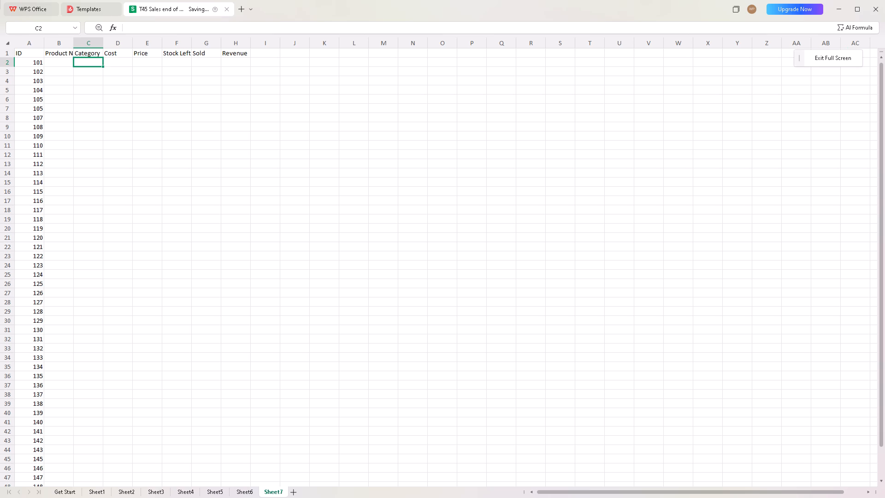
{"action": "key", "text": "a"}
{"action": "type", "text": "ize"}
{"action": "key", "text": "space"}
{"action": "key", "text": "l"}
{"action": "key", "text": "BackSpace"}
{"action": "key", "text": "f"}
{"action": "type", "text": "lo"}
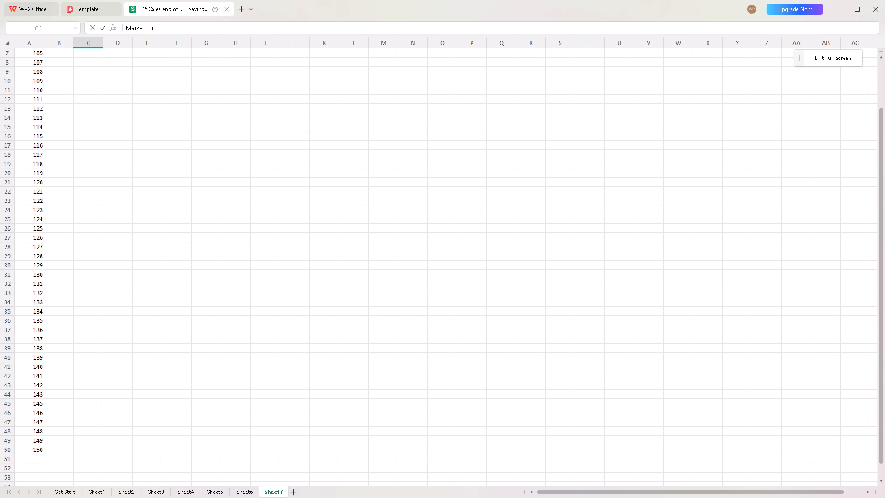
{"action": "type", "text": "ue"}
{"action": "key", "text": "BackSpace"}
{"action": "key", "text": "r"}
{"action": "key", "text": "space"}
{"action": "type", "text": "2kg"}
{"action": "triple_click", "coordinate": [880, 57]}
{"action": "triple_click", "coordinate": [880, 57]}
{"action": "triple_click", "coordinate": [880, 57]}
{"action": "triple_click", "coordinate": [880, 57]}
{"action": "triple_click", "coordinate": [880, 57]}
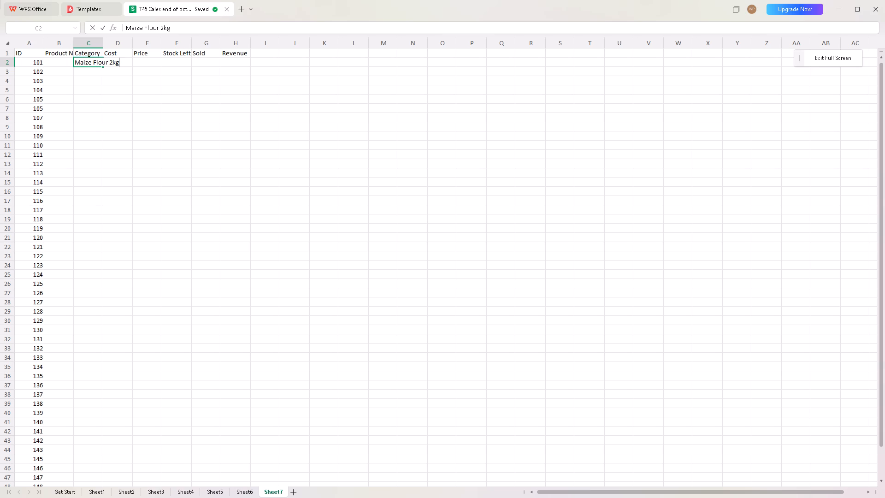
{"action": "key", "text": "Tab"}
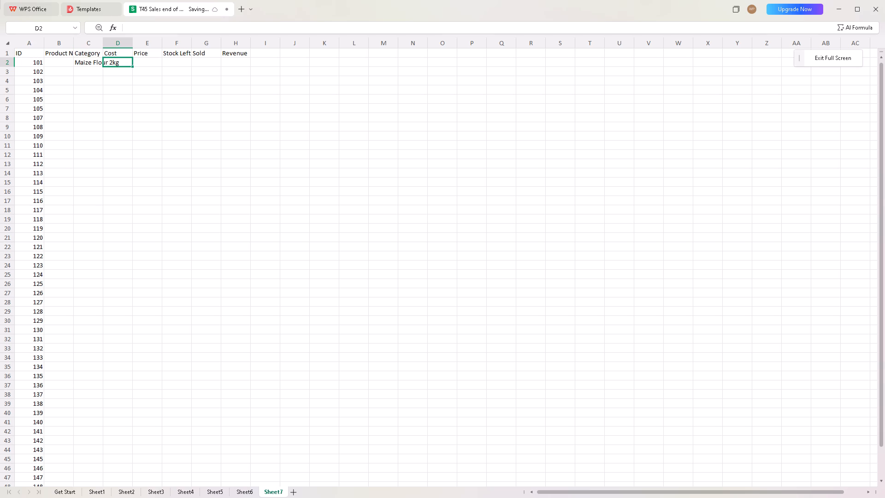
Auto-fit the width of column C to its contents.
{"action": "double_click", "coordinate": [104, 43]}
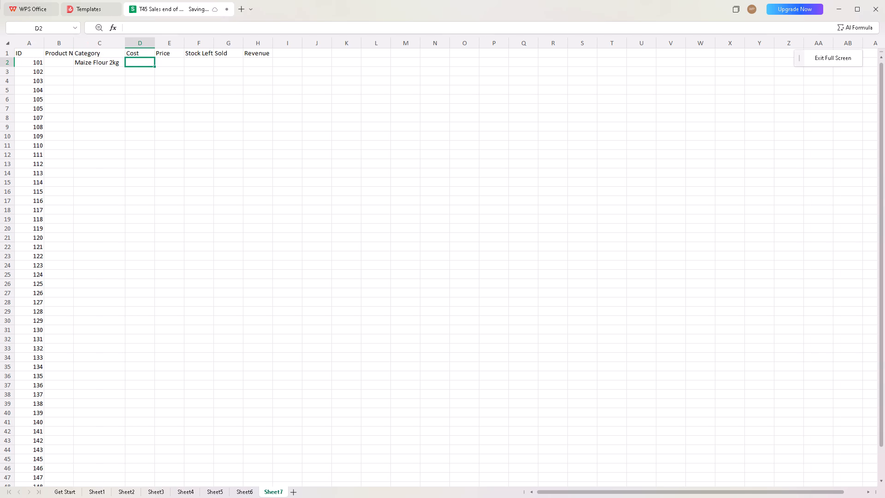
{"action": "left_click", "coordinate": [133, 62]}
Move the text Maize Flour 2kg from cell C2 to B2, under Product Name.
{"action": "left_click", "coordinate": [106, 66]}
{"action": "triple_click", "coordinate": [103, 61]}
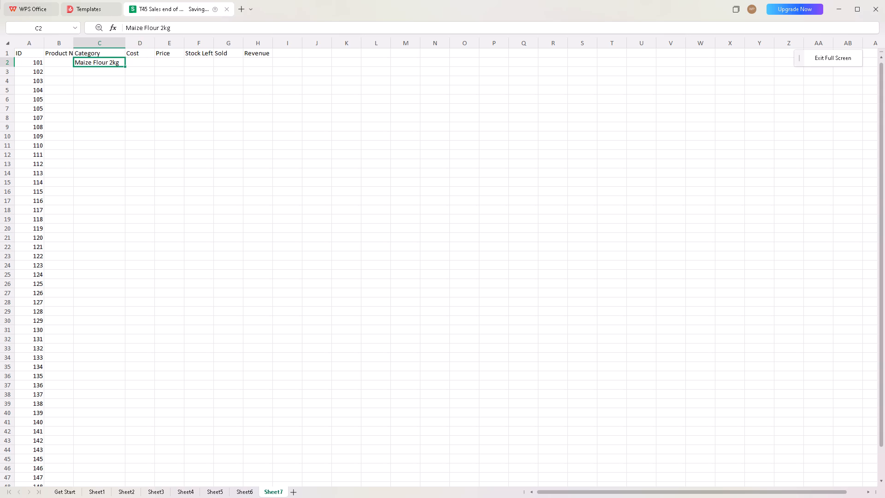
{"action": "triple_click", "coordinate": [103, 61]}
{"action": "left_click", "coordinate": [103, 61]}
{"action": "triple_click", "coordinate": [103, 61]}
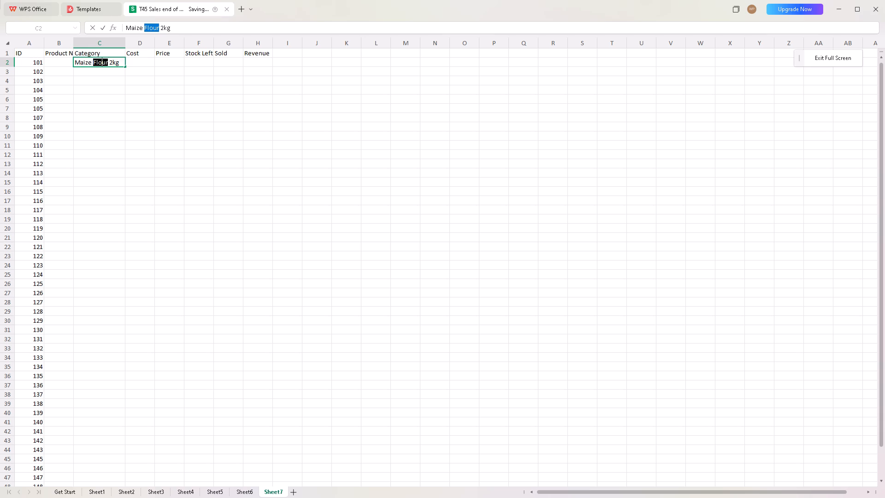
{"action": "triple_click", "coordinate": [103, 61]}
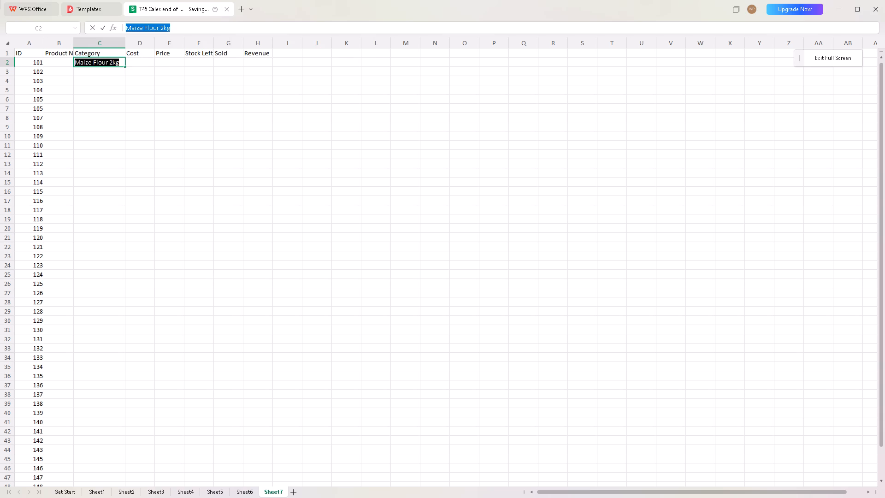
{"action": "key", "text": "ctrl+c"}
{"action": "key", "text": "BackSpace"}
{"action": "triple_click", "coordinate": [66, 59]}
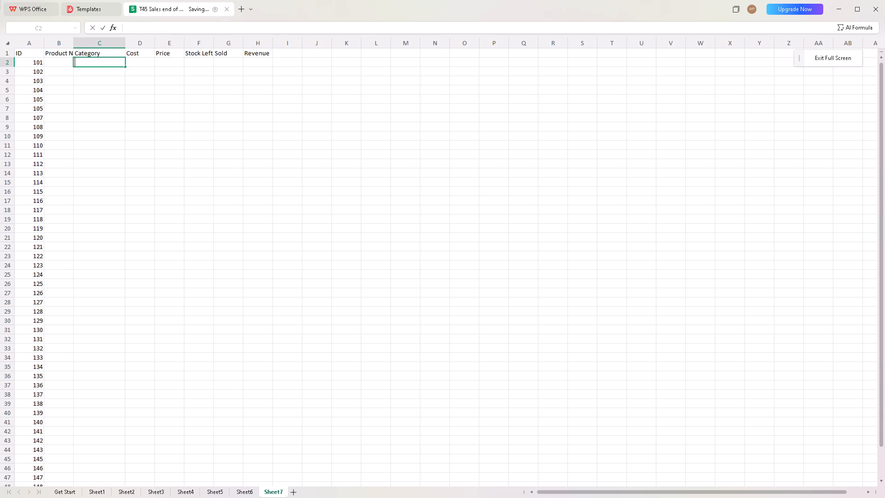
{"action": "key", "text": "ctrl+v"}
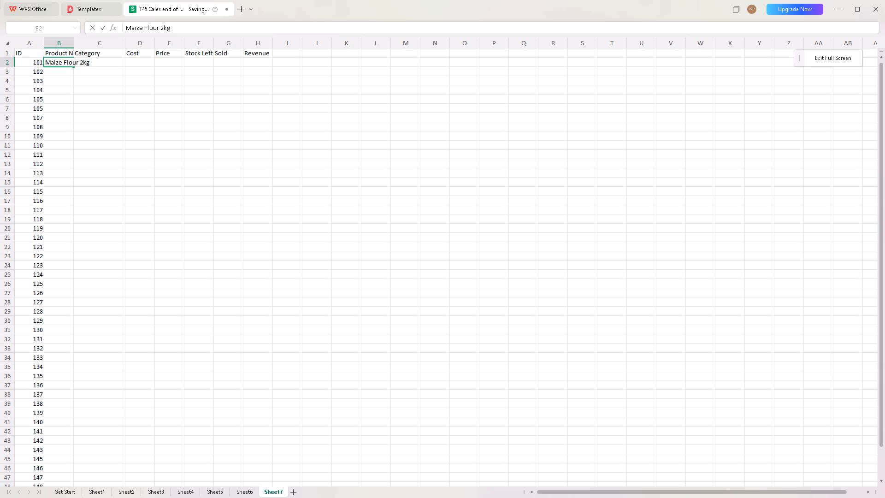
{"action": "key", "text": "Tab"}
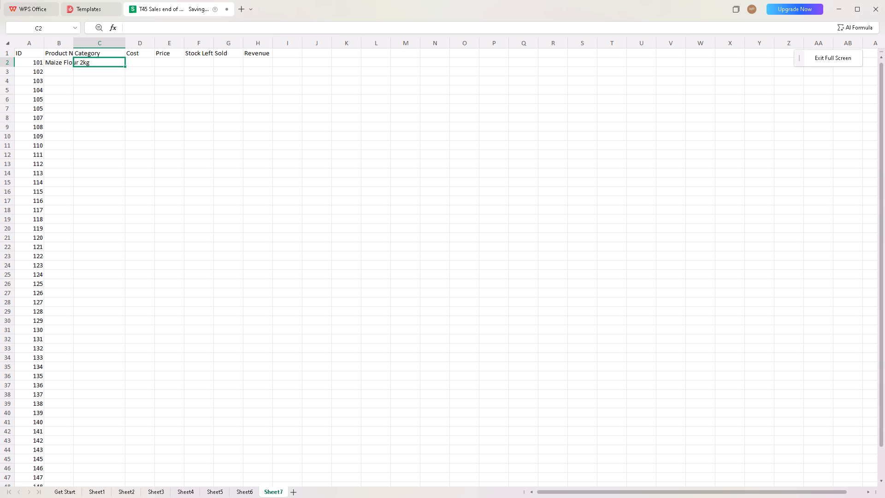
Auto-fit the width of the Product Name column to its contents.
{"action": "triple_click", "coordinate": [73, 46]}
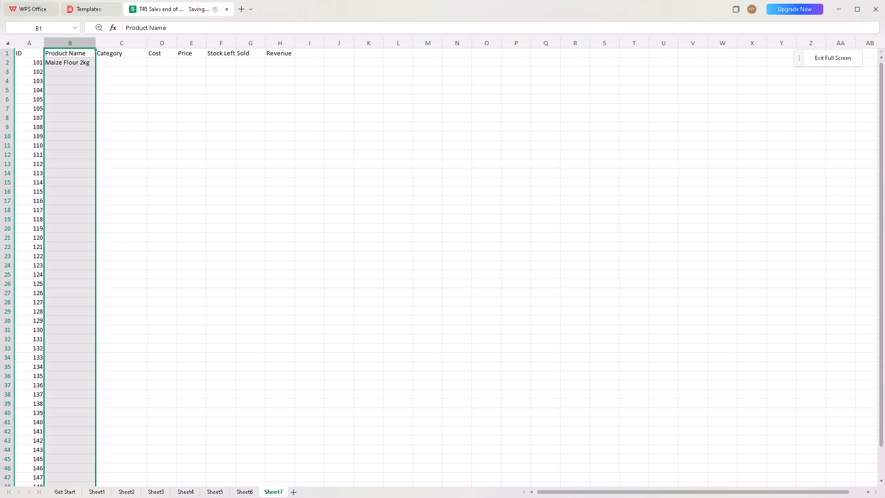
Enter Staples as the category in cell C2, beside Maize Flour 2kg.
{"action": "left_click", "coordinate": [104, 64]}
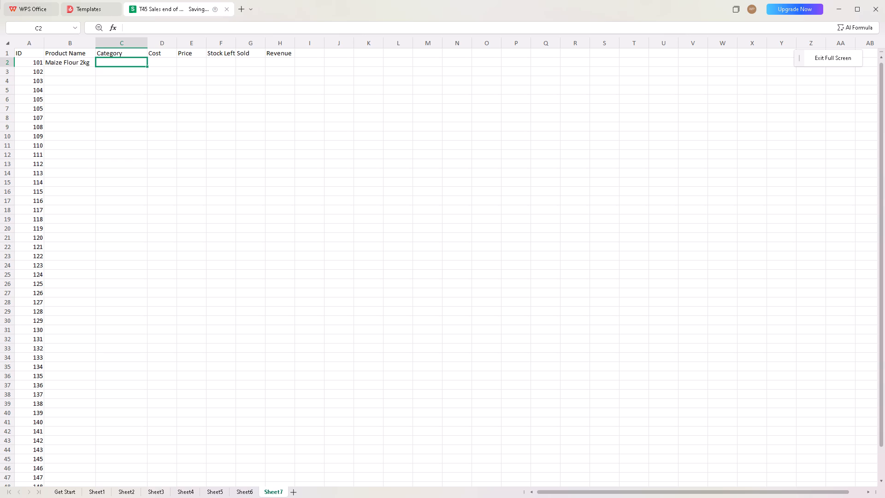
{"action": "key", "text": "s"}
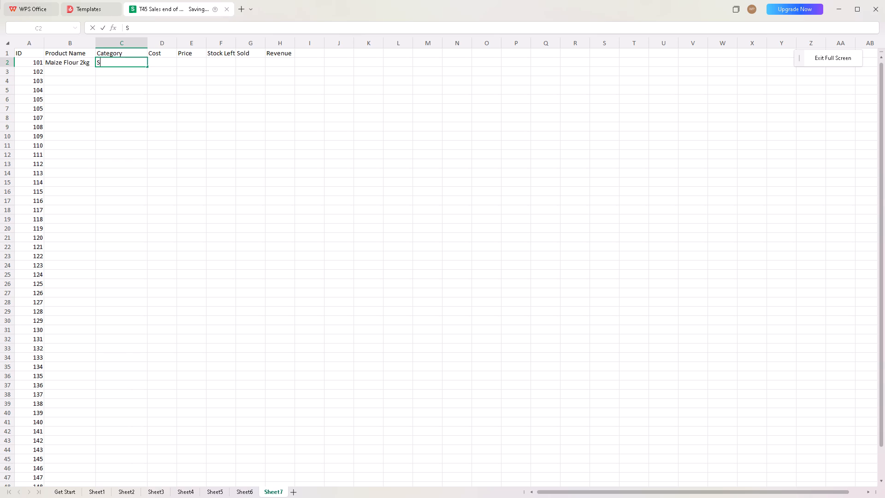
{"action": "type", "text": "pa"}
{"action": "key", "text": "BackSpace"}
{"action": "key", "text": "BackSpace"}
{"action": "key", "text": "t"}
{"action": "type", "text": "aples"}
{"action": "key", "text": "Tab"}
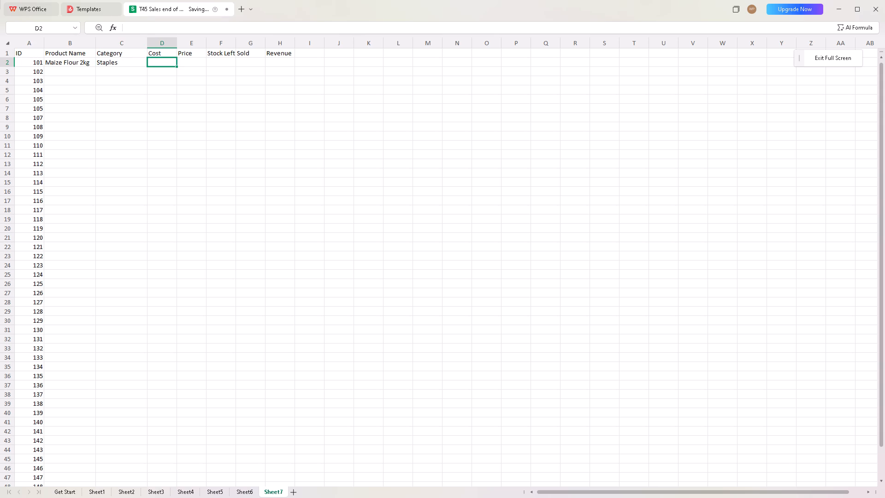
Fill the Maize Flour 2kg row with Cost 150, Price 185, Stock Left 120 and Sold 85.
{"action": "type", "text": "11"}
{"action": "key", "text": "BackSpace"}
{"action": "type", "text": "50"}
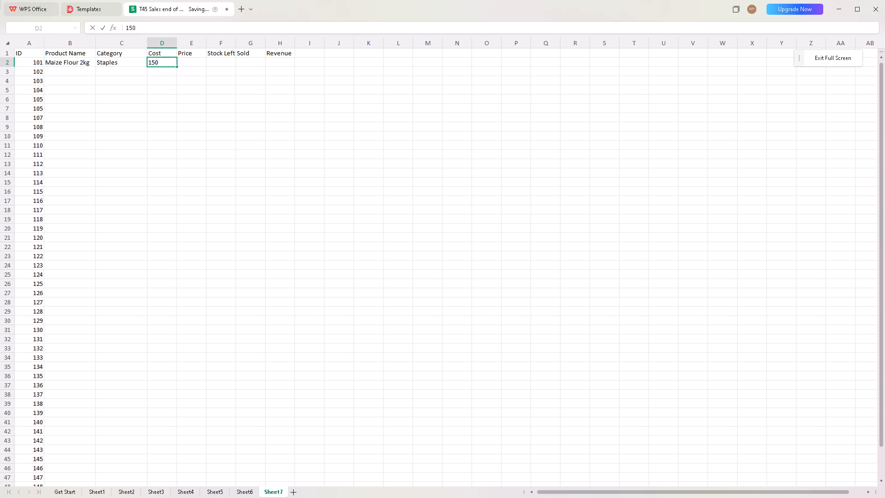
{"action": "key", "text": "Tab"}
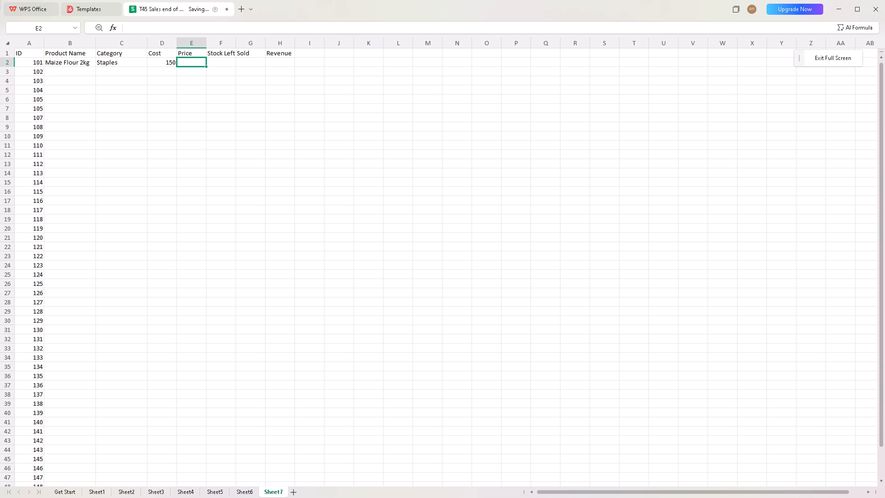
{"action": "type", "text": "185"}
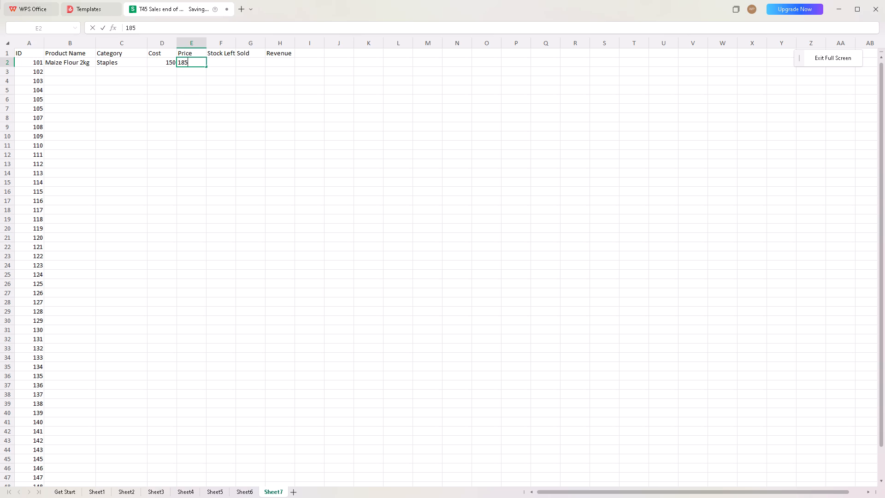
{"action": "key", "text": "Tab"}
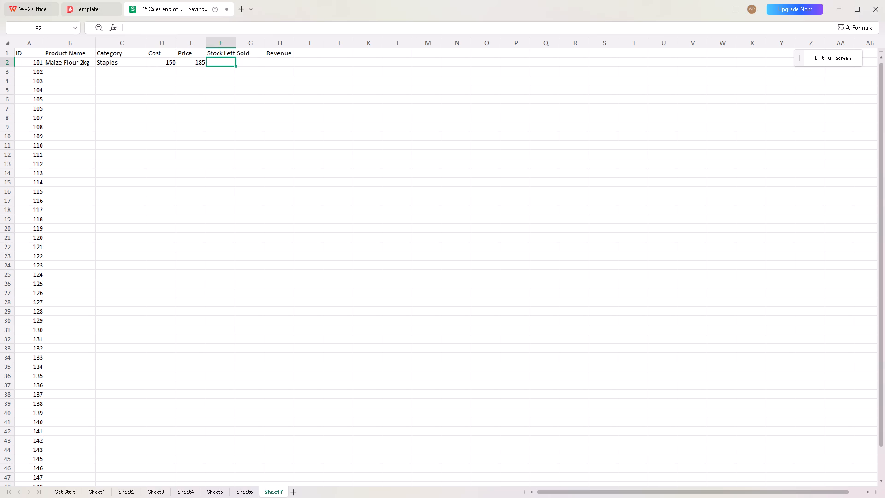
{"action": "type", "text": "120"}
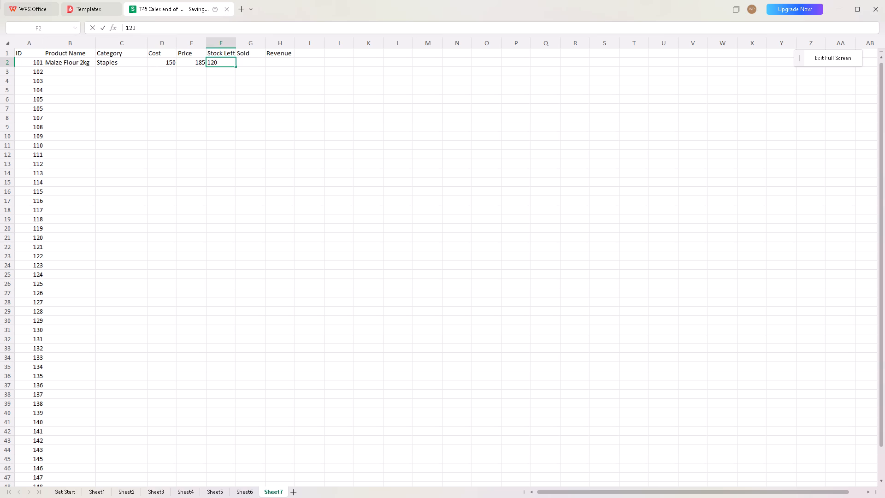
{"action": "key", "text": "Tab"}
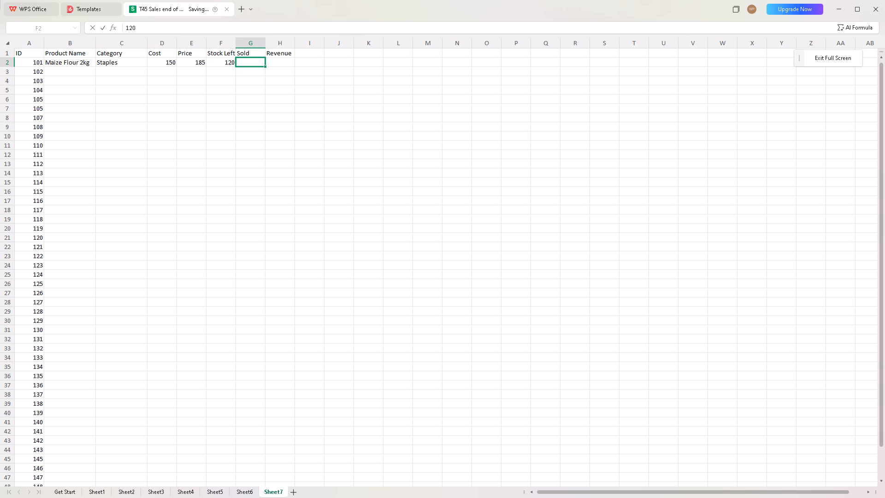
{"action": "key", "text": "8"}
{"action": "key", "text": "5"}
{"action": "key", "text": "Tab"}
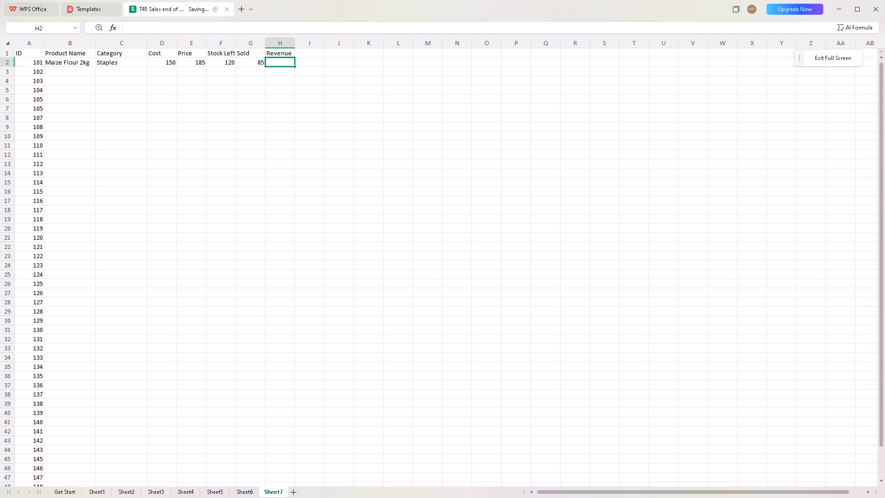
Enter the Revenue formula =G2*E2 in cell H2 to multiply units sold by price for Maize Flour 2kg.
{"action": "left_click", "coordinate": [275, 59]}
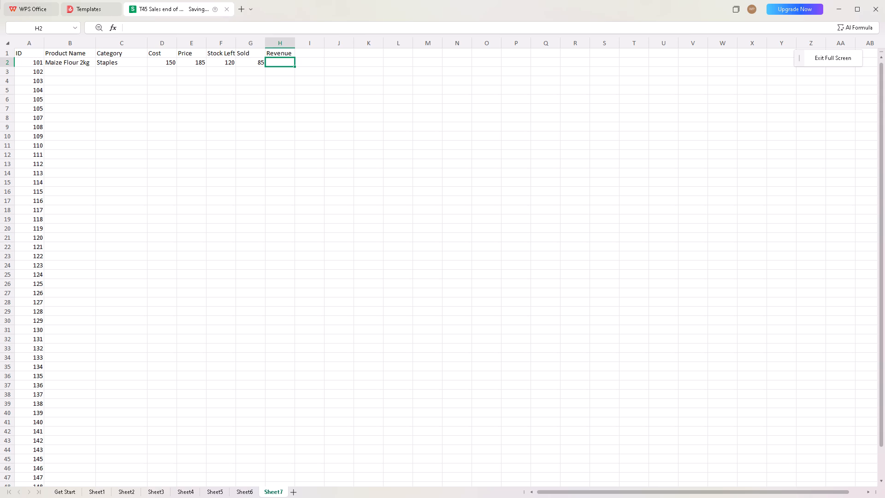
{"action": "left_click", "coordinate": [285, 61]}
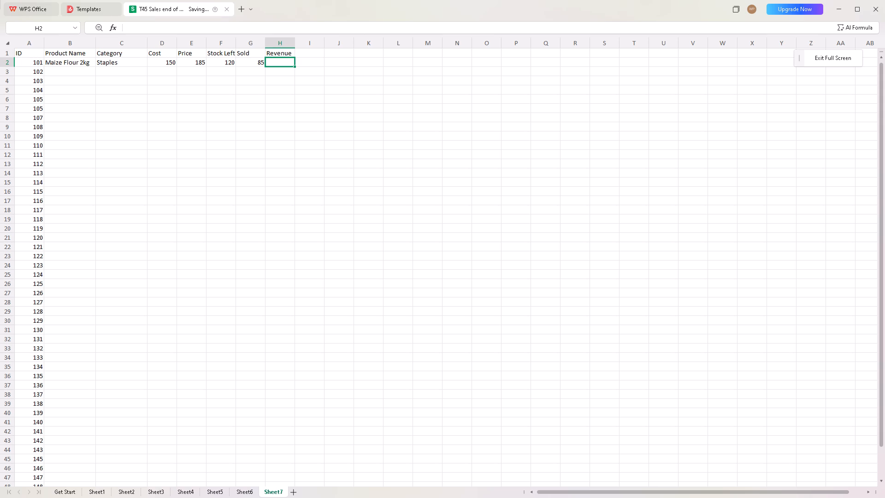
{"action": "left_click", "coordinate": [290, 64]}
{"action": "key", "text": "equal"}
{"action": "key", "text": "g"}
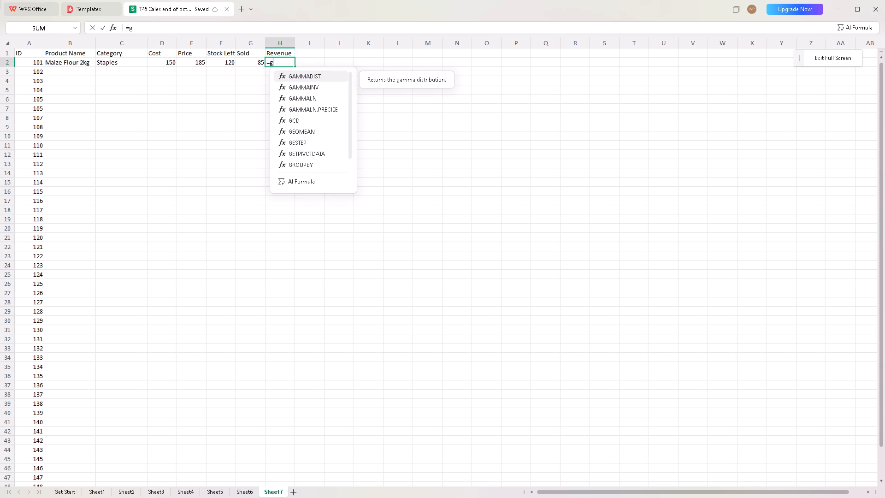
{"action": "key", "text": "2"}
{"action": "key", "text": "BackSpace"}
{"action": "key", "text": "BackSpace"}
{"action": "type", "text": "G2"}
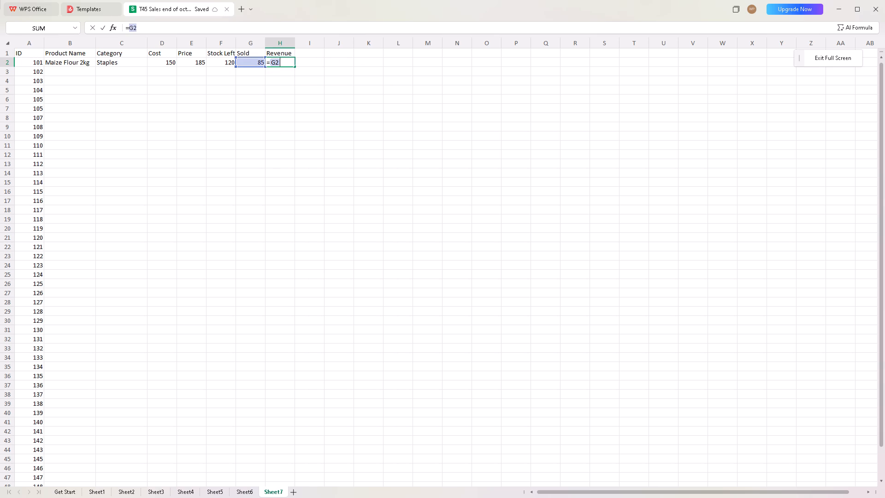
{"action": "key", "text": "shift+asterisk"}
{"action": "type", "text": "E2"}
{"action": "key", "text": "Return"}
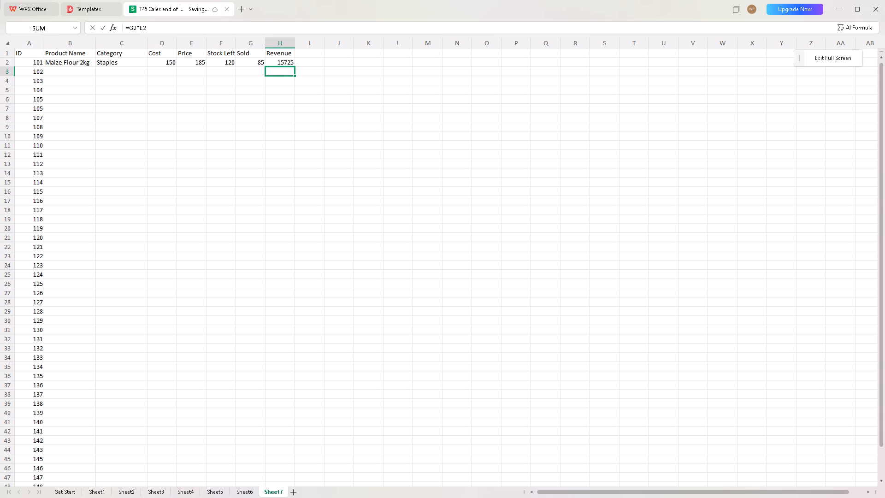
Enter Sugar 1kg as the product name and Staples as its category in row 3, beside ID 102.
{"action": "left_click", "coordinate": [63, 71]}
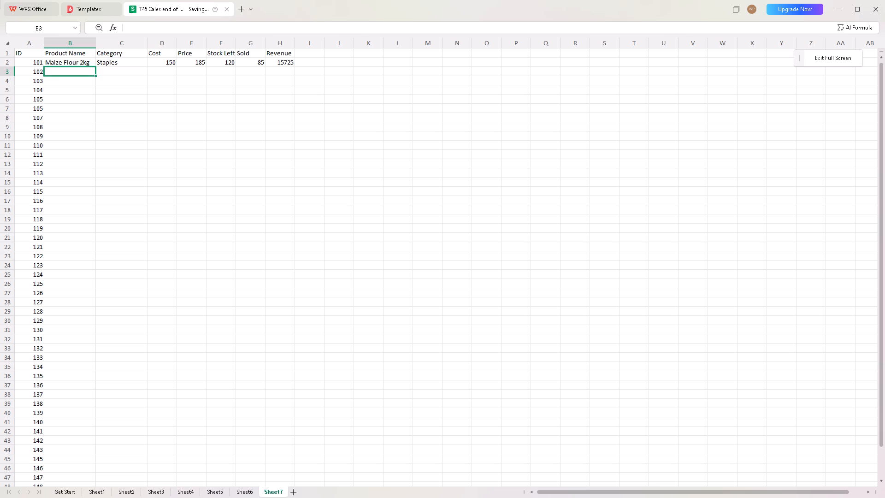
{"action": "key", "text": "s"}
{"action": "type", "text": "ugar"}
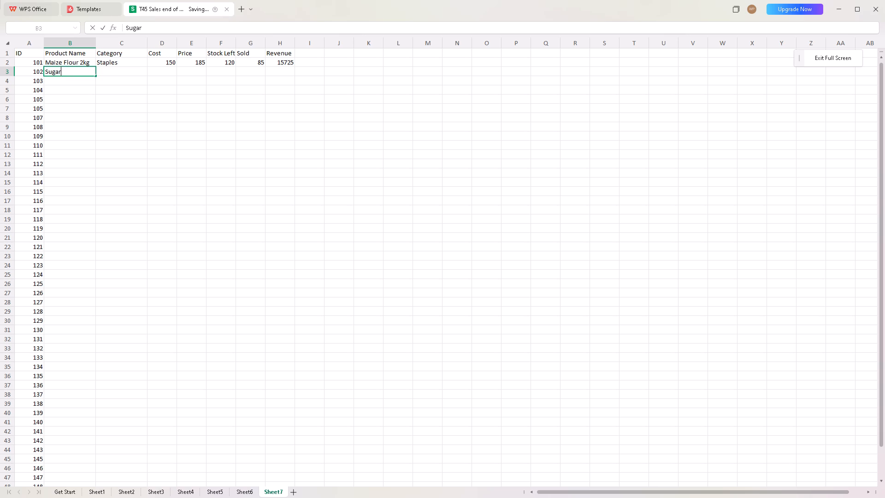
{"action": "key", "text": "space"}
{"action": "type", "text": "1kg"}
{"action": "key", "text": "Tab"}
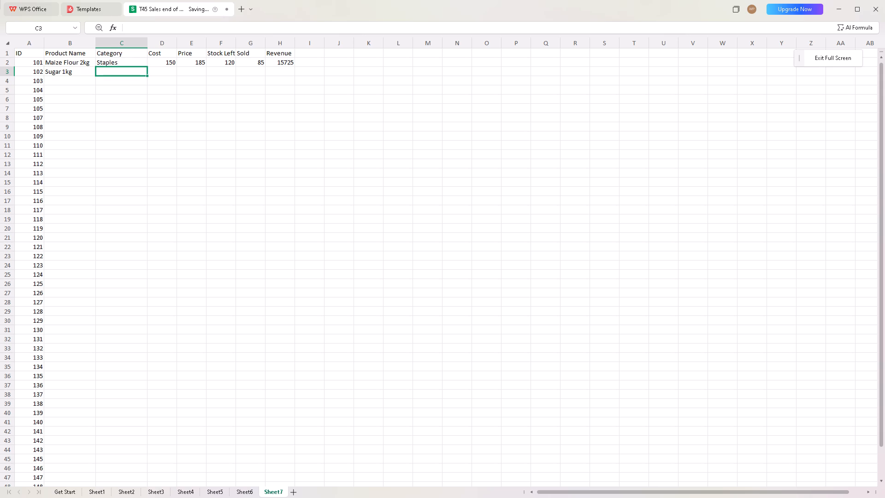
{"action": "type", "text": "ST"}
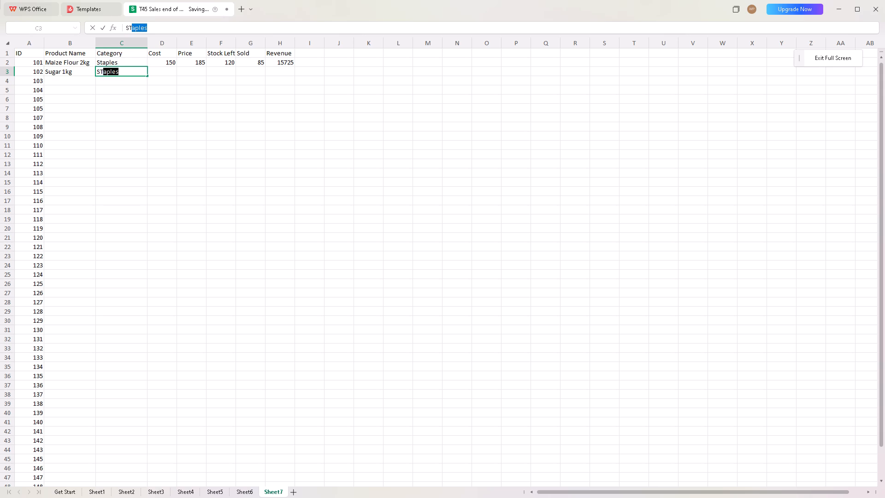
{"action": "key", "text": "Tab"}
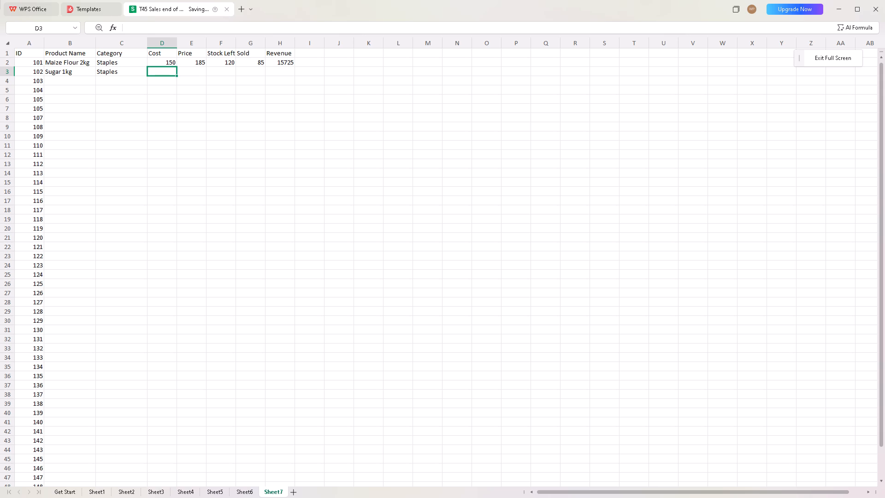
Fill the Sugar 1kg row with Cost 155, Price 190, Stock Left 80 and Sold 70.
{"action": "type", "text": "155"}
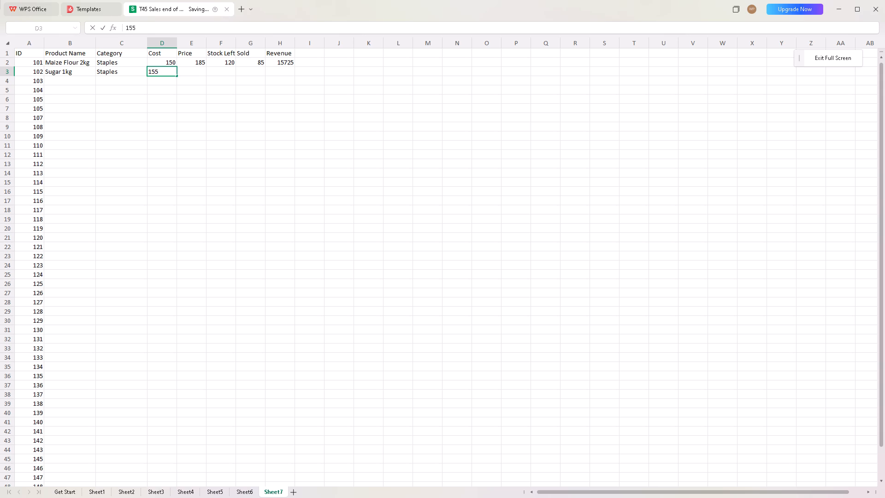
{"action": "key", "text": "Tab"}
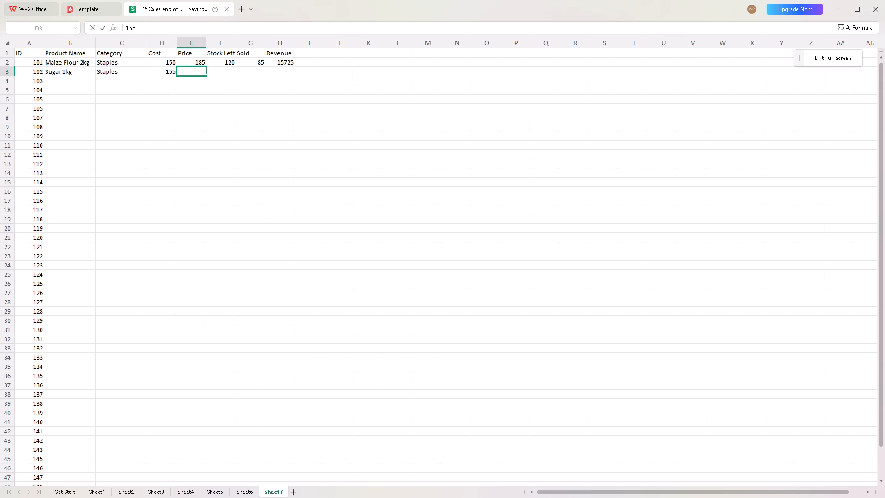
{"action": "type", "text": "190"}
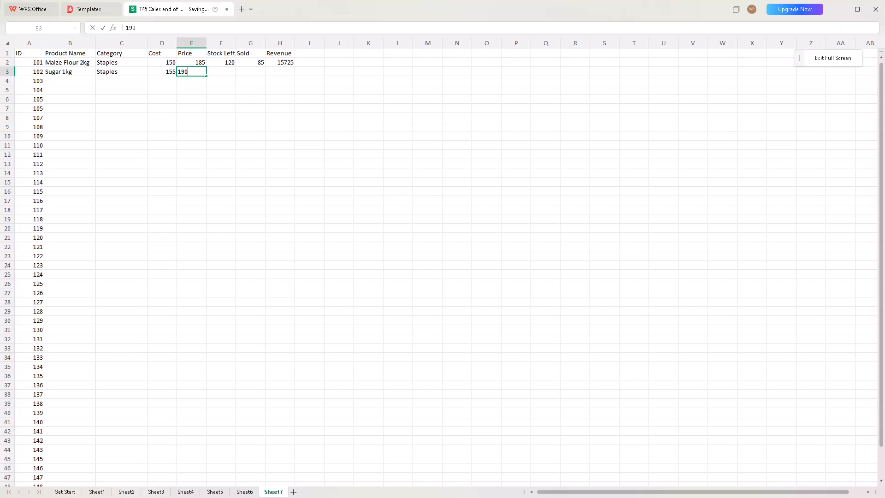
{"action": "key", "text": "Tab"}
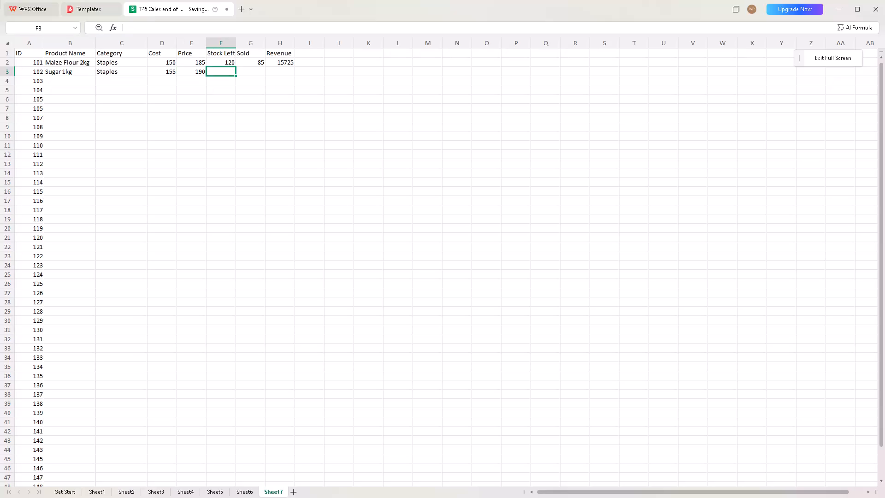
{"action": "type", "text": "80"}
{"action": "key", "text": "Tab"}
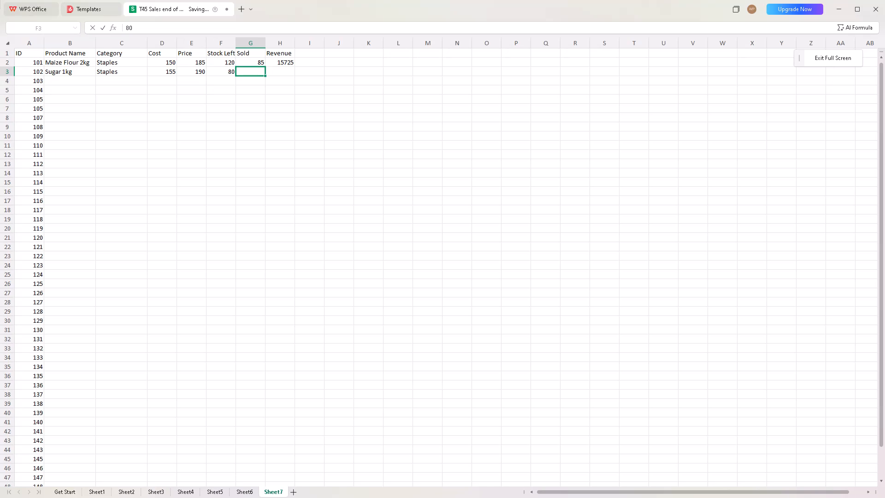
{"action": "type", "text": "70"}
{"action": "key", "text": "Tab"}
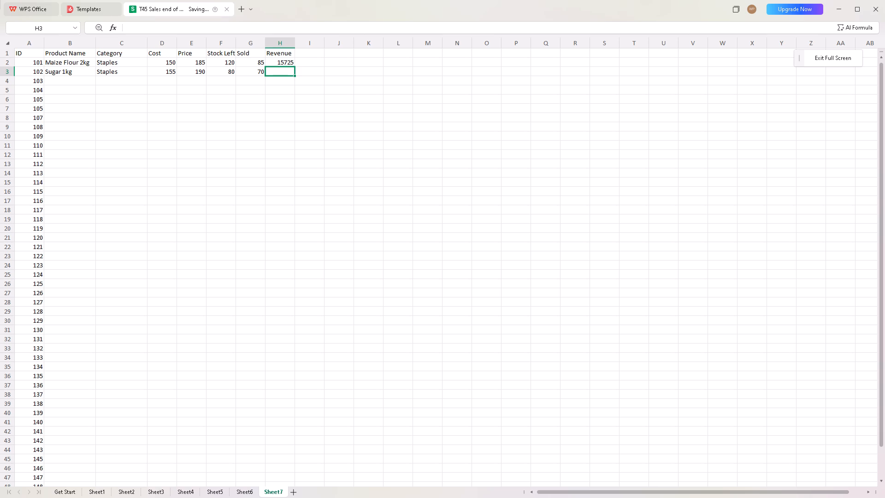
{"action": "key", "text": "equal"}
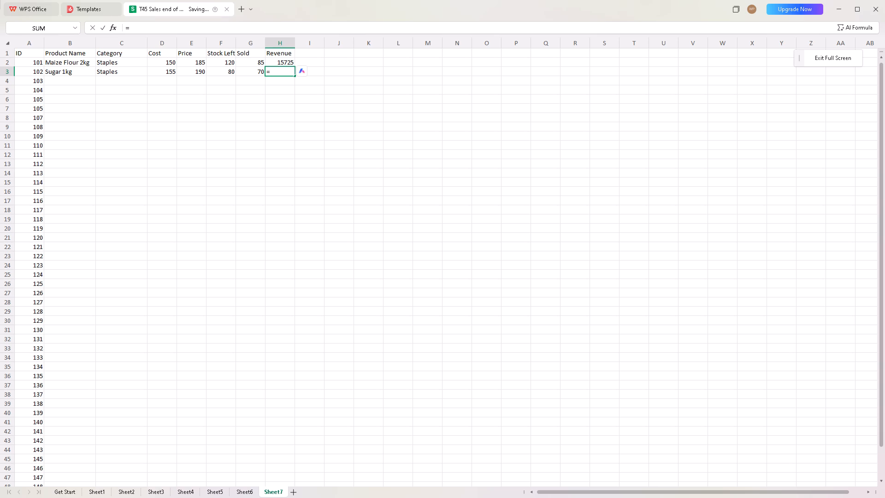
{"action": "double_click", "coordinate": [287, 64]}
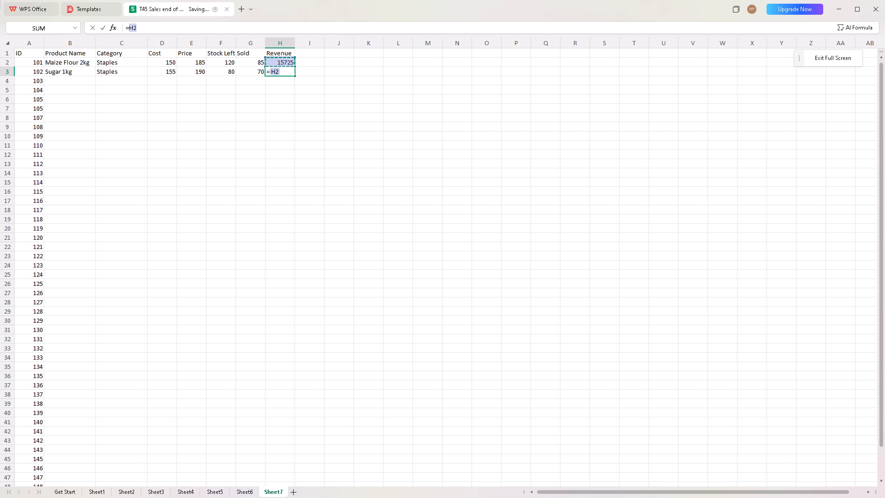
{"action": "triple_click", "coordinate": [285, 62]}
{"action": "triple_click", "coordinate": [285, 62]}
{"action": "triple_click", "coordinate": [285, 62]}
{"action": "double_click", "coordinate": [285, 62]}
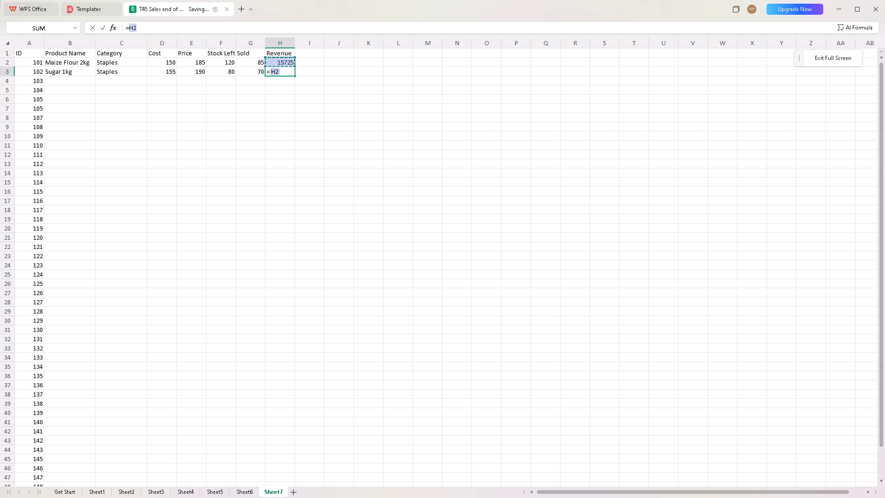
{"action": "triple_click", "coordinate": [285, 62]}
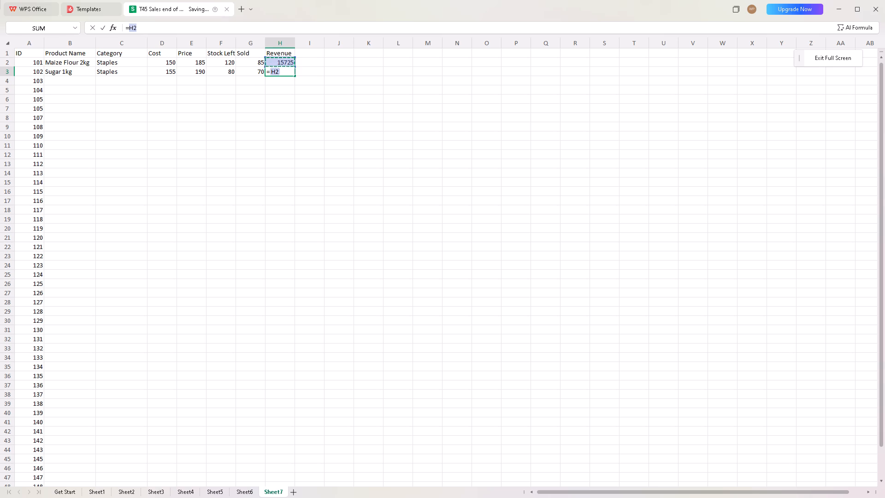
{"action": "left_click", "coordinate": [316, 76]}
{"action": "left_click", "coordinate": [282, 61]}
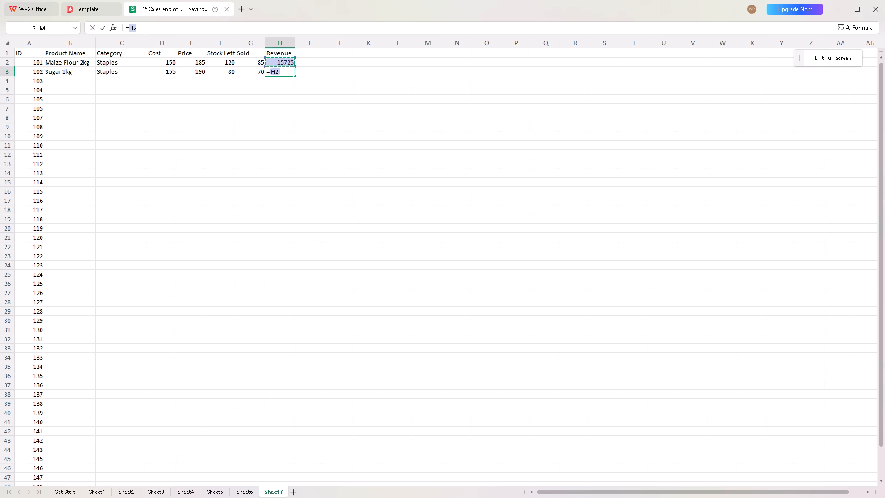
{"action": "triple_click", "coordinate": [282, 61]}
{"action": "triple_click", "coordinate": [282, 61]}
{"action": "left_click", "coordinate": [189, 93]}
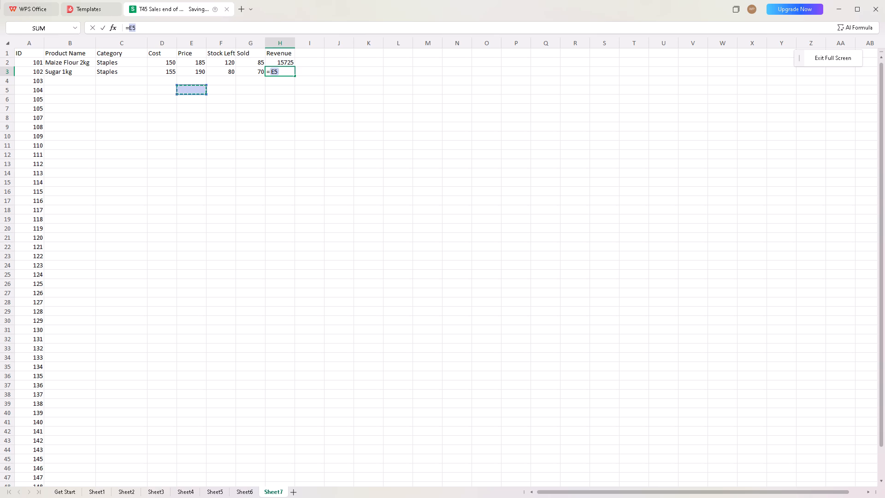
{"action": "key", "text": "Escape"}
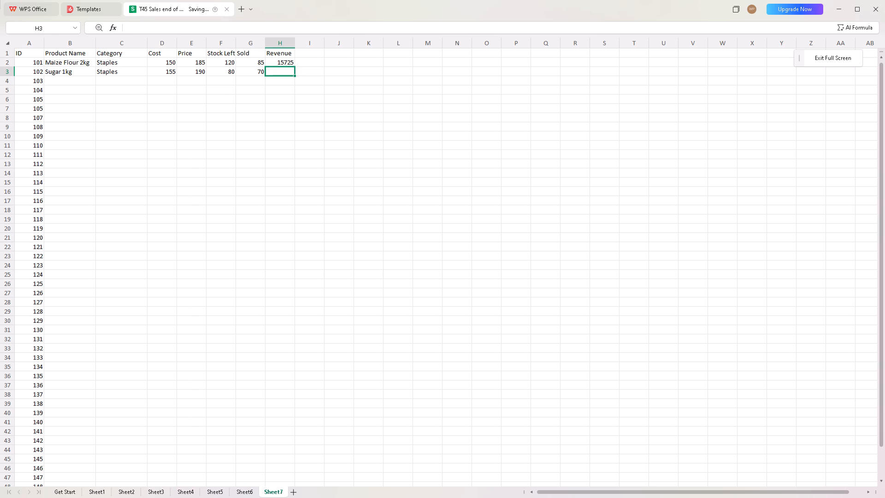
Enter the Revenue formula =G3*E3 in cell H3 for Sugar 1kg, following the pattern of the formula in H2.
{"action": "triple_click", "coordinate": [280, 60]}
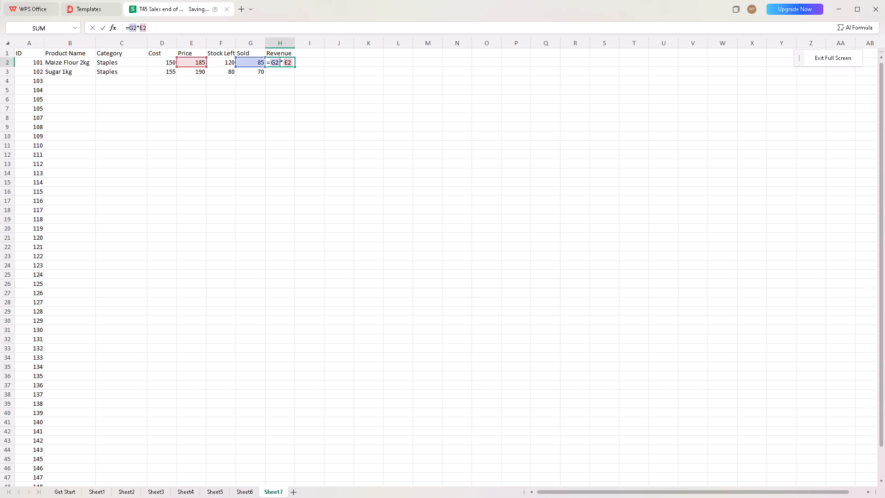
{"action": "left_click", "coordinate": [280, 60]}
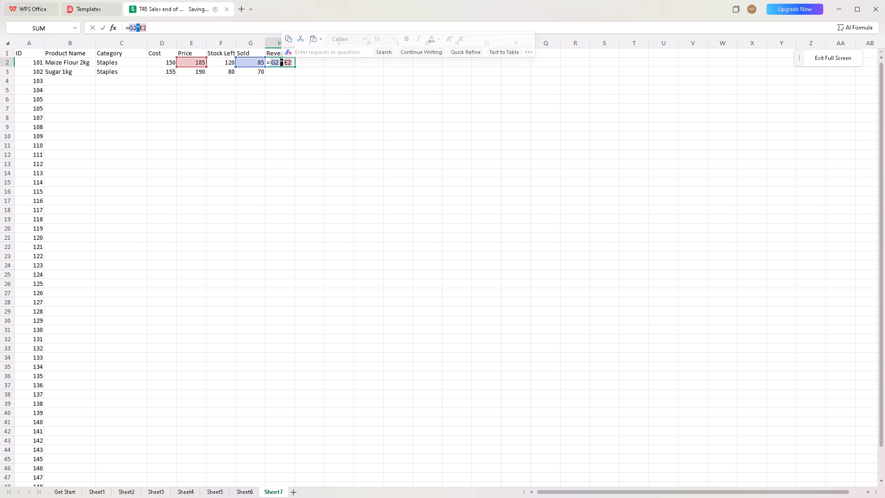
{"action": "key", "text": "Tab"}
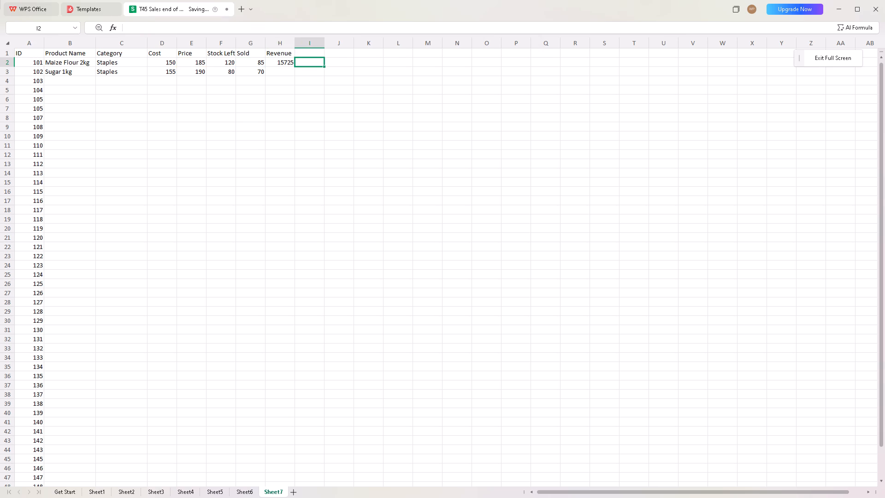
{"action": "triple_click", "coordinate": [280, 73]}
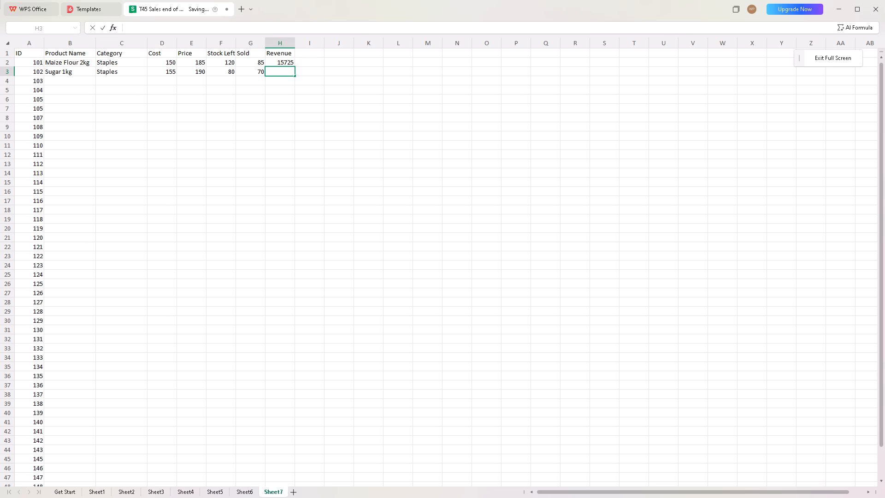
{"action": "key", "text": "equal"}
{"action": "key", "text": "g"}
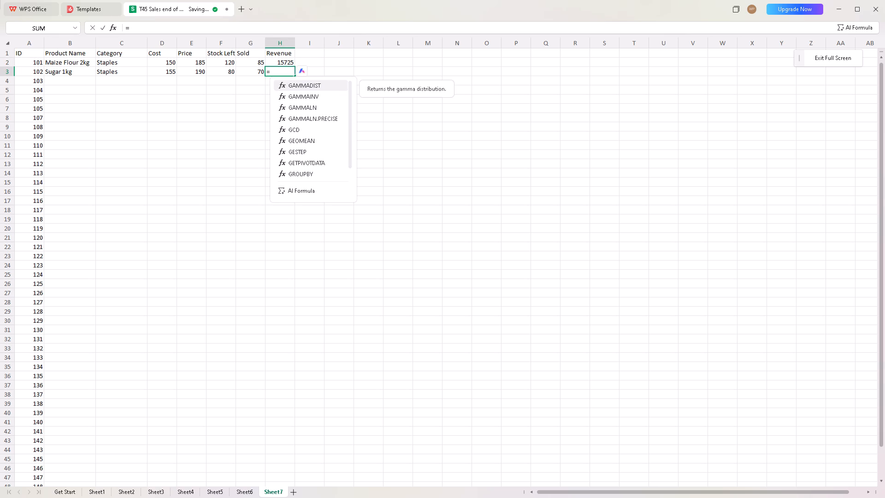
{"action": "key", "text": "3"}
{"action": "key", "text": "shift+asterisk"}
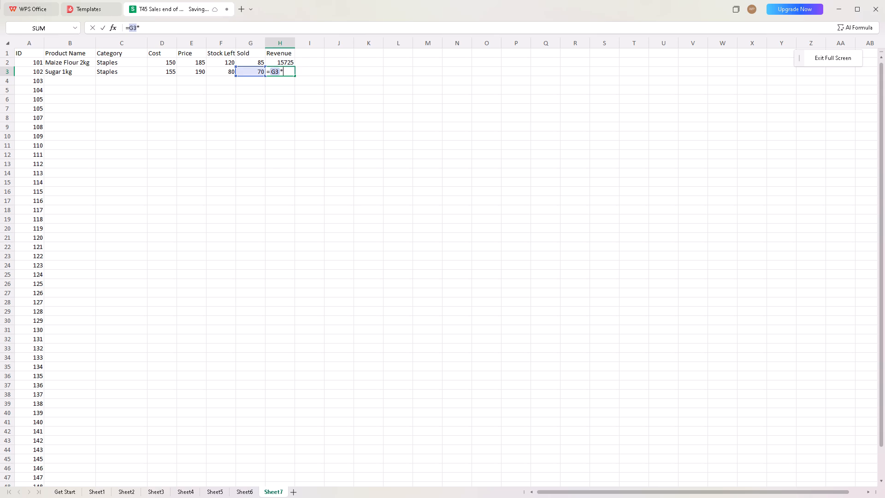
{"action": "type", "text": "E3"}
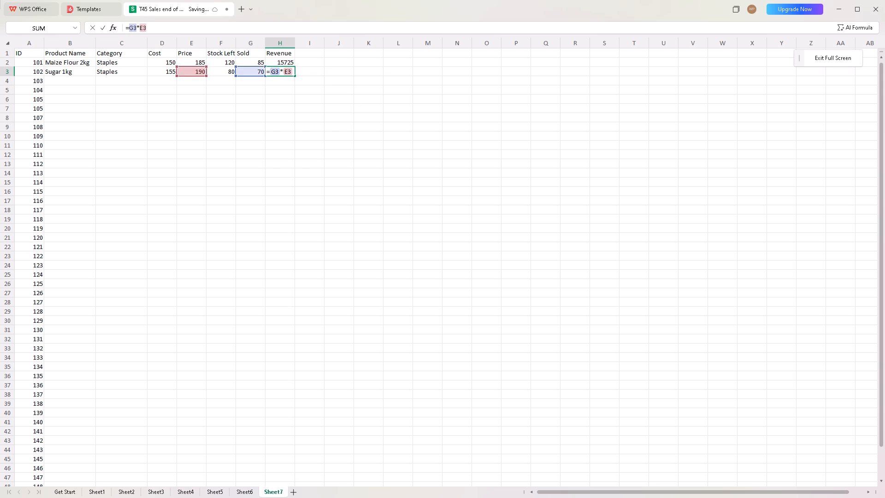
{"action": "key", "text": "Return"}
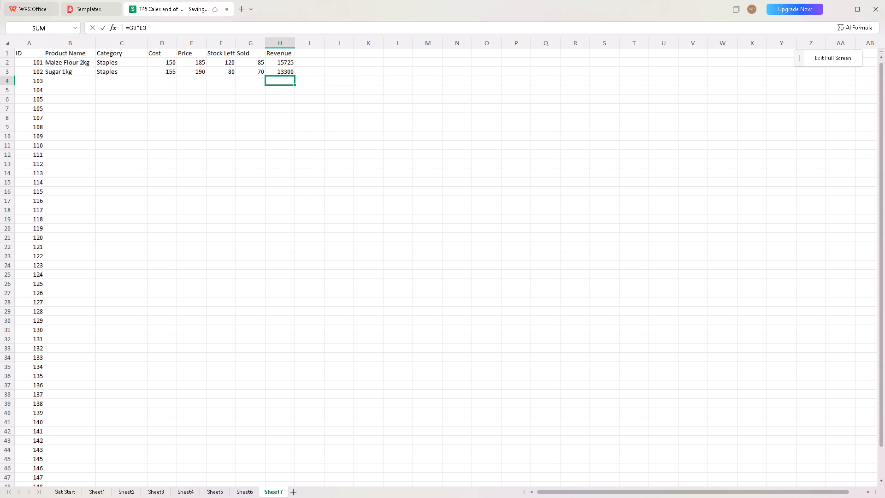
Enter Milk 500ml as the product name and Dairy as its category in row 4, beside ID 103.
{"action": "left_click", "coordinate": [72, 78]}
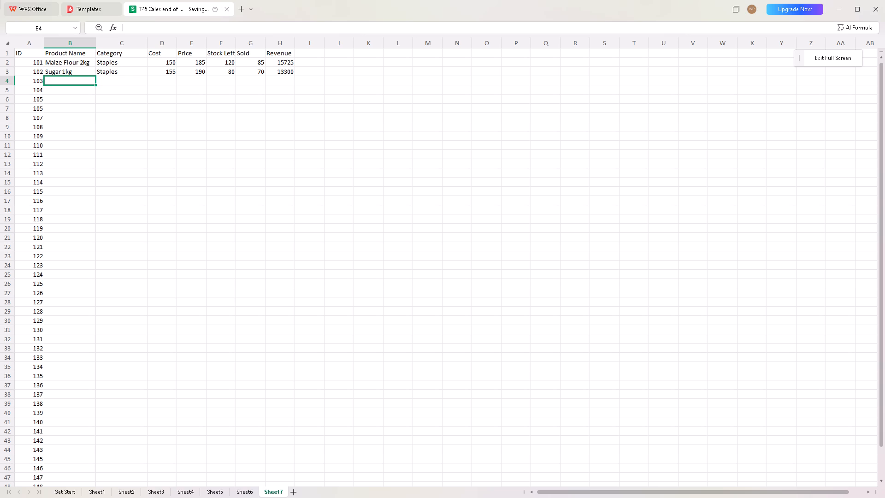
{"action": "key", "text": "m"}
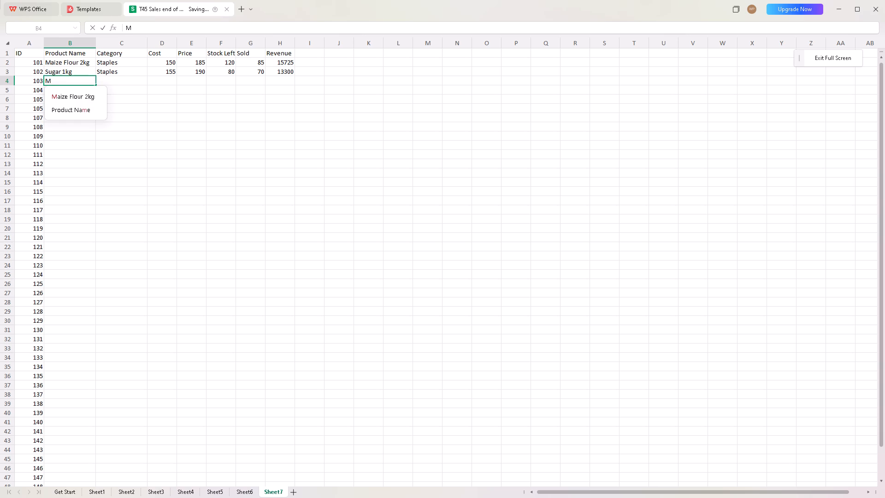
{"action": "type", "text": "ilk"}
{"action": "key", "text": "space"}
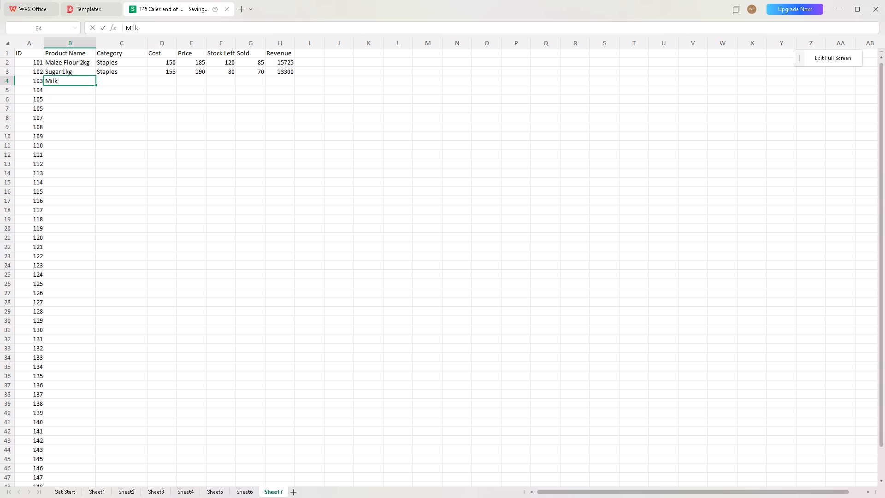
{"action": "type", "text": "500ml"}
{"action": "key", "text": "Tab"}
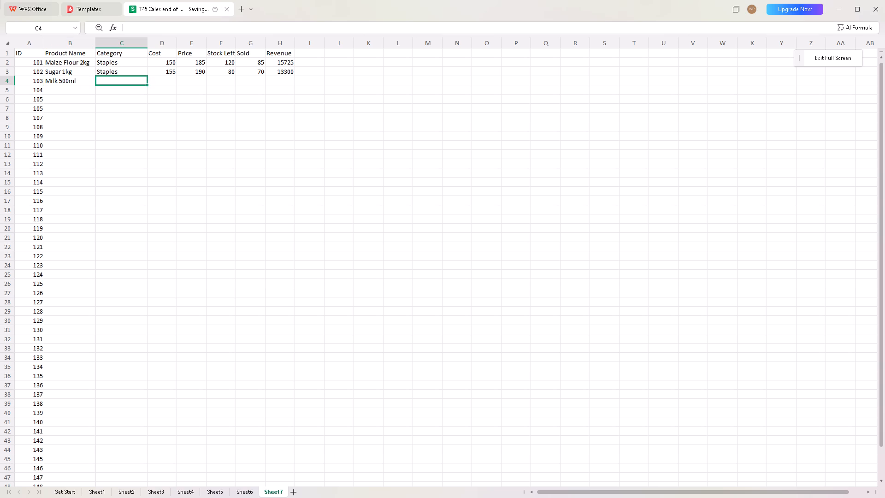
{"action": "type", "text": "airy"}
{"action": "key", "text": "Tab"}
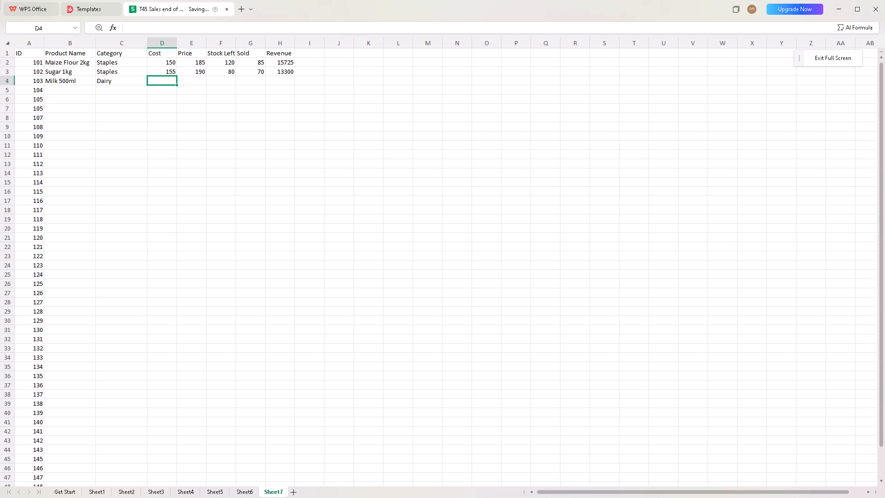
Fill the Milk 500ml row with Cost 55, Price 70, Stock Left 200 and Sold 180.
{"action": "type", "text": "55"}
{"action": "key", "text": "Tab"}
{"action": "type", "text": "70"}
{"action": "key", "text": "Tab"}
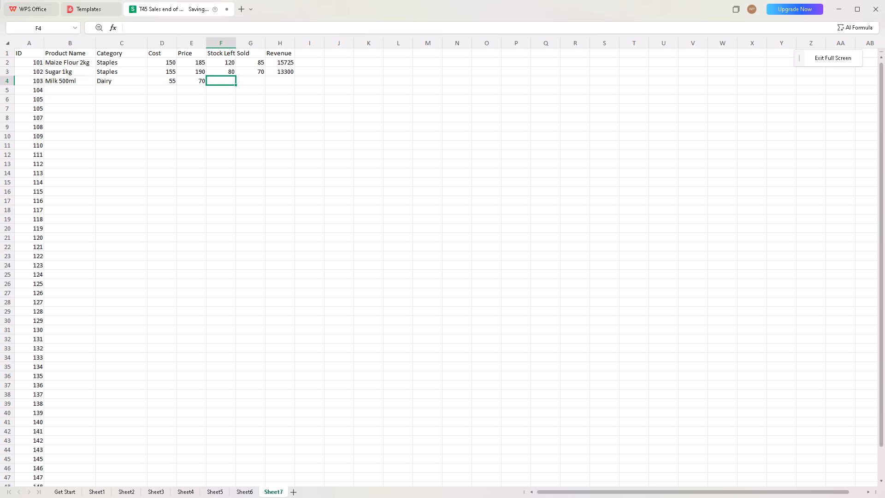
{"action": "key", "text": "2"}
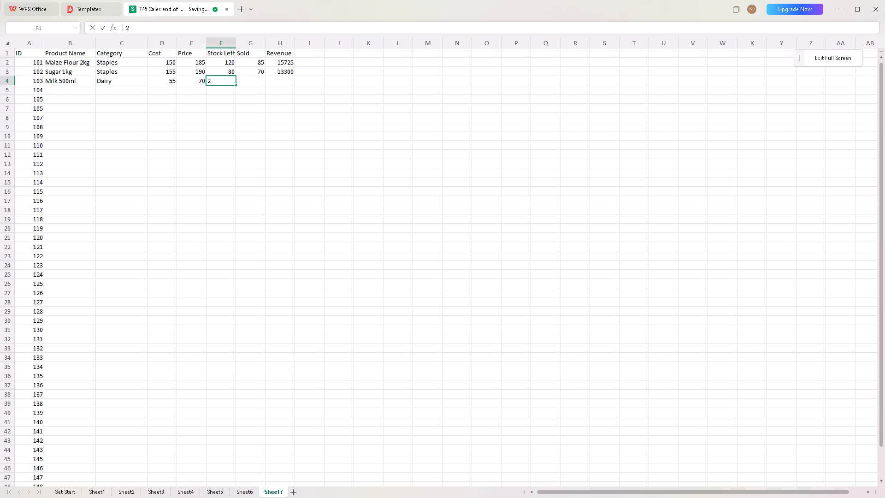
{"action": "type", "text": "00"}
{"action": "key", "text": "Tab"}
{"action": "key", "text": "1"}
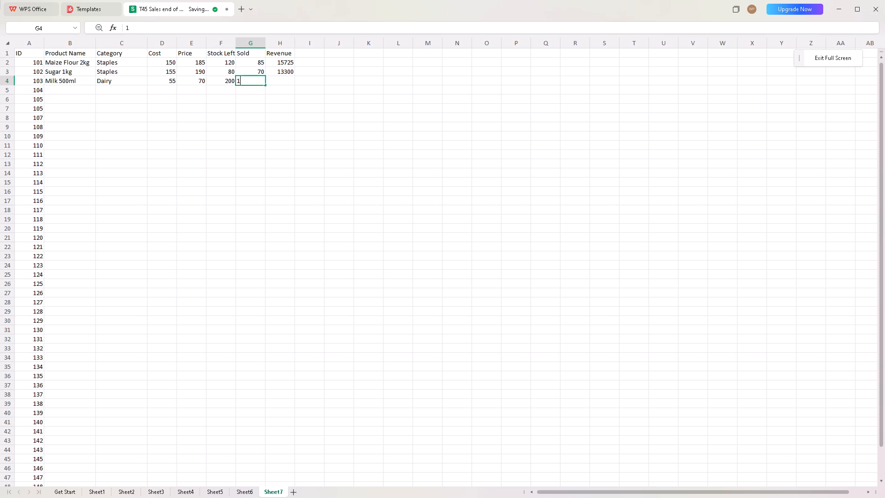
{"action": "type", "text": "80"}
{"action": "key", "text": "Tab"}
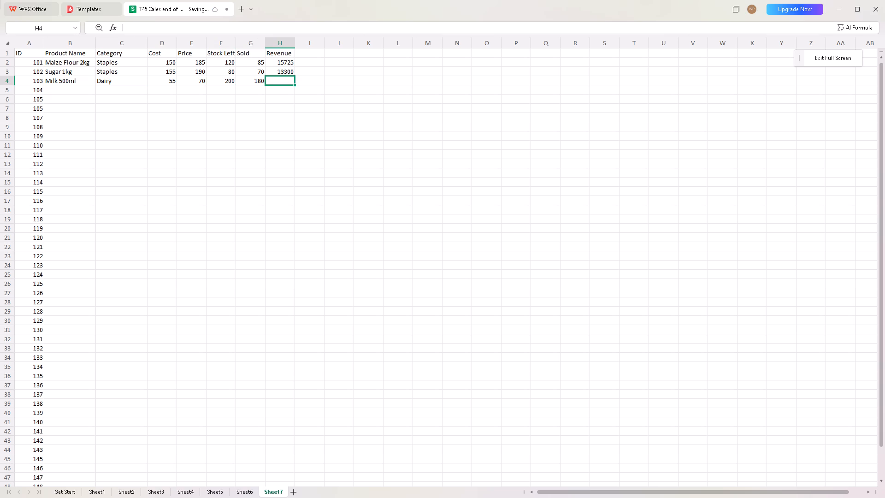
Enter the Revenue formula =G4*E4 in cell H4 to multiply units sold by price for Milk 500ml.
{"action": "key", "text": "equal"}
{"action": "key", "text": "g"}
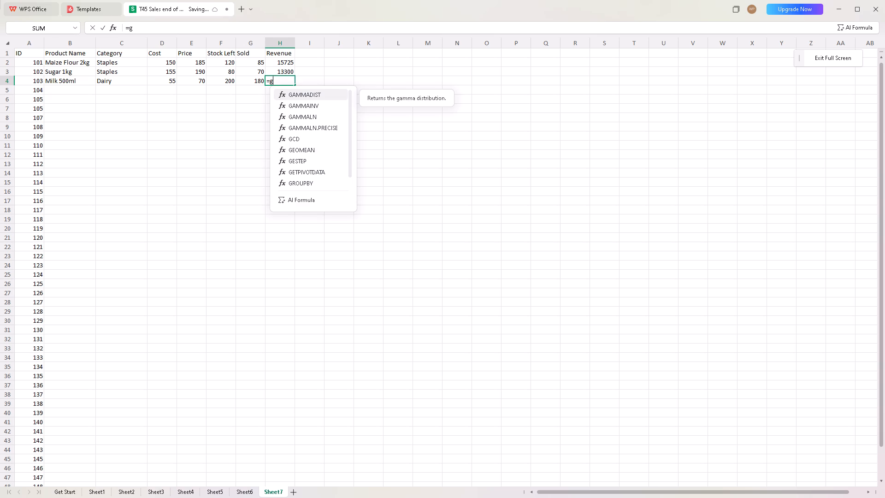
{"action": "key", "text": "4"}
{"action": "key", "text": "BackSpace"}
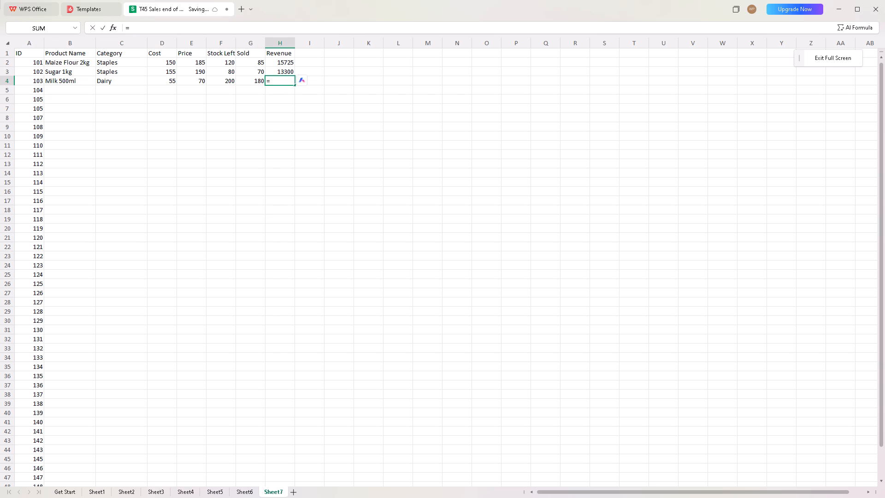
{"action": "type", "text": "G4"}
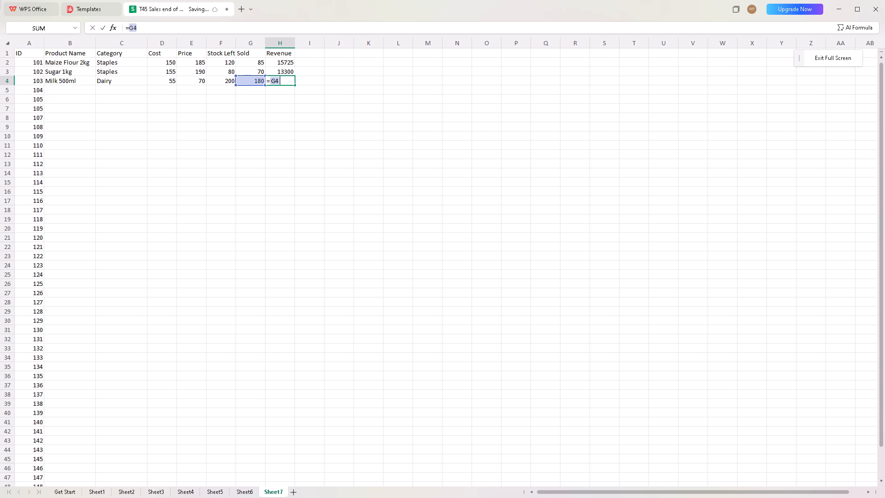
{"action": "key", "text": "shift+asterisk"}
{"action": "key", "text": "e"}
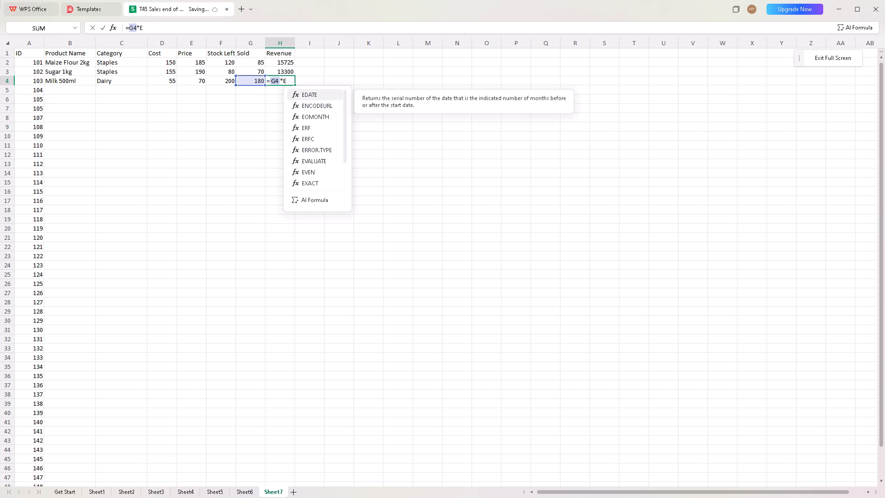
{"action": "key", "text": "4"}
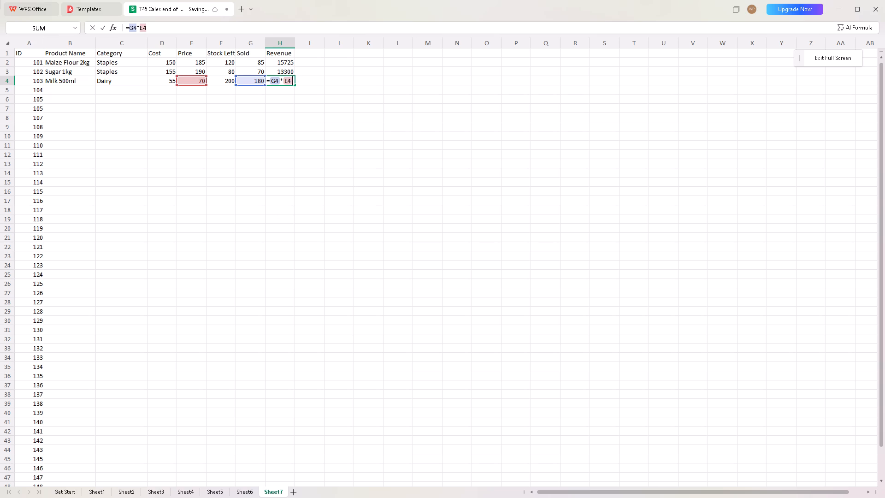
{"action": "key", "text": "Return"}
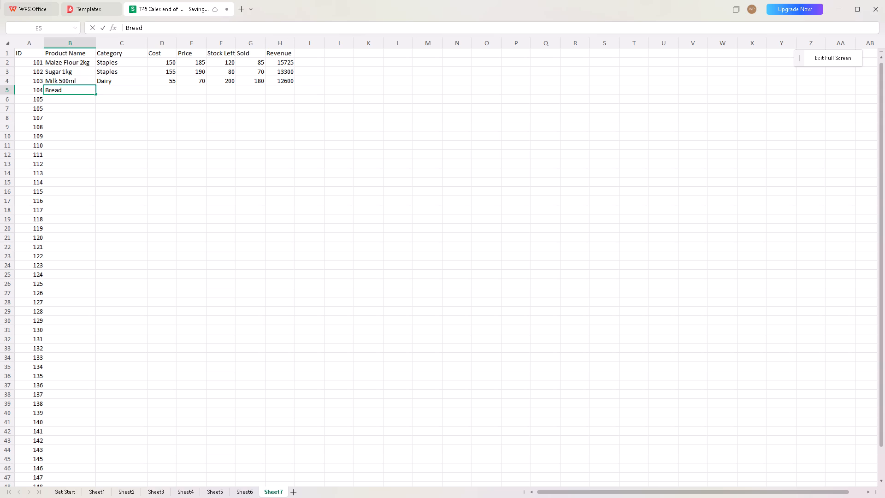
Complete the product name in row 5 as Bread 400g and enter Bakery as its category, beside ID 104.
{"action": "type", "text": "400g"}
{"action": "key", "text": "Tab"}
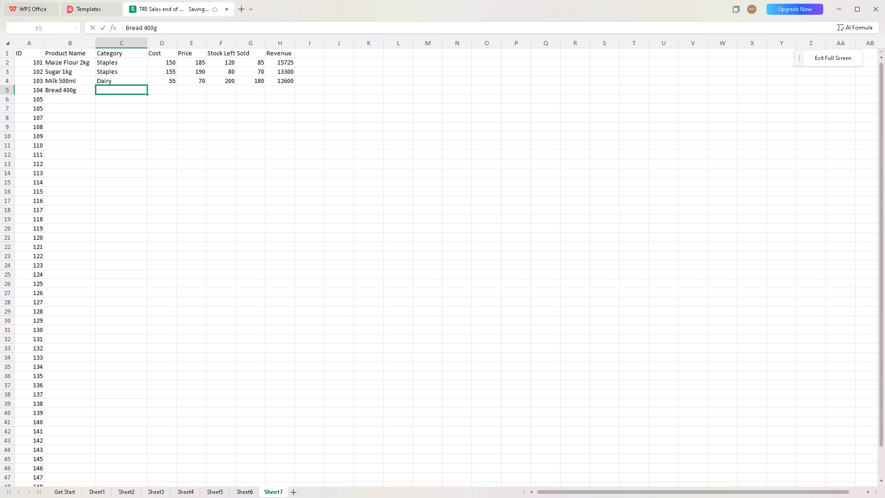
{"action": "key", "text": "a"}
{"action": "type", "text": "kery"}
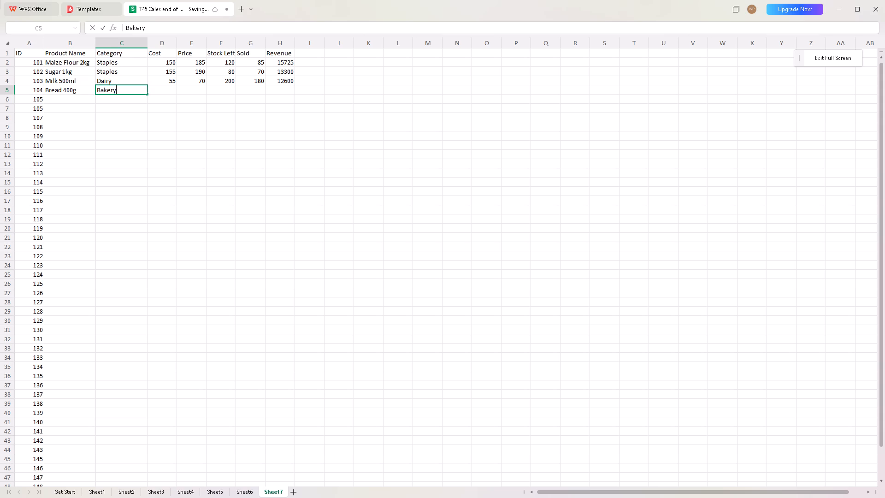
{"action": "key", "text": "Tab"}
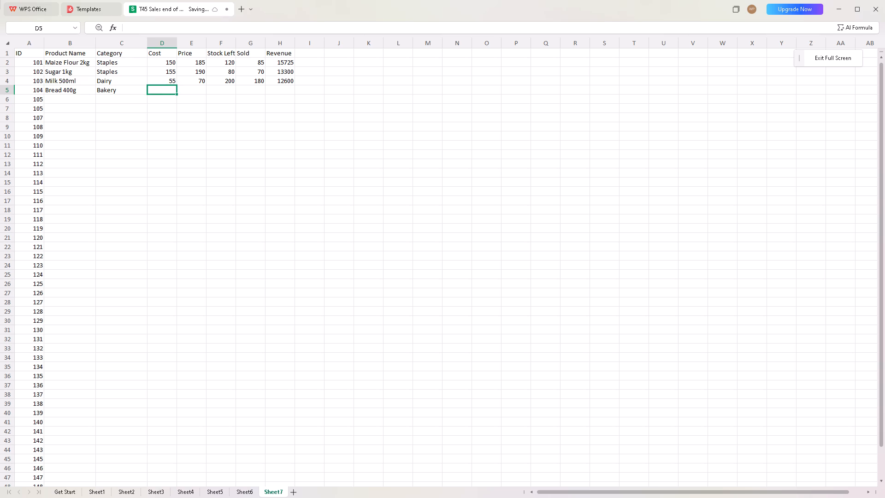
Fill the Bread 400g row with Cost 60, Price 75, Stock Left 50 and Sold 48.
{"action": "type", "text": "60"}
{"action": "key", "text": "Tab"}
{"action": "type", "text": "75"}
{"action": "key", "text": "Tab"}
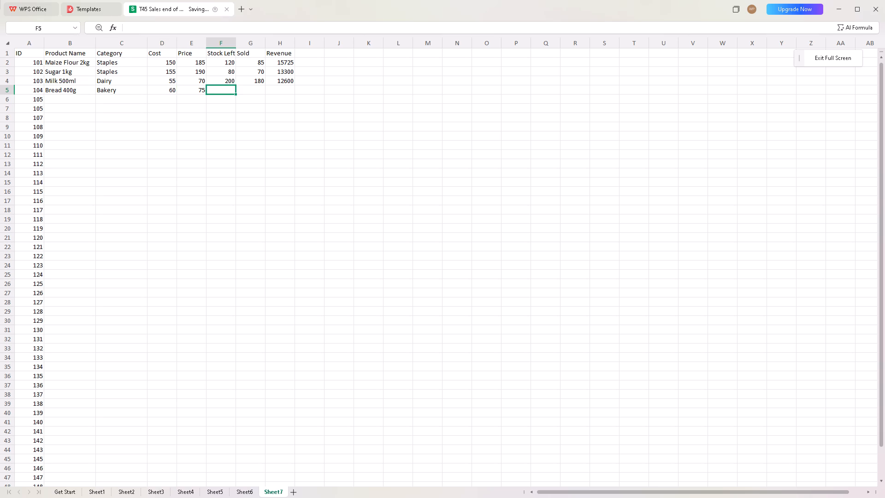
{"action": "type", "text": "50"}
{"action": "key", "text": "Tab"}
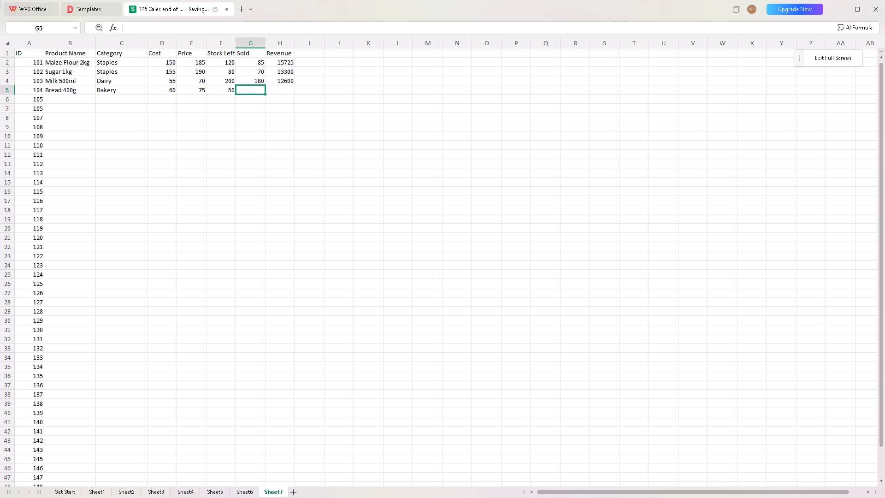
{"action": "type", "text": "48"}
{"action": "key", "text": "Tab"}
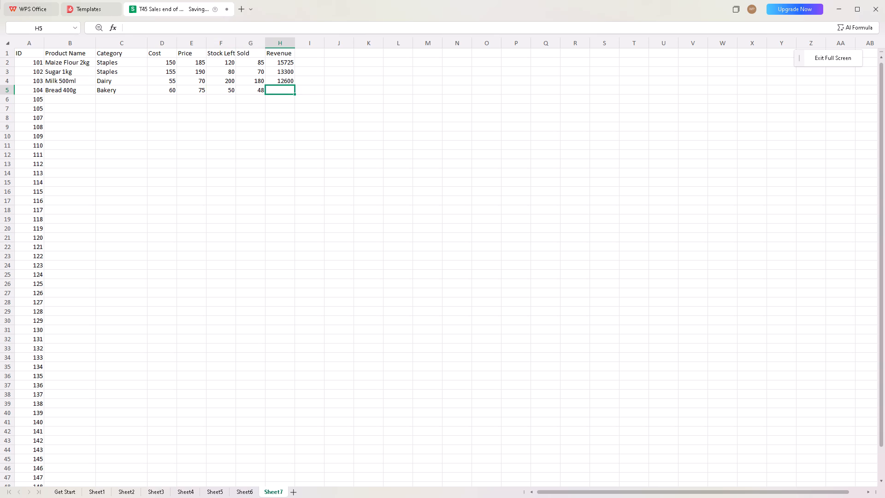
Enter the Revenue formula =G5*E5 in cell H5 to multiply units sold by price for Bread 400g.
{"action": "key", "text": "equal"}
{"action": "key", "text": "g"}
{"action": "key", "text": "5"}
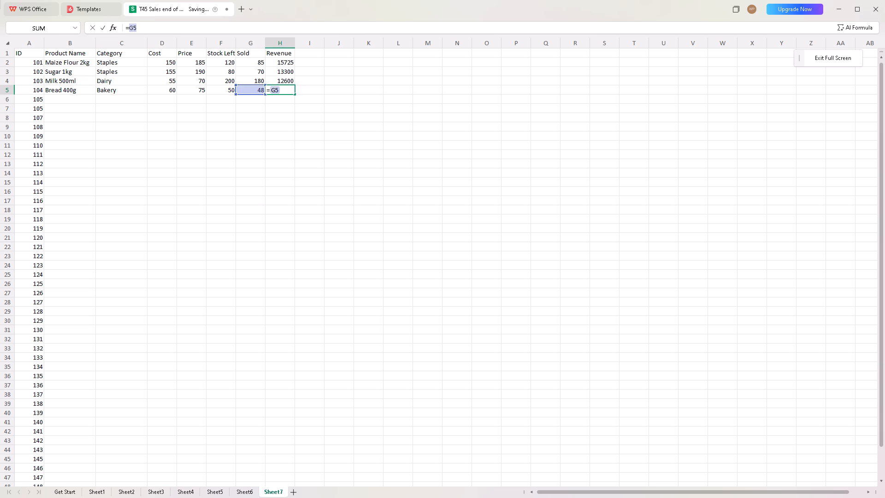
{"action": "key", "text": "shift+asterisk"}
{"action": "key", "text": "e"}
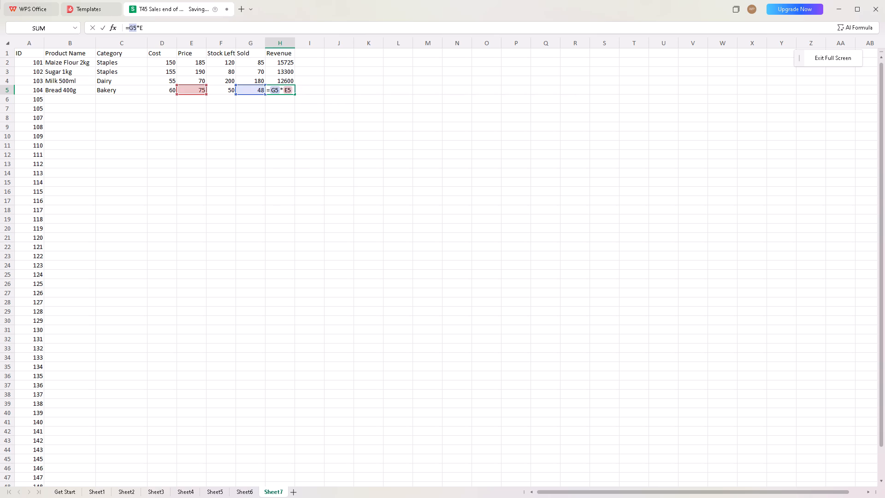
{"action": "key", "text": "5"}
{"action": "key", "text": "Return"}
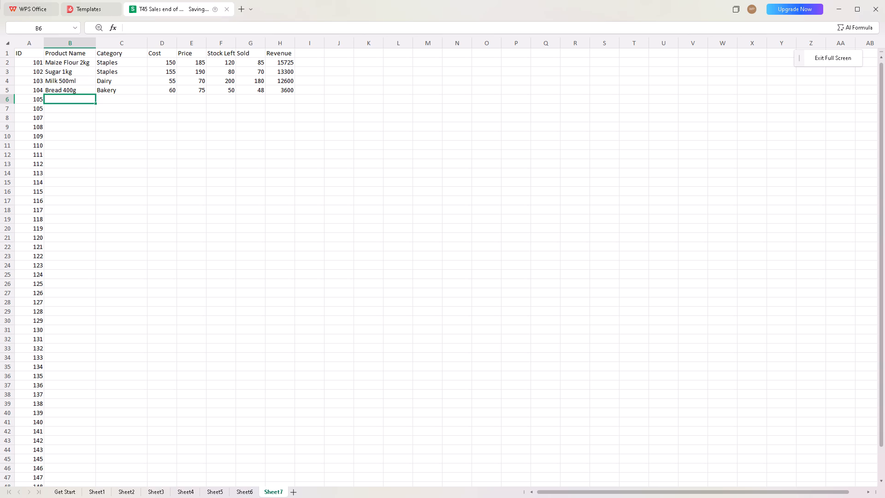
Start entering a product name beginning with C in cell B6, beside ID 105.
{"action": "key", "text": "c"}
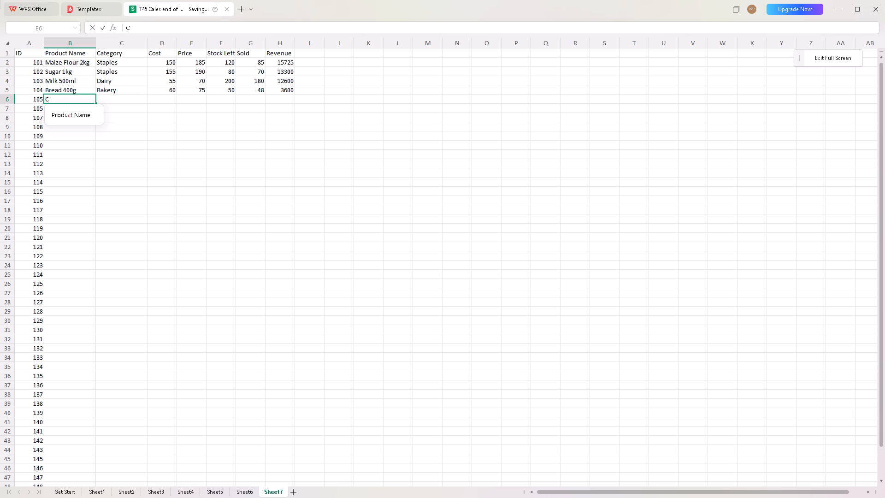
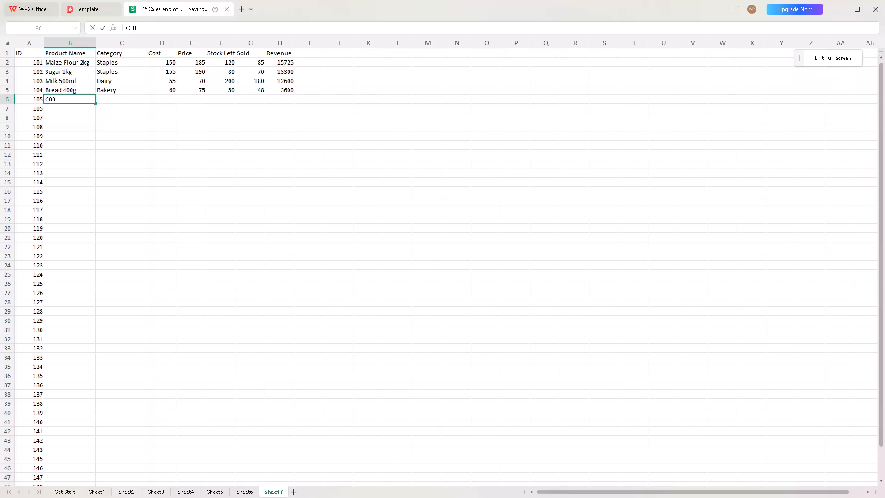
Complete the product name in cell B6 as Cooking Oil 1l, in title case, beside ID 105.
{"action": "key", "text": "BackSpace"}
{"action": "key", "text": "BackSpace"}
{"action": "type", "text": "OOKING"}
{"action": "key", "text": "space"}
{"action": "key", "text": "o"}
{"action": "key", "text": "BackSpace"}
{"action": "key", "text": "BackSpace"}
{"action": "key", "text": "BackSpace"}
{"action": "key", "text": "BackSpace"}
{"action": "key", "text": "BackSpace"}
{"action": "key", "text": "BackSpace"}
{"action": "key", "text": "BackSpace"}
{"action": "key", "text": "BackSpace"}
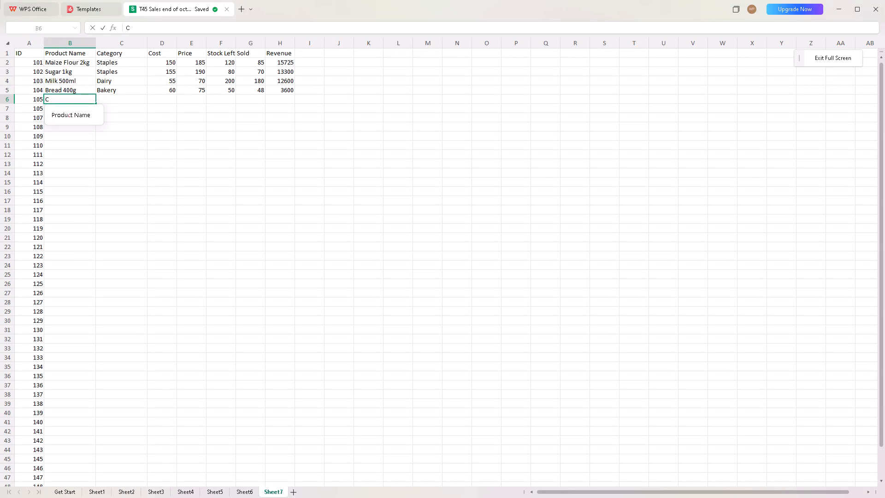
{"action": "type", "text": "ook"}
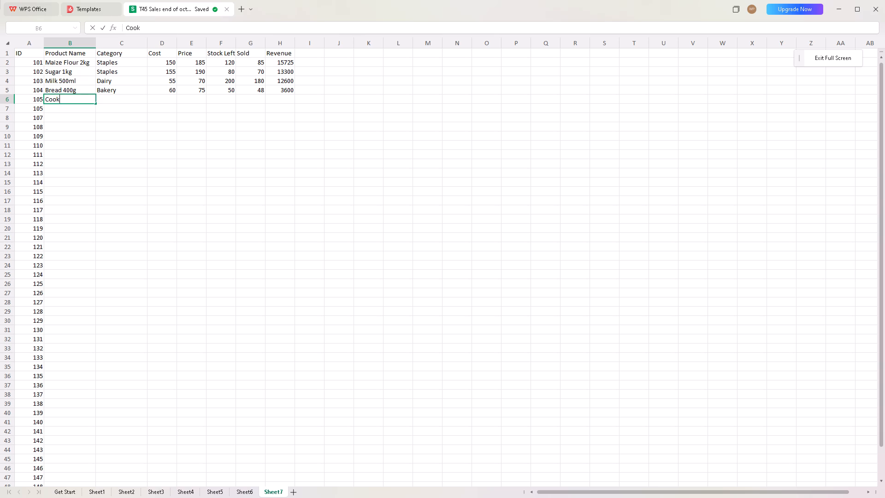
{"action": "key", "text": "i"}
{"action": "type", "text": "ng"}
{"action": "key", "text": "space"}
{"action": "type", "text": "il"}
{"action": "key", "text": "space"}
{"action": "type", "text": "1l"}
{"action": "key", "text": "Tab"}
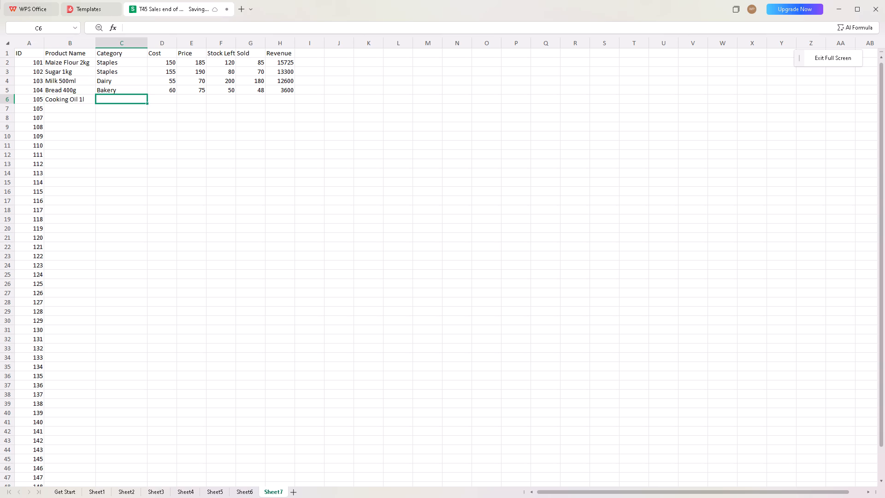
Fill the Cooking Oil 1l row with category Staples, Cost 280, Price 340, Stock Left 60 and Sold 45.
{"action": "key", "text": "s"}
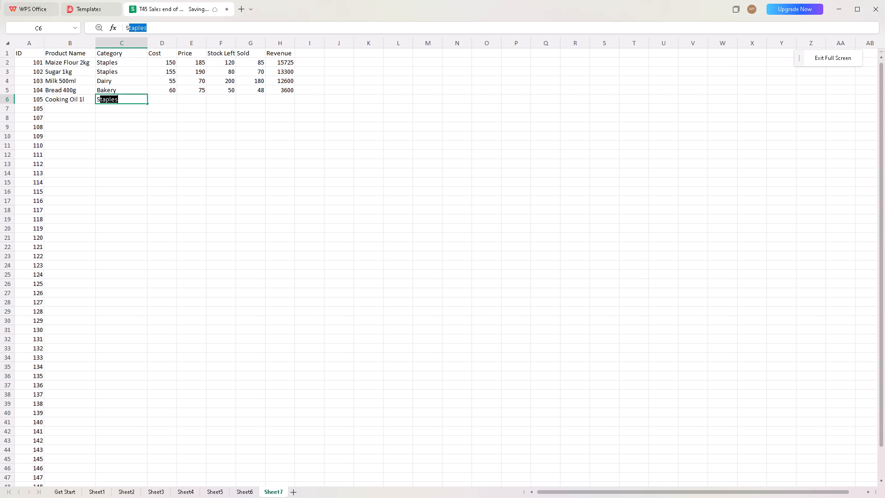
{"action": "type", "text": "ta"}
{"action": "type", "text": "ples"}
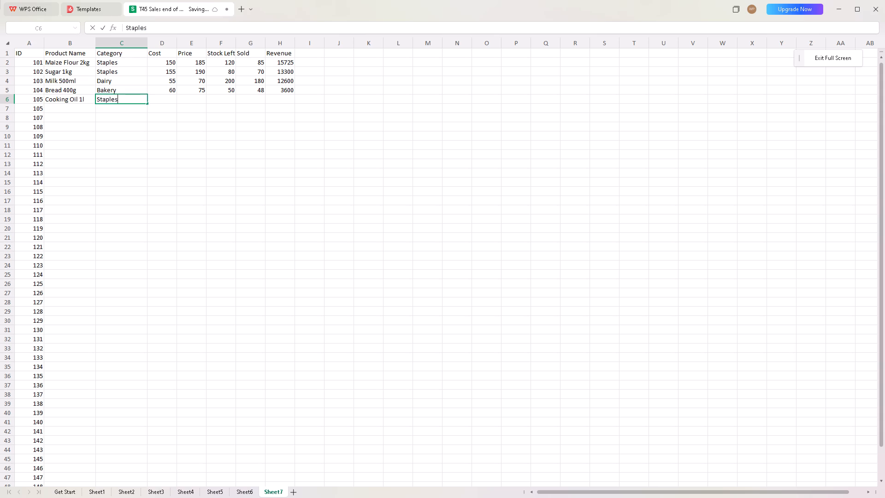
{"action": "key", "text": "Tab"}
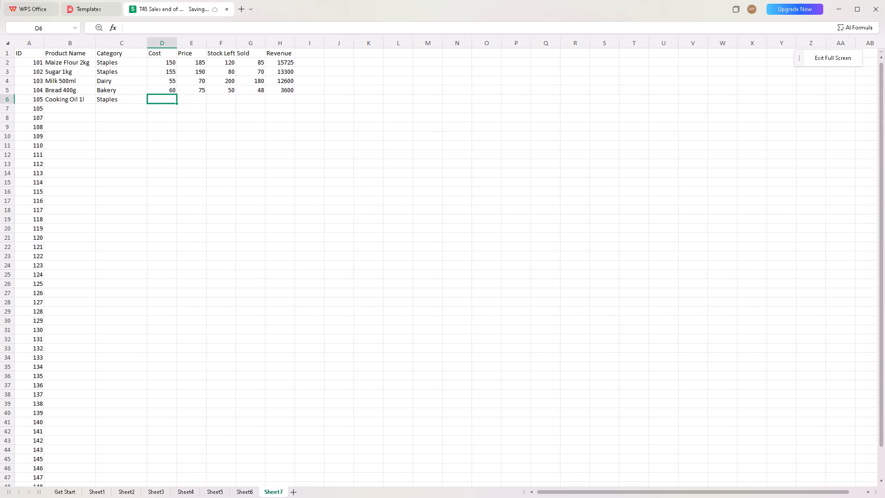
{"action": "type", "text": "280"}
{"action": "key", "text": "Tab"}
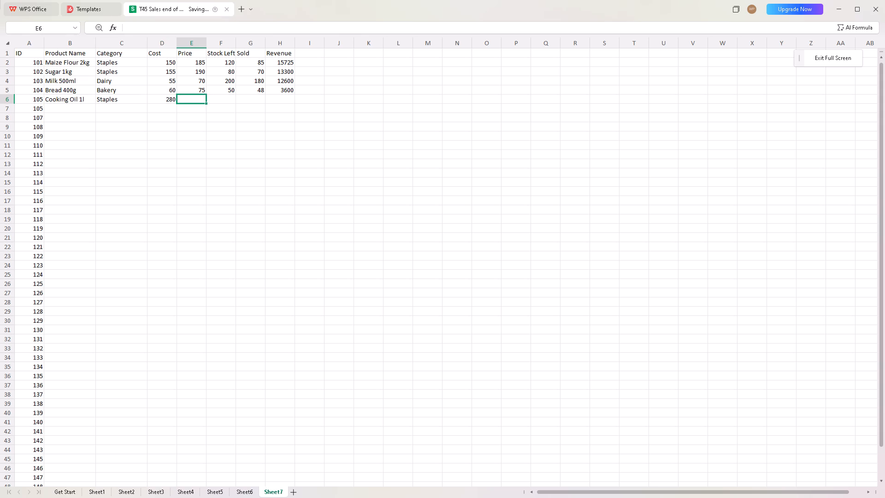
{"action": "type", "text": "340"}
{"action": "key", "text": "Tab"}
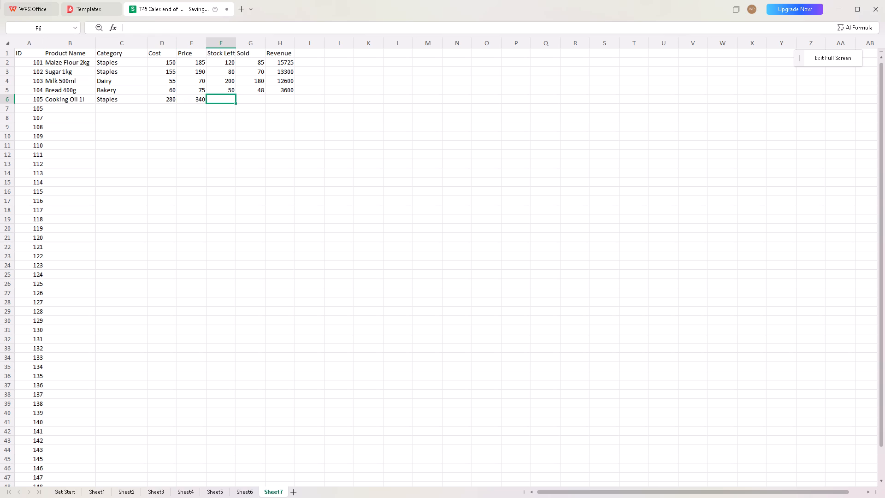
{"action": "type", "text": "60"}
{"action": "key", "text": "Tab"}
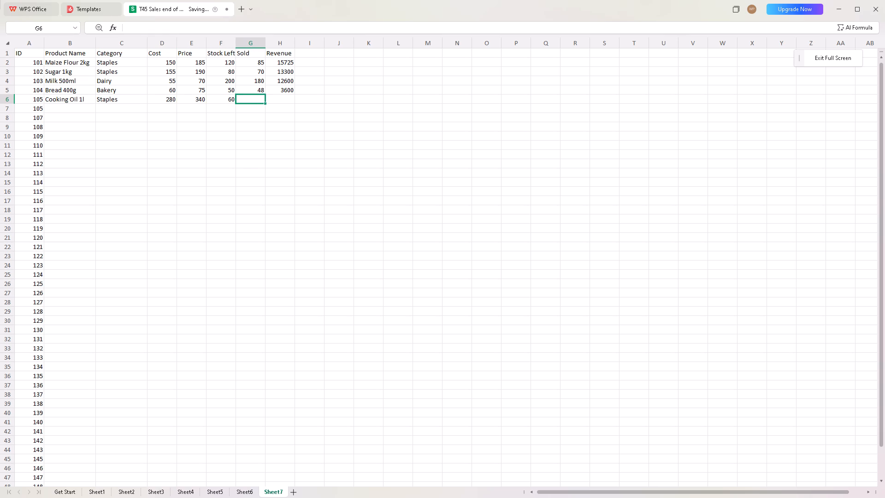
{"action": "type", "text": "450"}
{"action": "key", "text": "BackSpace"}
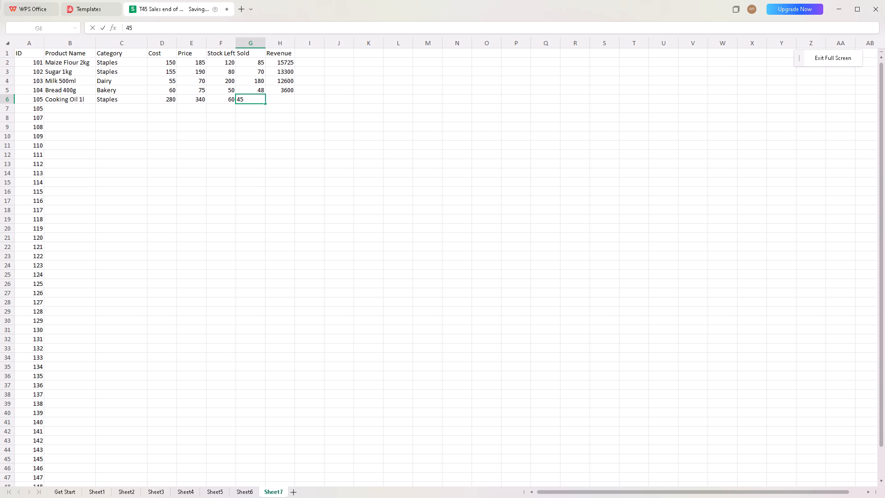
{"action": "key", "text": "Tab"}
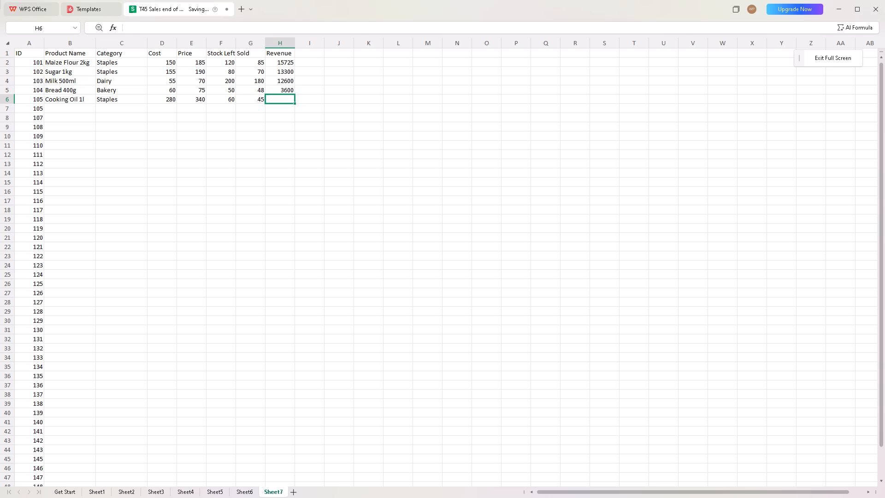
Enter the Revenue formula =G6*E6 in cell H6 to multiply units sold by price for Cooking Oil 1l.
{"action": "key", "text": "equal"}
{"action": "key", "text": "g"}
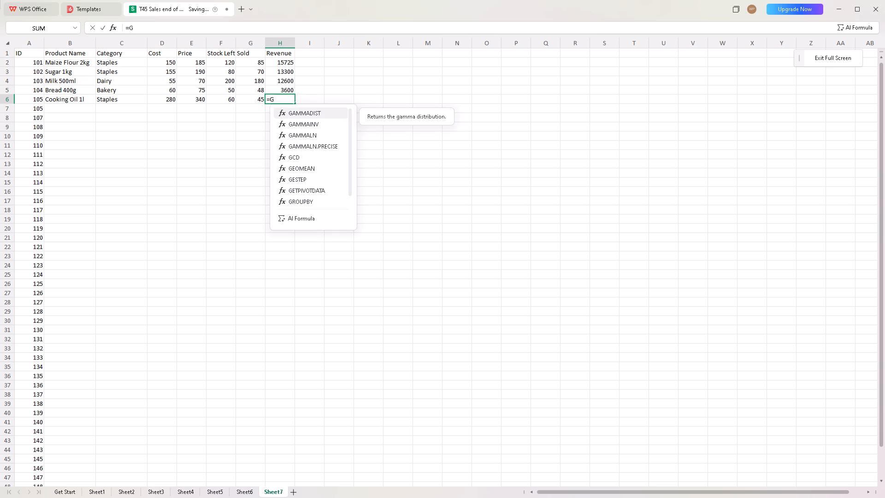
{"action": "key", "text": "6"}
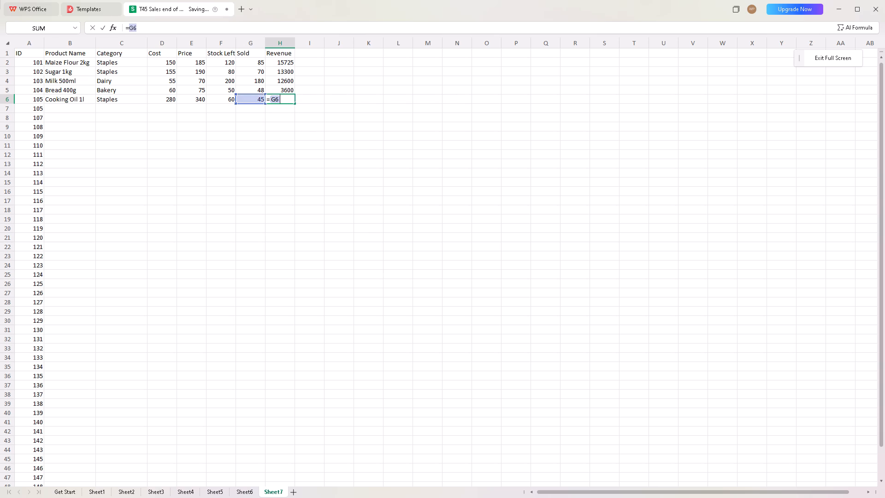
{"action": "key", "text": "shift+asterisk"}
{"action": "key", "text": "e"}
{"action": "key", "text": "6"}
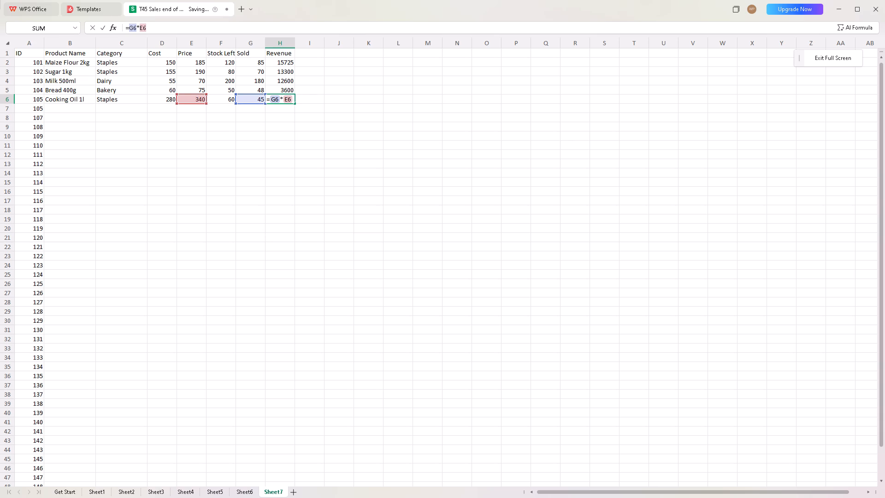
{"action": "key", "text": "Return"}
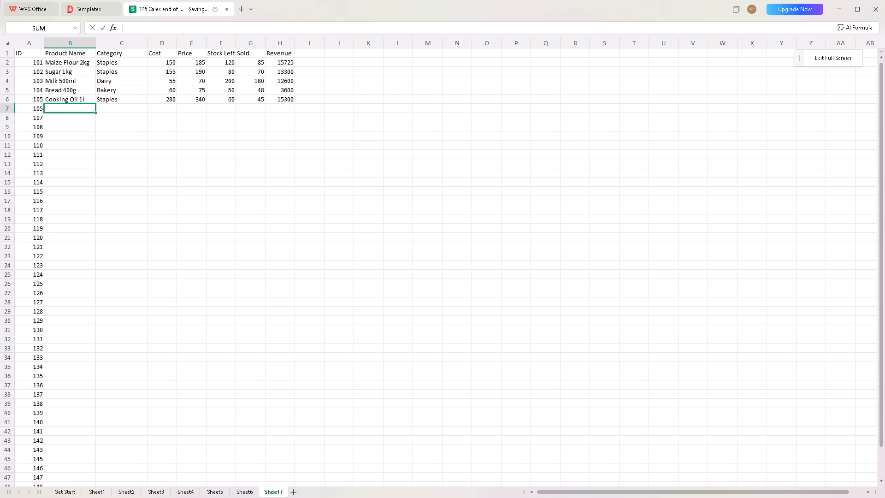
Enter Rice 5kg as the product name in row 7 and Staples as its category.
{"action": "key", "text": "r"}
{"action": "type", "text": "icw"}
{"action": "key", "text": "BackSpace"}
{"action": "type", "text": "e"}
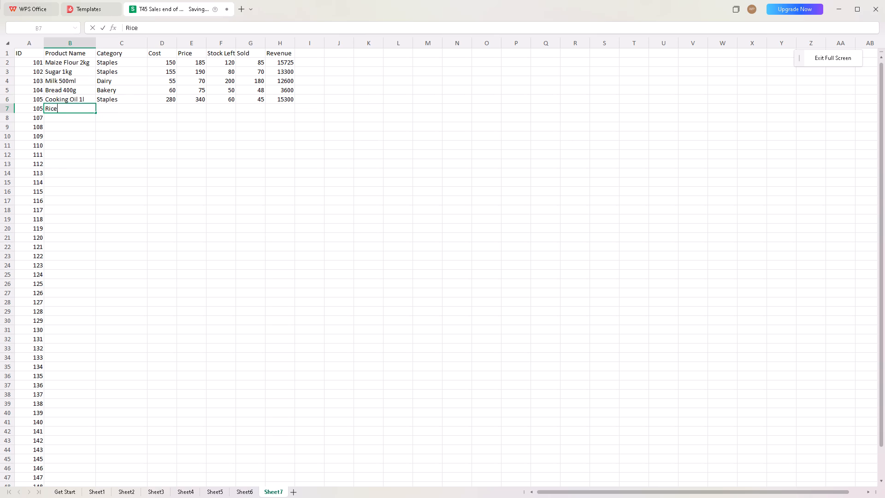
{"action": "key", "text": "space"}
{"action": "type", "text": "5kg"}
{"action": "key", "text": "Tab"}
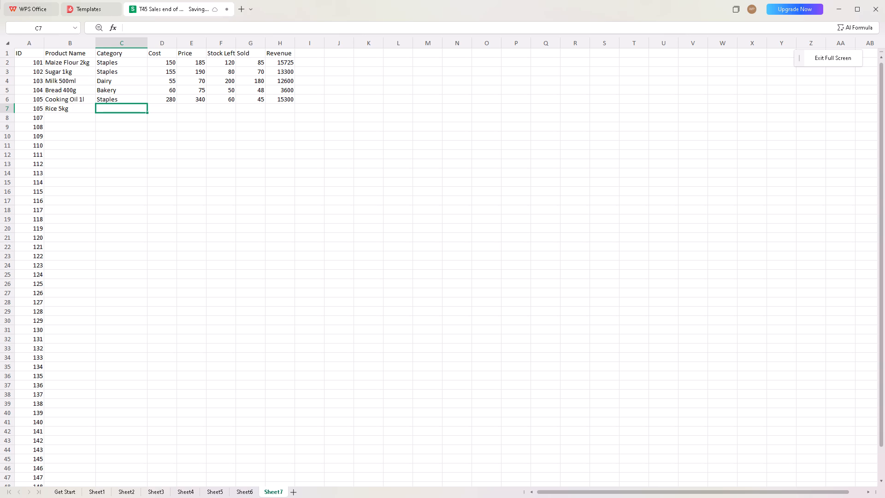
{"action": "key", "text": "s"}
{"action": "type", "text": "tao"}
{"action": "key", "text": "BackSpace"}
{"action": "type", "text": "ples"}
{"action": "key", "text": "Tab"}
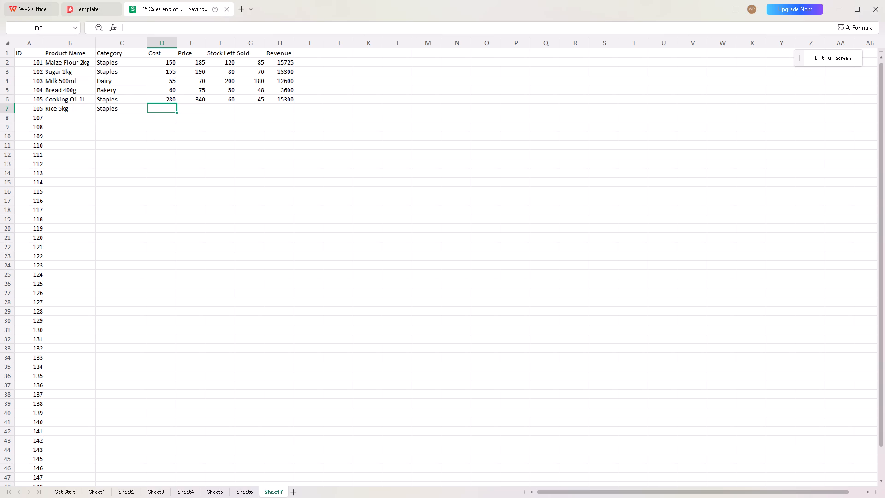
Fill the Rice 5kg row with Cost 650, Price 780, Stock Left 40 and Sold 32.
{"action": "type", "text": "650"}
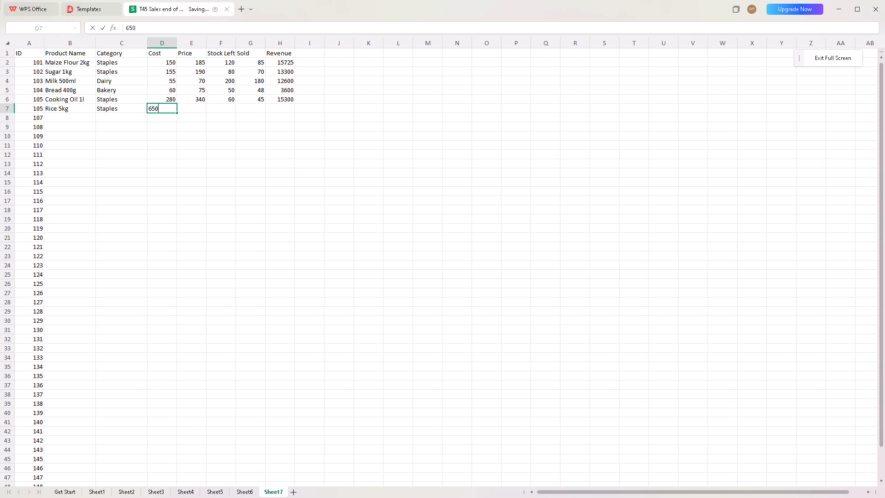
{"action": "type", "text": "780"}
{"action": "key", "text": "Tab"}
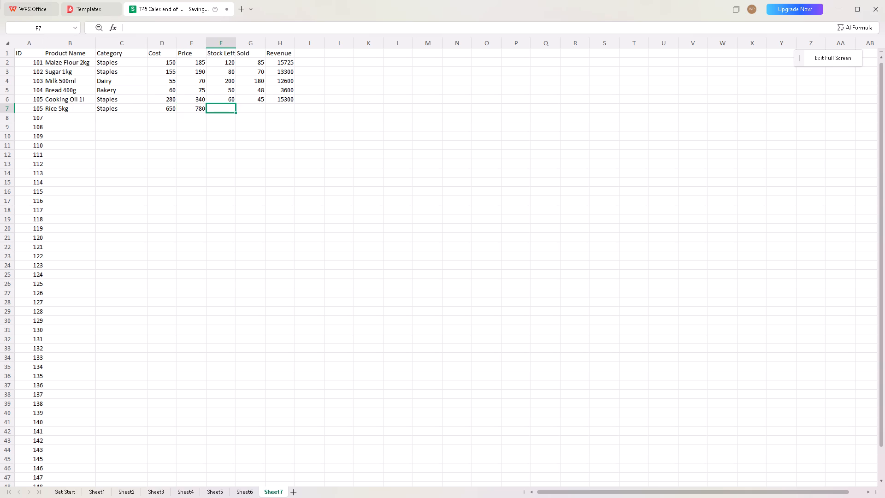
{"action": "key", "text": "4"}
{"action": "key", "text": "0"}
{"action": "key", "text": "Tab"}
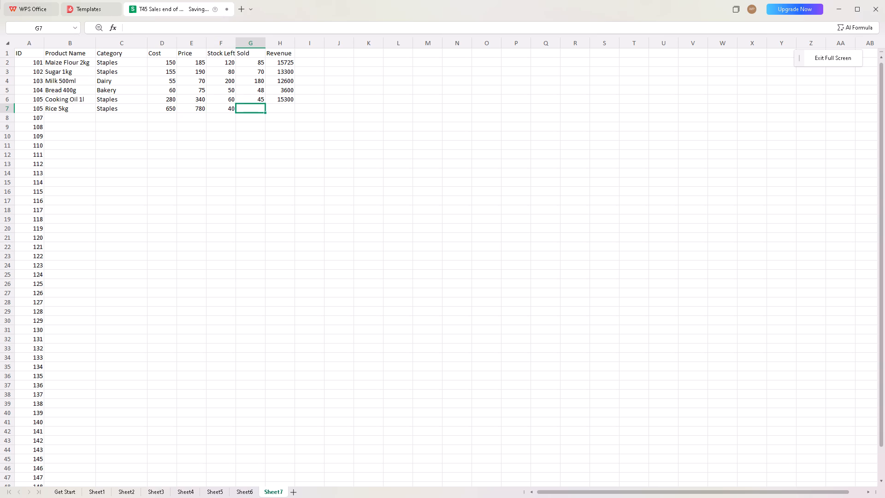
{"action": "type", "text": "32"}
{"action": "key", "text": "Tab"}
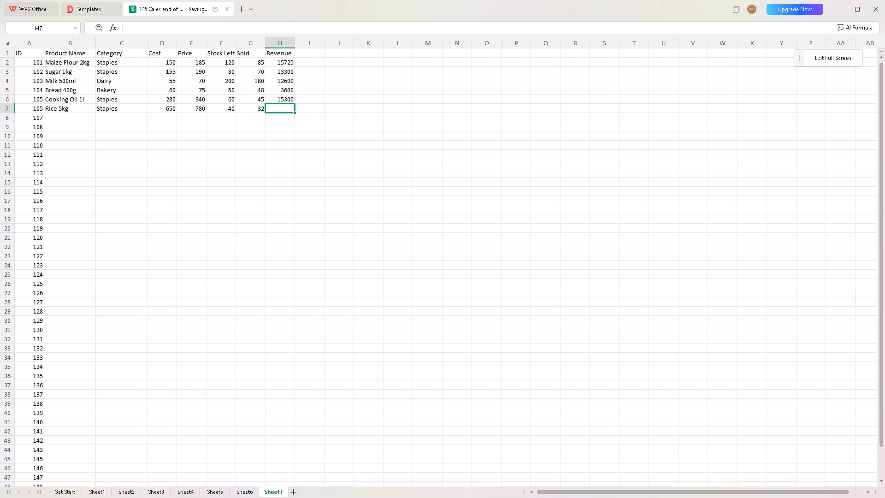
Enter the Revenue formula =G7*E7 in cell H7 to multiply units sold by price for Rice 5kg.
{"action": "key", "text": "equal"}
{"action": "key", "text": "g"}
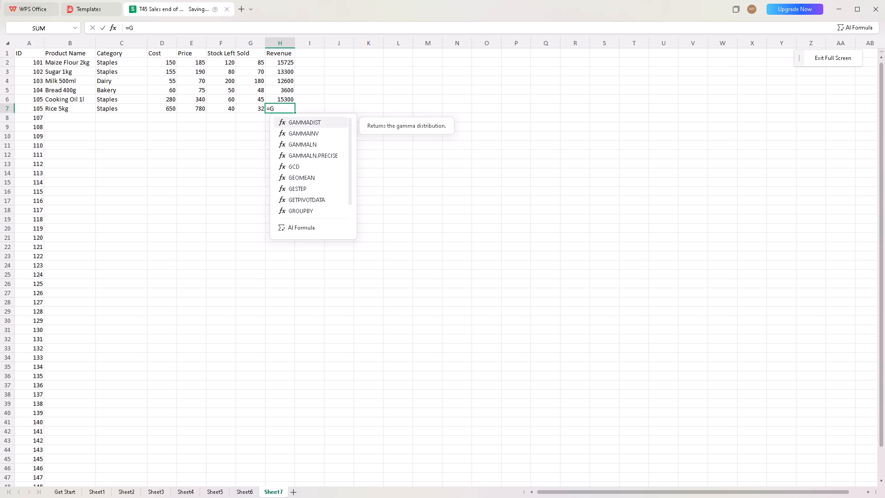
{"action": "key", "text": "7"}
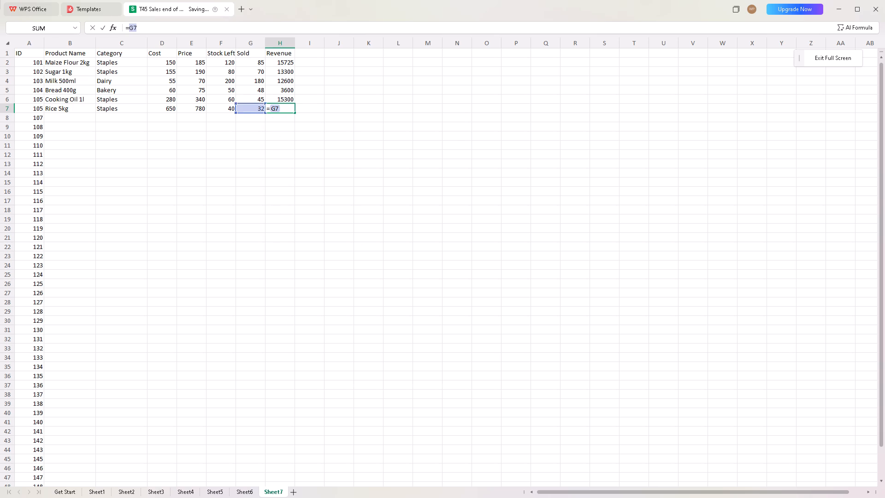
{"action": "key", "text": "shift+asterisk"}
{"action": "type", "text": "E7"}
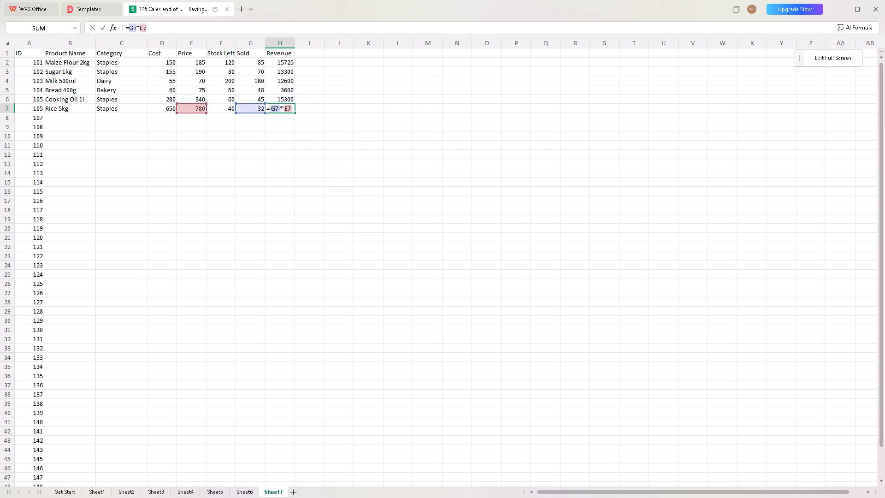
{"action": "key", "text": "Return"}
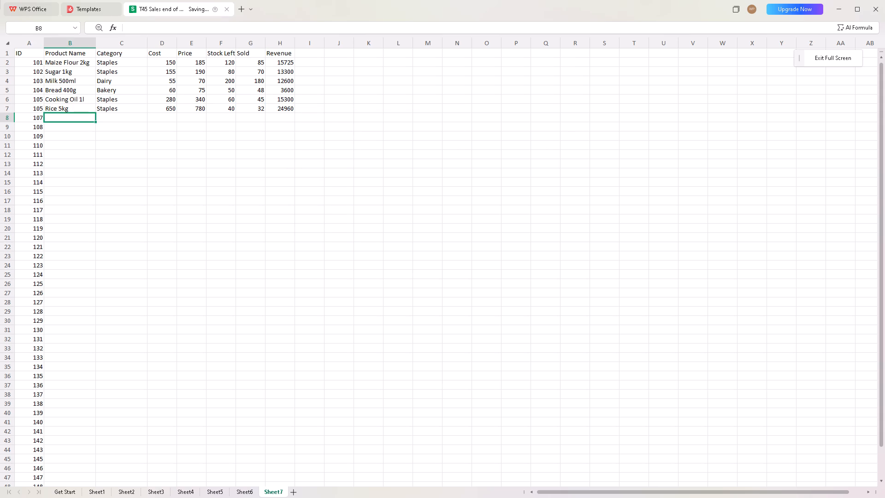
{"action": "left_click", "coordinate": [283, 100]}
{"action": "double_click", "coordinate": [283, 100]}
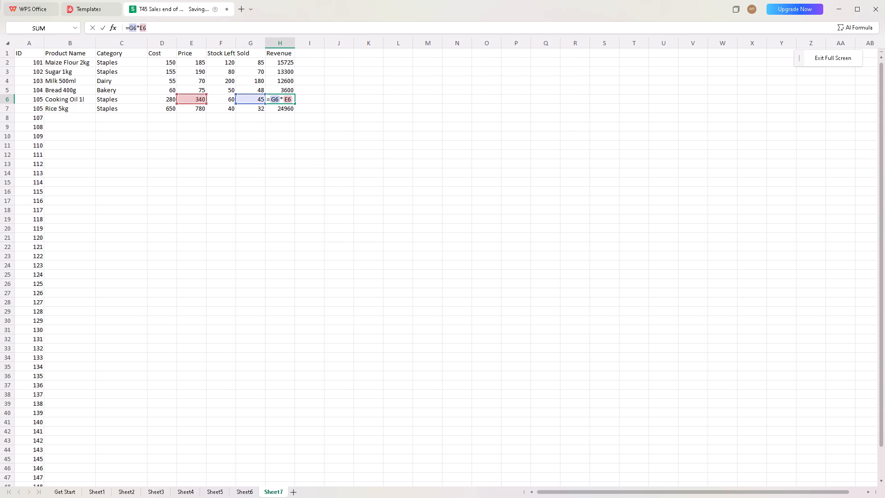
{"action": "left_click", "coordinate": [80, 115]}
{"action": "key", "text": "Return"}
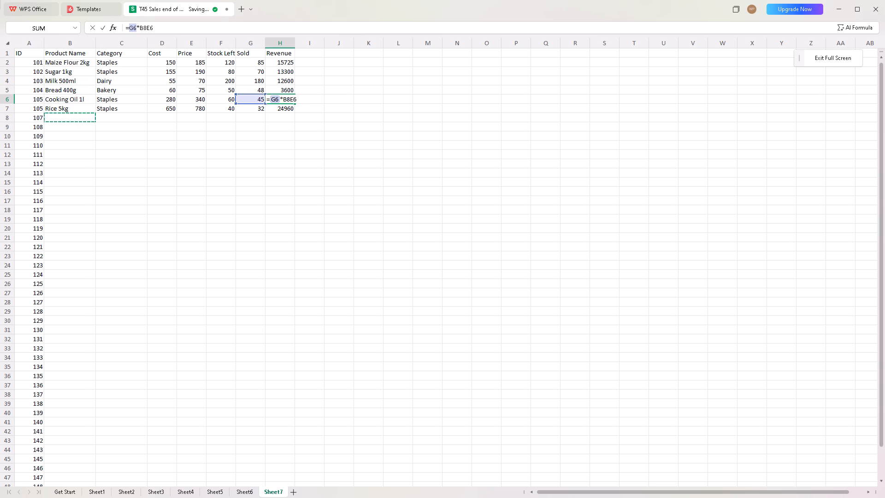
Replace the broken Revenue formula in cell H6 with =G6*E6 for Cooking Oil 1l.
{"action": "left_click", "coordinate": [277, 99]}
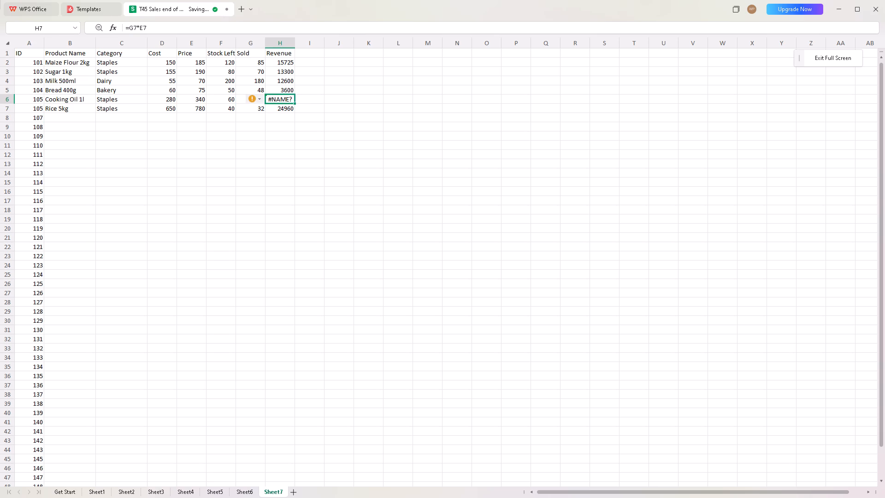
{"action": "double_click", "coordinate": [277, 99]}
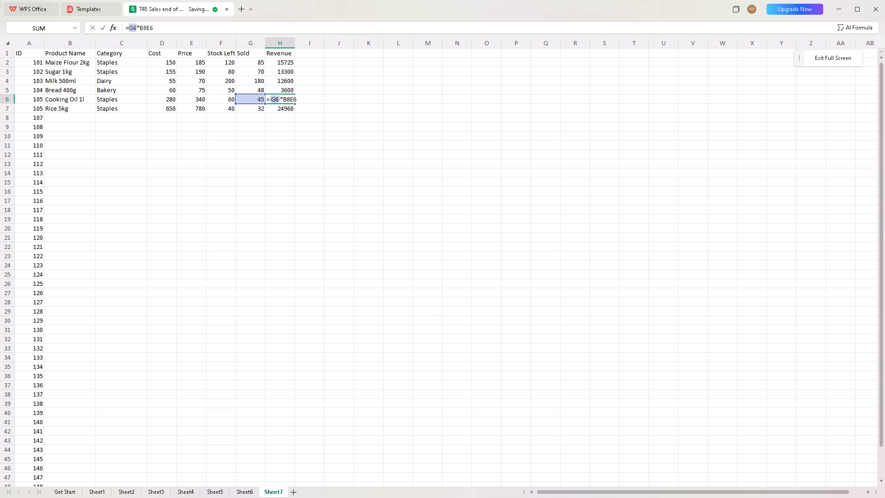
{"action": "left_click", "coordinate": [295, 100]}
{"action": "key", "text": "BackSpace"}
{"action": "key", "text": "BackSpace"}
{"action": "key", "text": "BackSpace"}
{"action": "key", "text": "BackSpace"}
{"action": "key", "text": "BackSpace"}
{"action": "key", "text": "BackSpace"}
{"action": "key", "text": "BackSpace"}
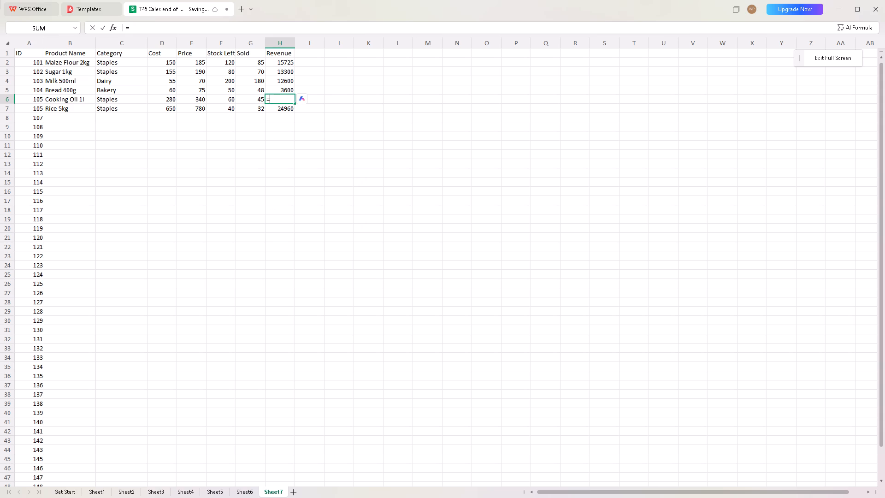
{"action": "key", "text": "g"}
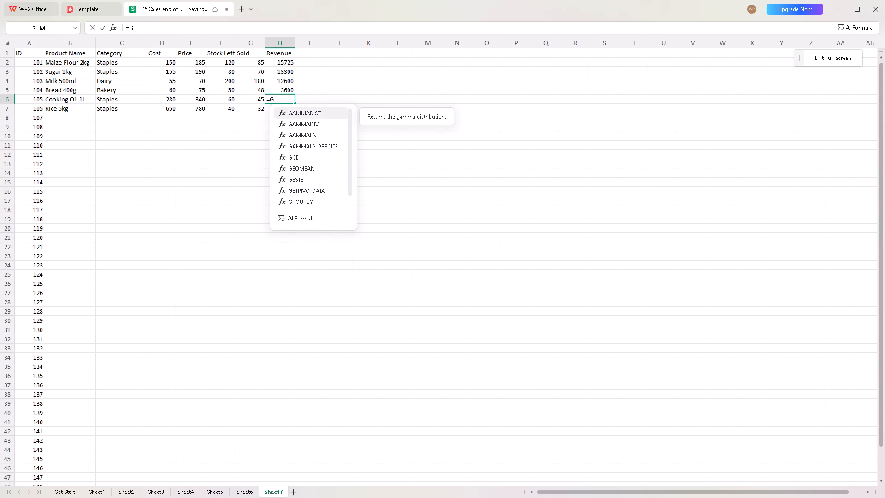
{"action": "key", "text": "6"}
{"action": "key", "text": "shift+asterisk"}
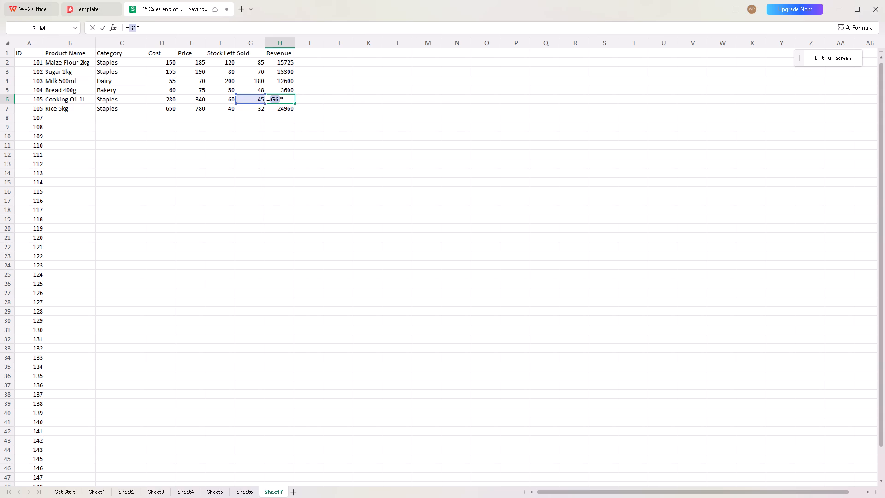
{"action": "key", "text": "e"}
{"action": "key", "text": "6"}
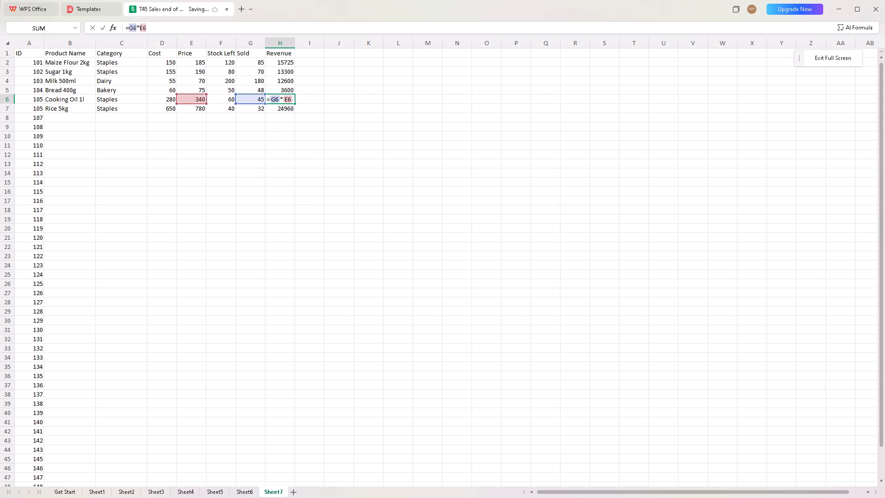
{"action": "key", "text": "Return"}
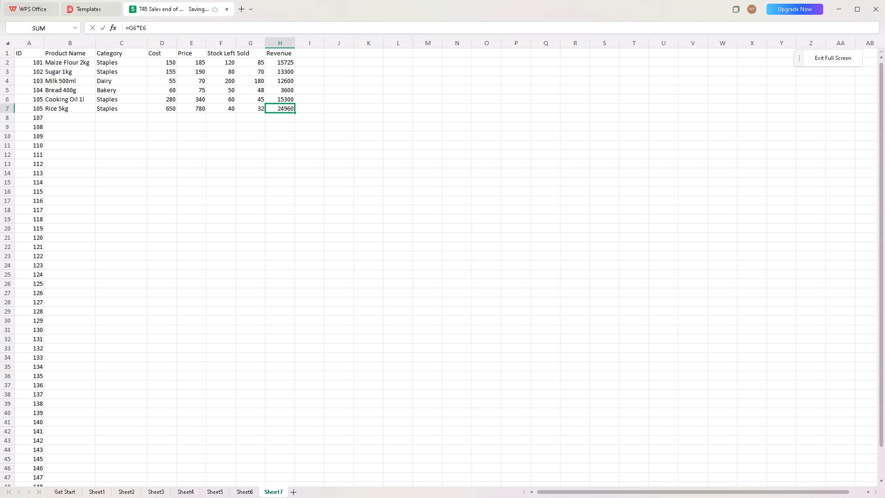
Enter Egg Tray as the product name in row 8 and Dairy as its category.
{"action": "double_click", "coordinate": [64, 117]}
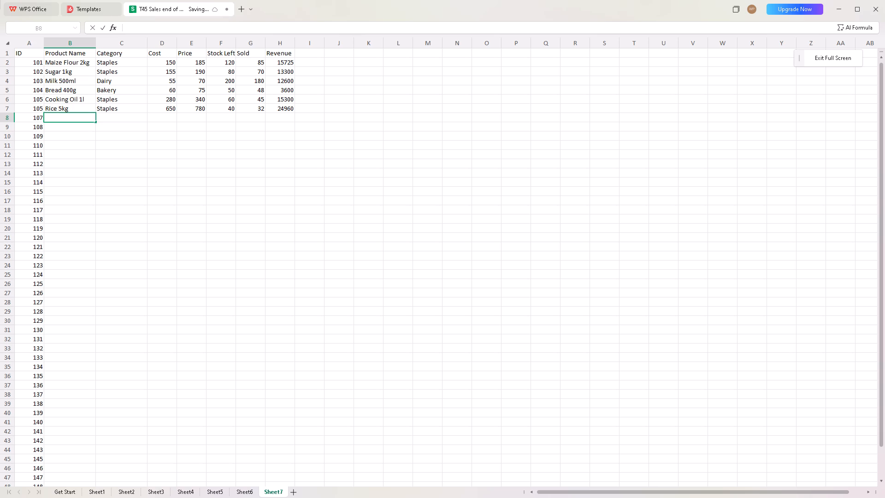
{"action": "key", "text": "e"}
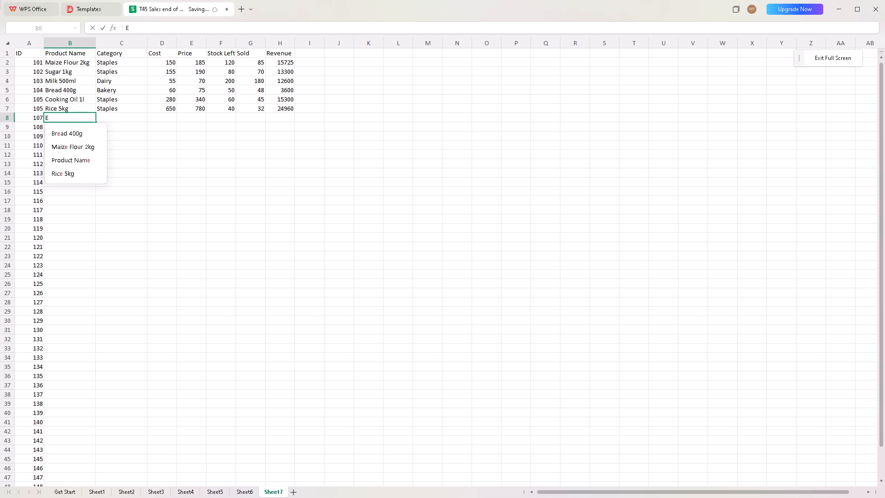
{"action": "type", "text": "gg"}
{"action": "key", "text": "space"}
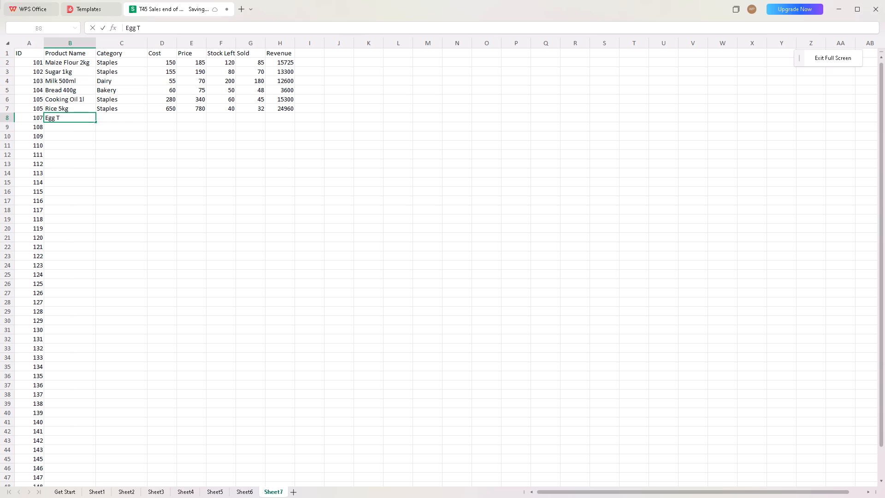
{"action": "type", "text": "ray"}
{"action": "key", "text": "Tab"}
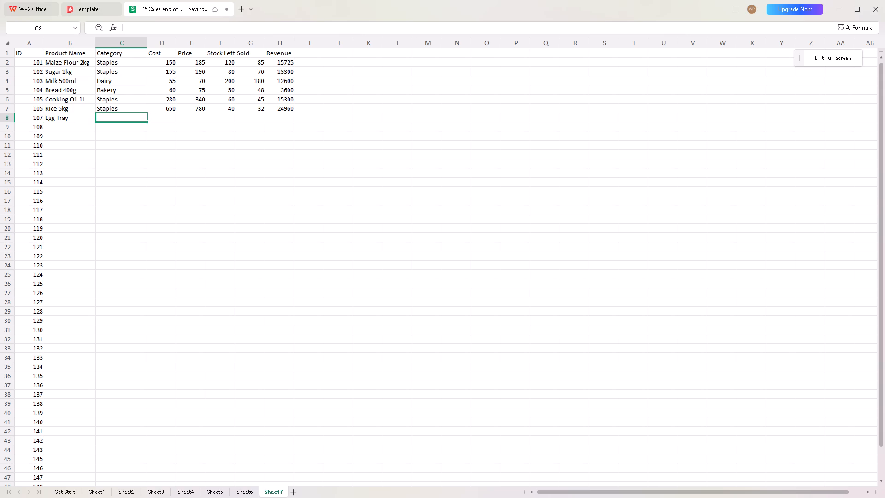
{"action": "key", "text": "d"}
{"action": "type", "text": "airy"}
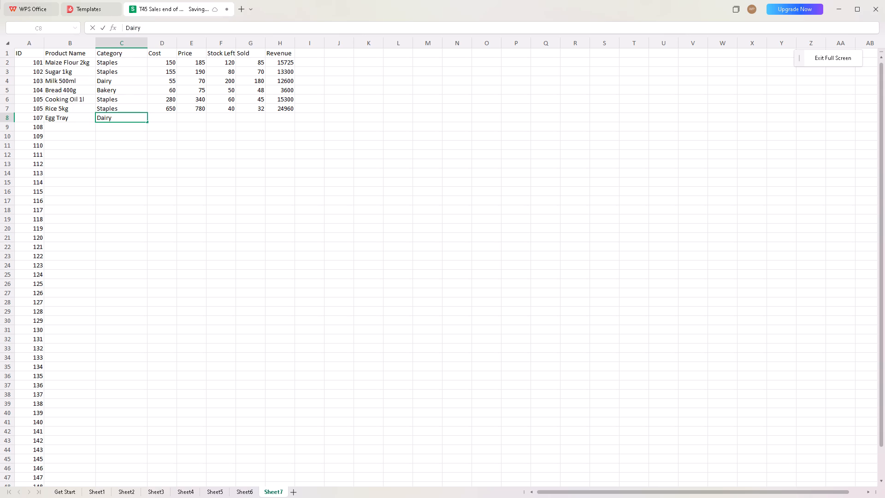
{"action": "key", "text": "Tab"}
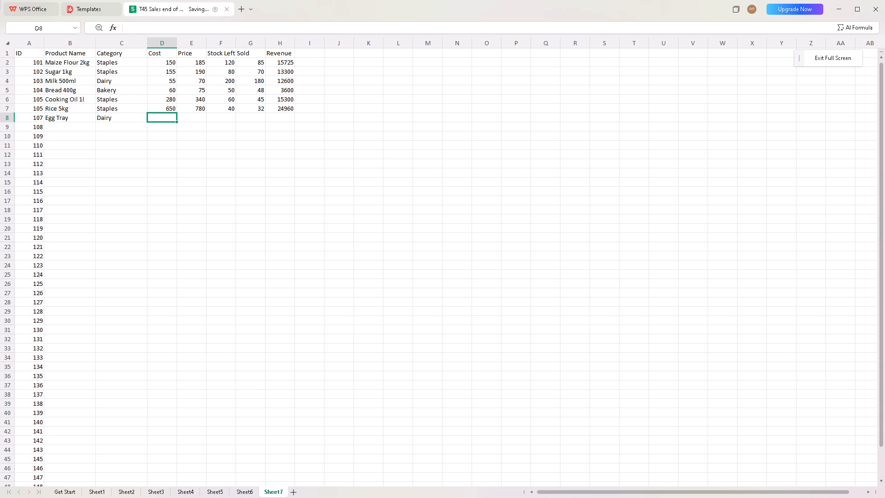
Fill the Egg Tray row with Cost 360, Price 450, Stock Left 30 and Sold 28.
{"action": "type", "text": "36"}
{"action": "key", "text": "0"}
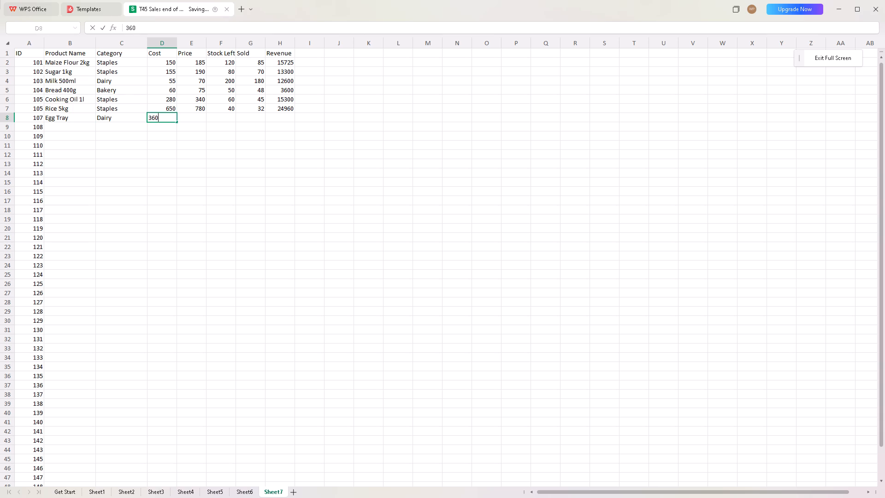
{"action": "key", "text": "Tab"}
{"action": "type", "text": "45"}
{"action": "key", "text": "0"}
{"action": "key", "text": "Tab"}
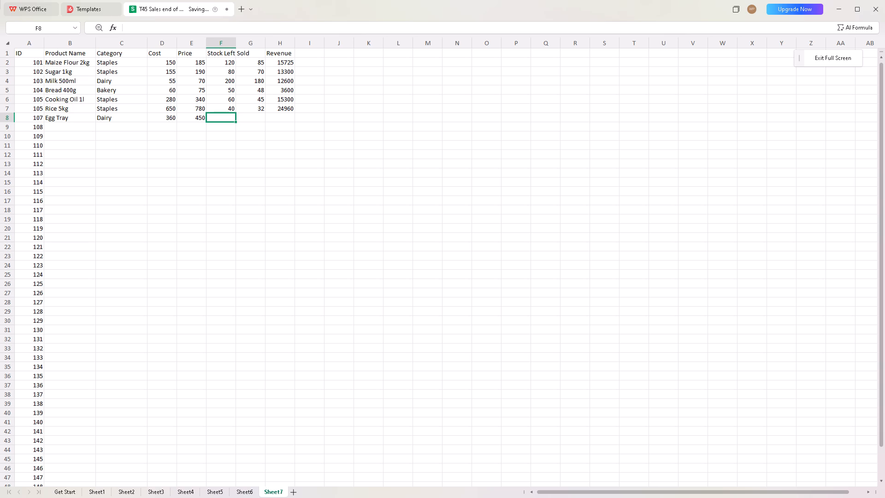
{"action": "type", "text": "30"}
{"action": "key", "text": "Tab"}
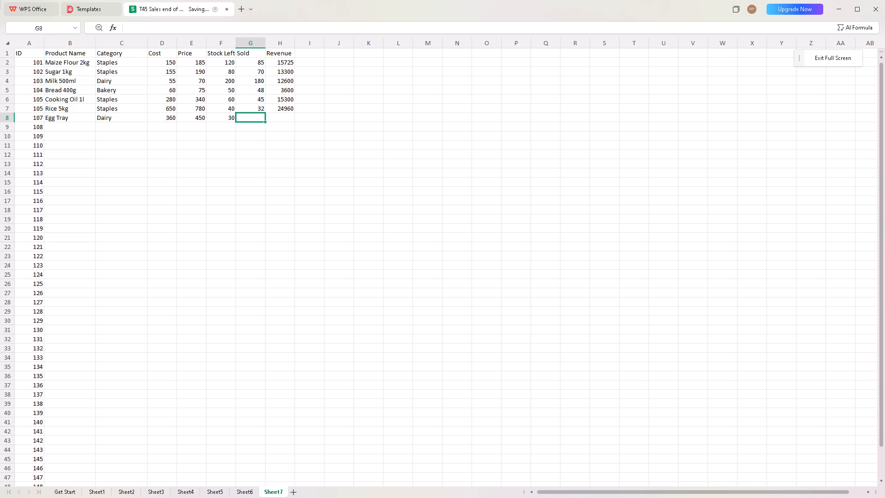
{"action": "type", "text": "28"}
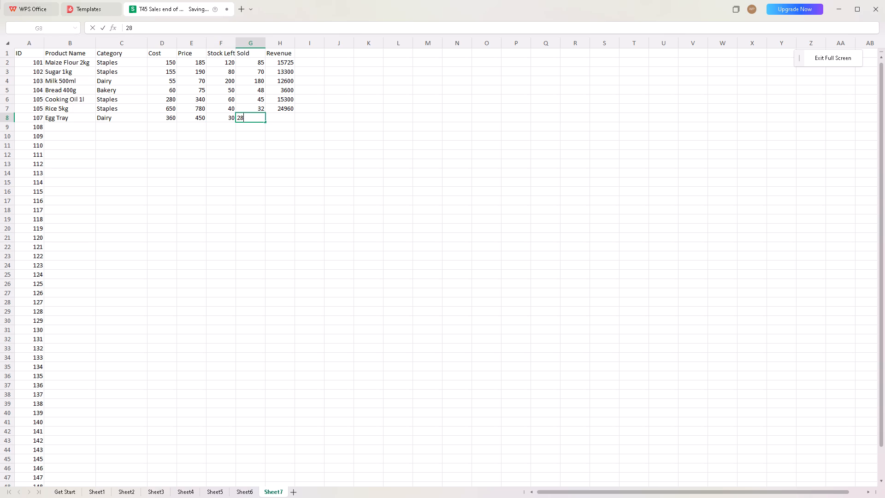
{"action": "key", "text": "Tab"}
Enter the Revenue formula =G8*E8 in cell H8 to multiply units sold by price for Egg Tray.
{"action": "key", "text": "equal"}
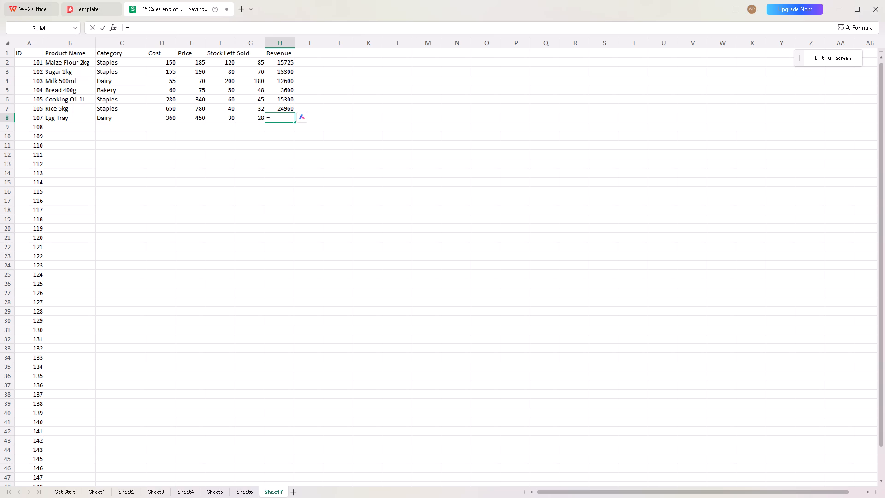
{"action": "key", "text": "g"}
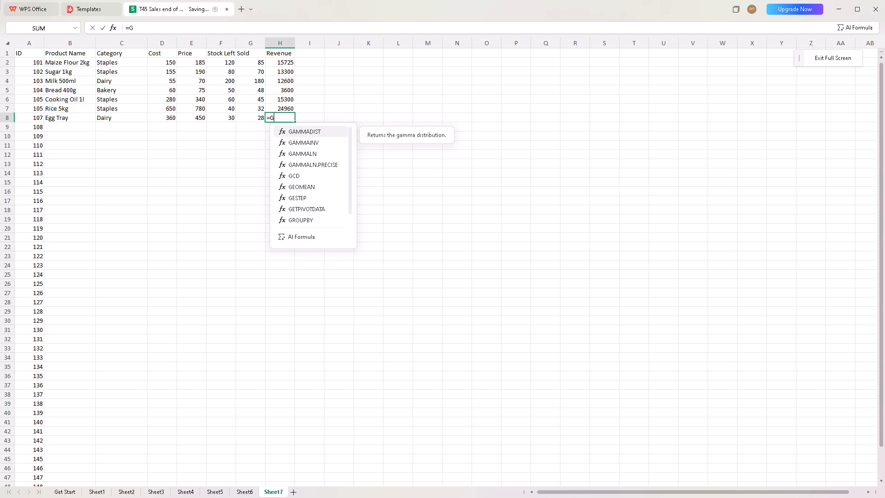
{"action": "key", "text": "8"}
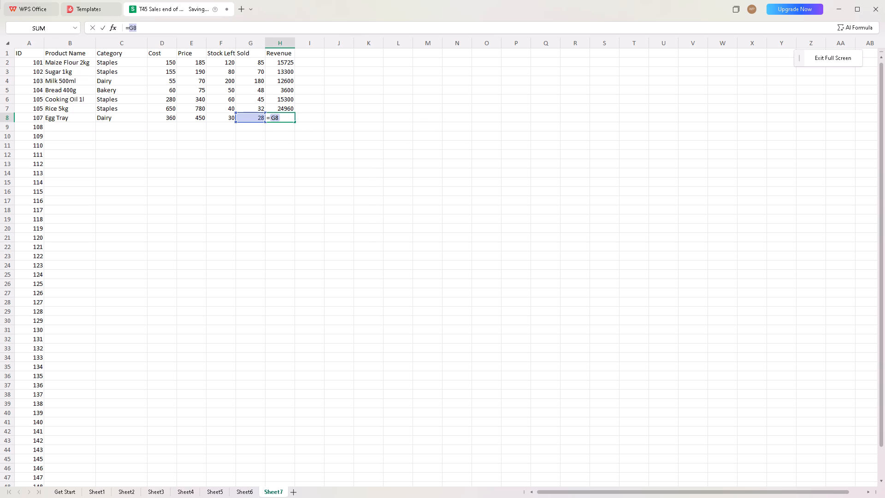
{"action": "key", "text": "shift+asterisk"}
{"action": "key", "text": "e"}
{"action": "key", "text": "8"}
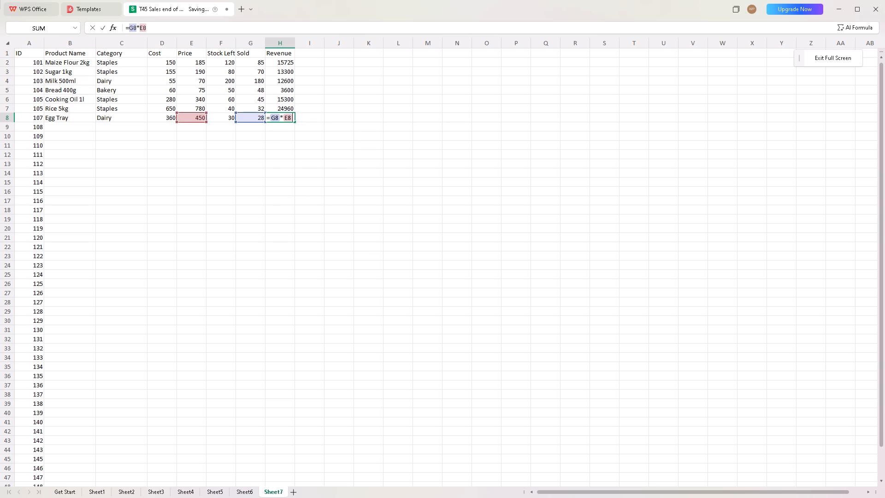
{"action": "key", "text": "Tab"}
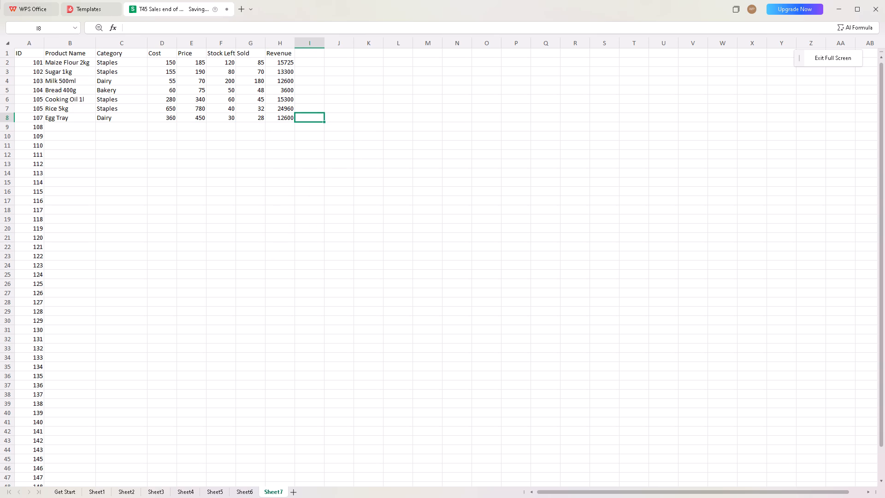
Enter Tea Leaves 250g as the product name in row 9 and Beverages as its category.
{"action": "left_click", "coordinate": [53, 129]}
{"action": "left_click", "coordinate": [53, 129]}
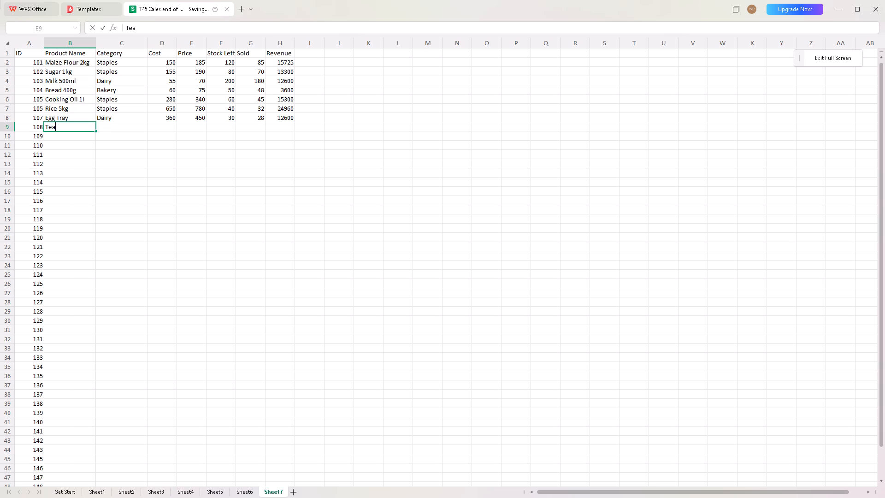
{"action": "type", "text": "ea"}
{"action": "type", "text": "vs"}
{"action": "key", "text": "BackSpace"}
{"action": "type", "text": "es"}
{"action": "key", "text": "space"}
{"action": "type", "text": "250g"}
{"action": "key", "text": "Tab"}
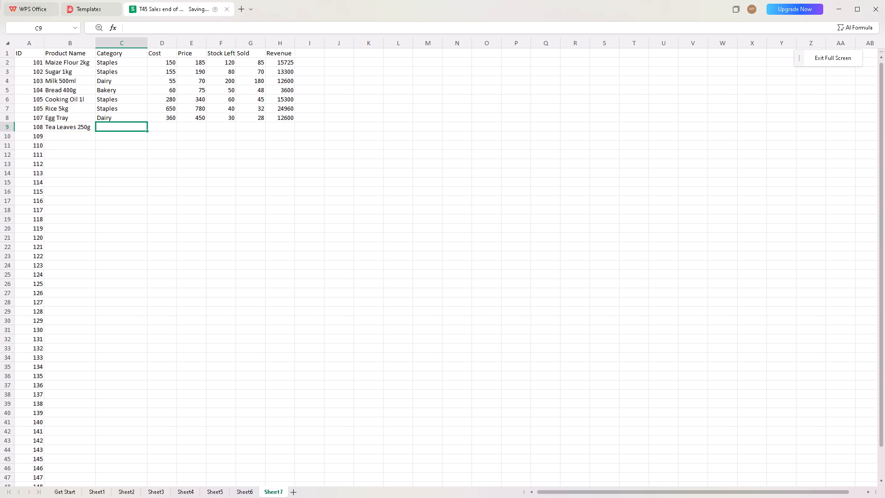
{"action": "type", "text": "everage"}
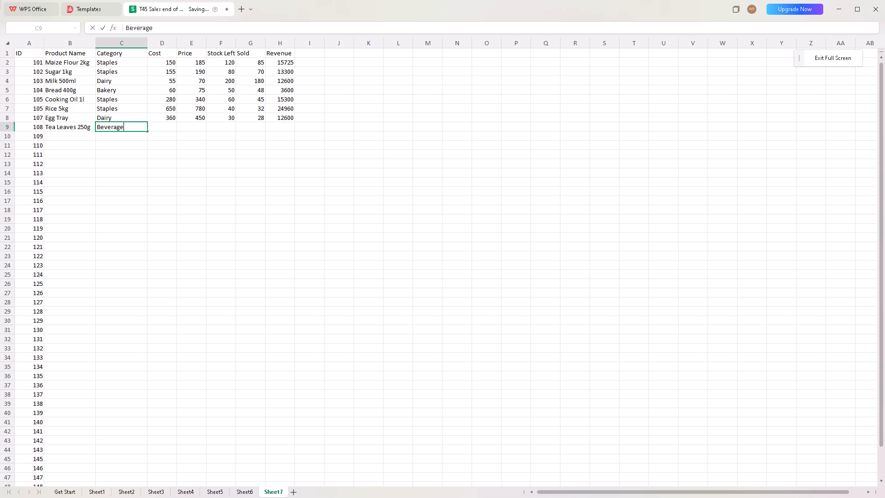
{"action": "key", "text": "s"}
{"action": "key", "text": "Tab"}
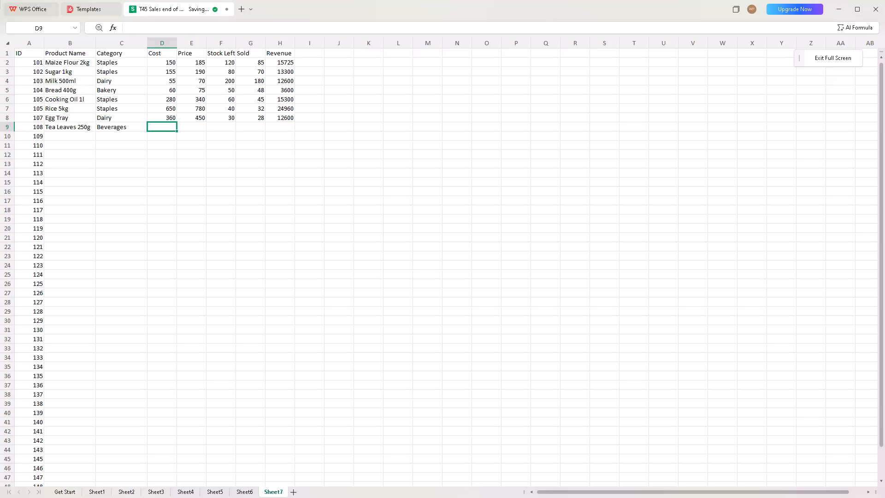
Fill the Tea Leaves 250g row with Cost 180, Price 220, Stock Left 90 and Sold 75.
{"action": "type", "text": "180"}
{"action": "key", "text": "Tab"}
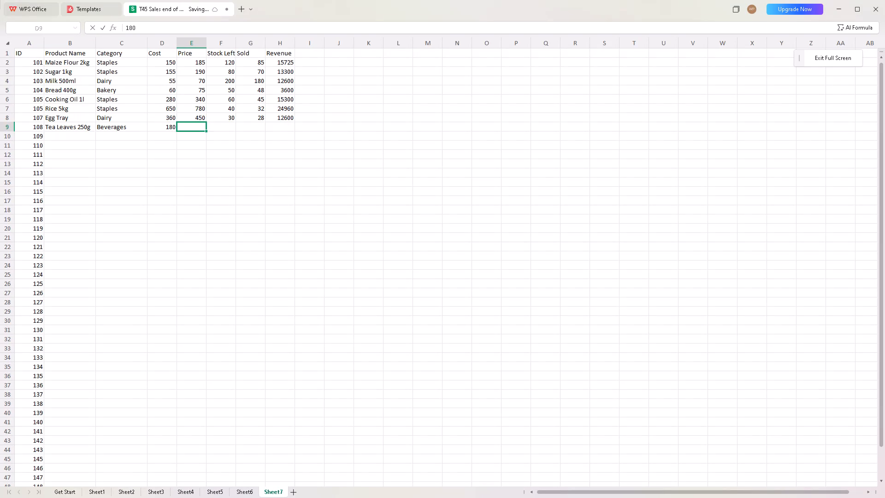
{"action": "type", "text": "220"}
{"action": "key", "text": "Tab"}
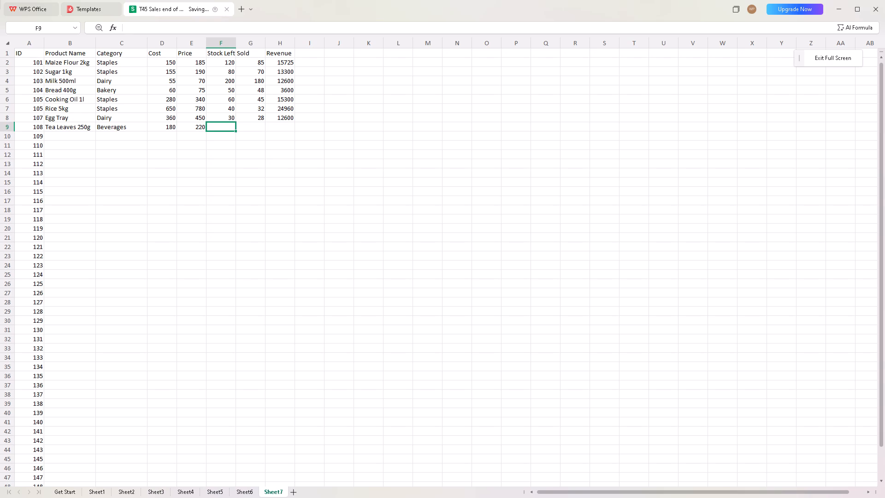
{"action": "type", "text": "90"}
{"action": "key", "text": "Tab"}
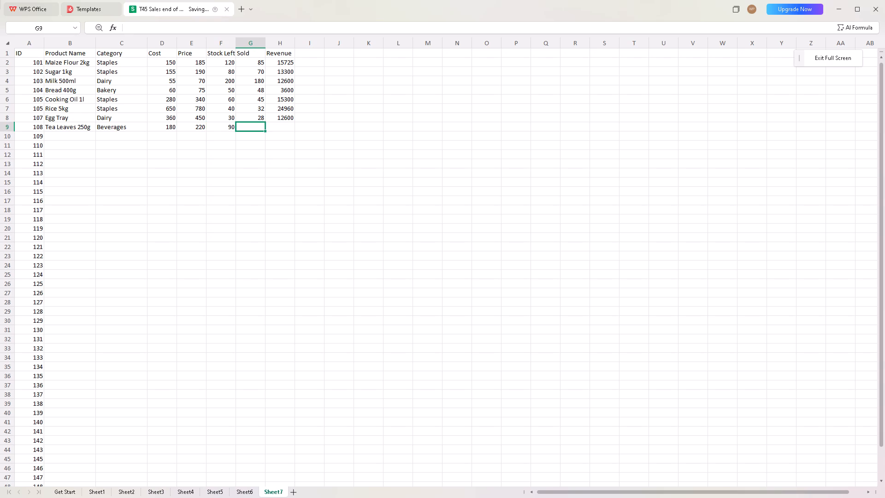
{"action": "type", "text": "75"}
{"action": "key", "text": "Tab"}
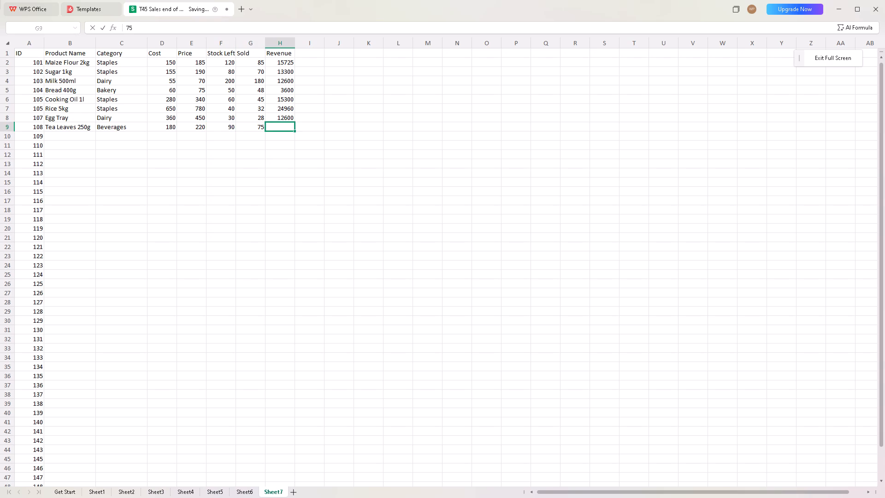
Enter the Revenue formula =G9*E9 in cell H9 to multiply units sold by price for Tea Leaves 250g.
{"action": "key", "text": "equal"}
{"action": "key", "text": "g"}
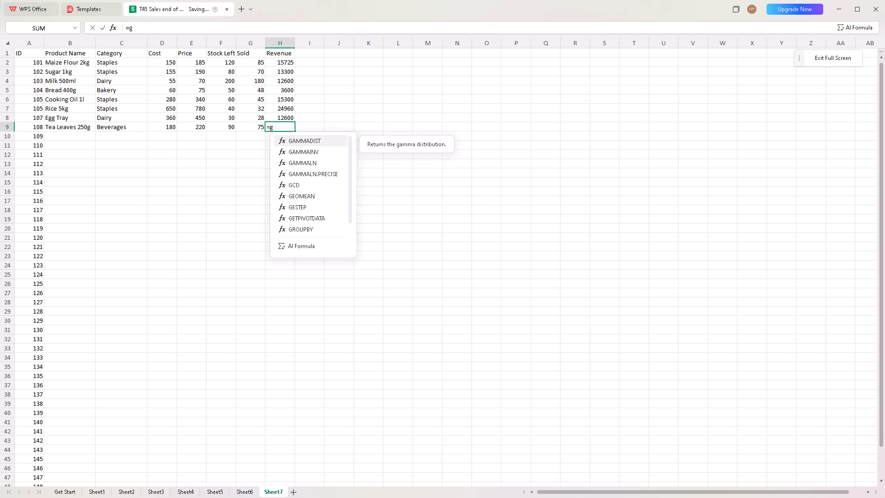
{"action": "key", "text": "BackSpace"}
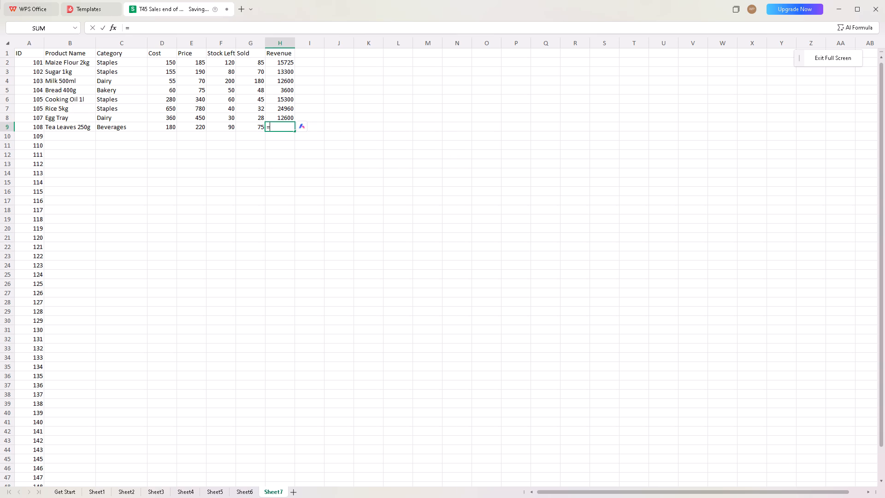
{"action": "key", "text": "g"}
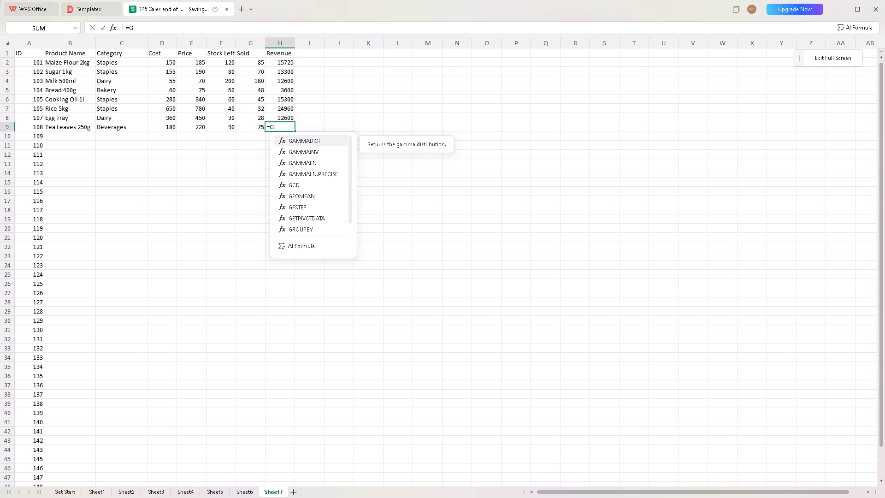
{"action": "key", "text": "9"}
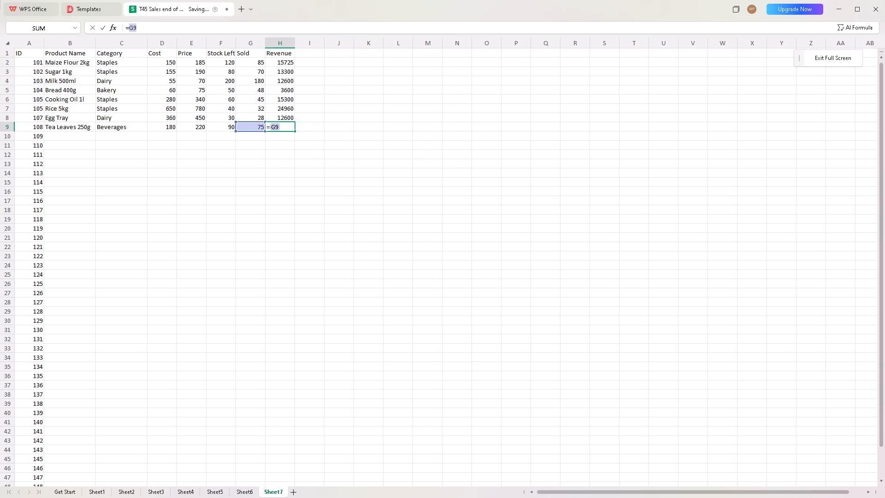
{"action": "key", "text": "shift+asterisk"}
{"action": "key", "text": "e"}
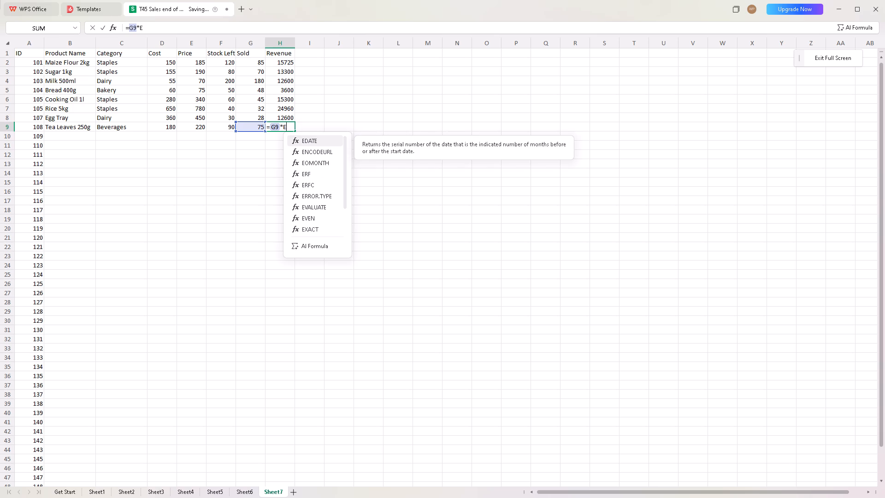
{"action": "key", "text": "9"}
{"action": "key", "text": "Tab"}
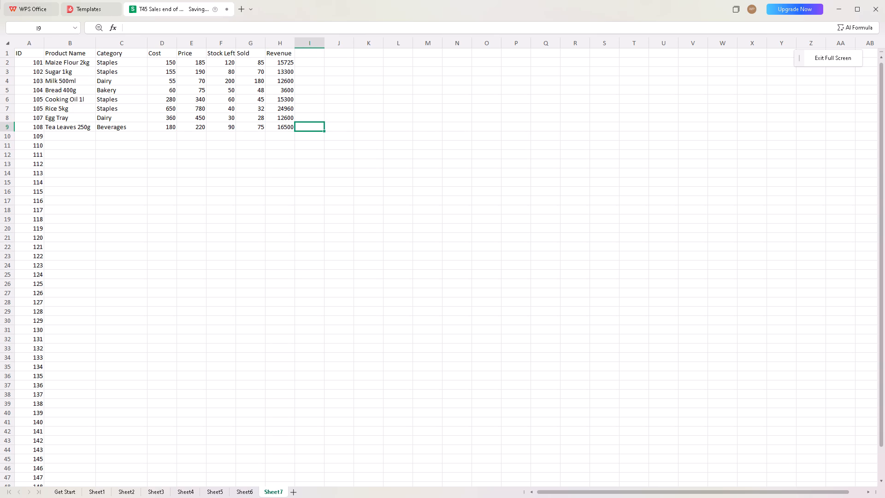
Enter Wheat Flour 2kg as the product name in row 10 and Staples as its category.
{"action": "left_click", "coordinate": [47, 134]}
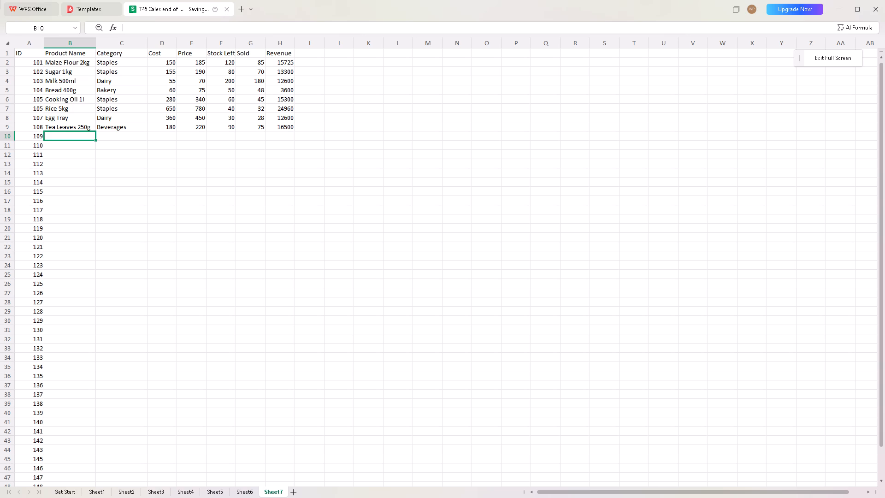
{"action": "key", "text": "w"}
{"action": "type", "text": "heat"}
{"action": "key", "text": "space"}
{"action": "type", "text": "lour"}
{"action": "key", "text": "space"}
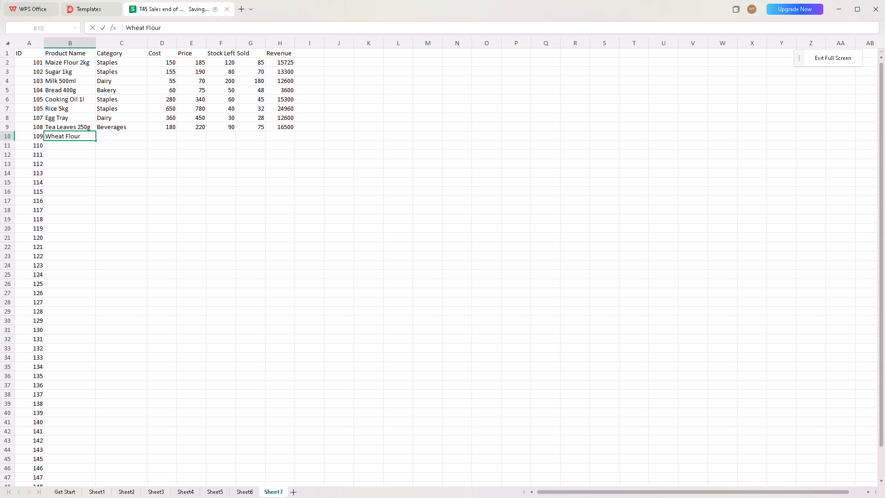
{"action": "key", "text": "2"}
{"action": "type", "text": "kg"}
{"action": "key", "text": "Tab"}
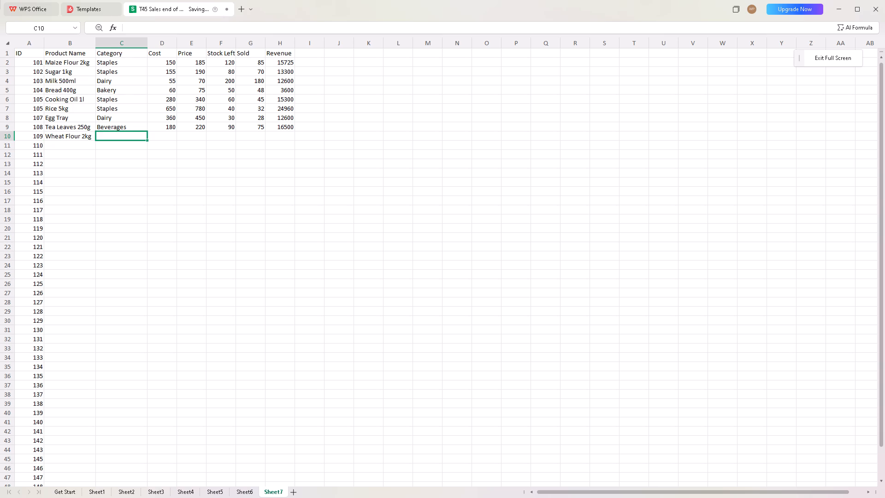
{"action": "key", "text": "s"}
{"action": "type", "text": "taples"}
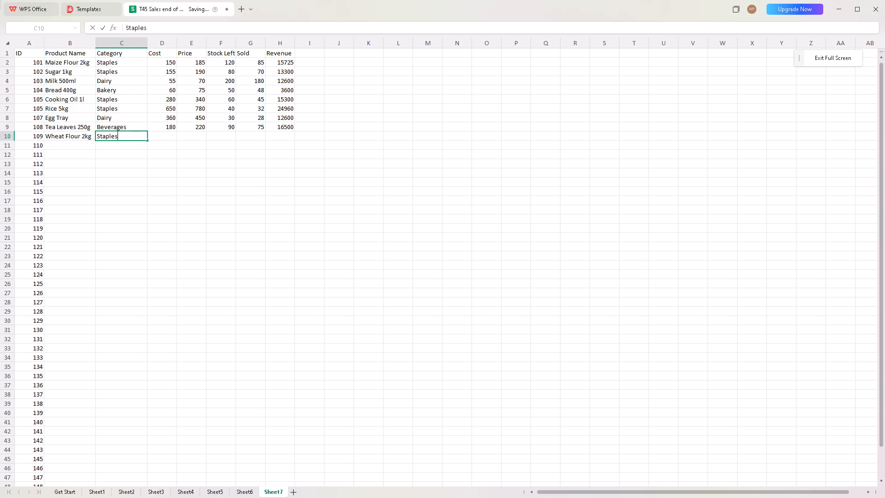
{"action": "key", "text": "Tab"}
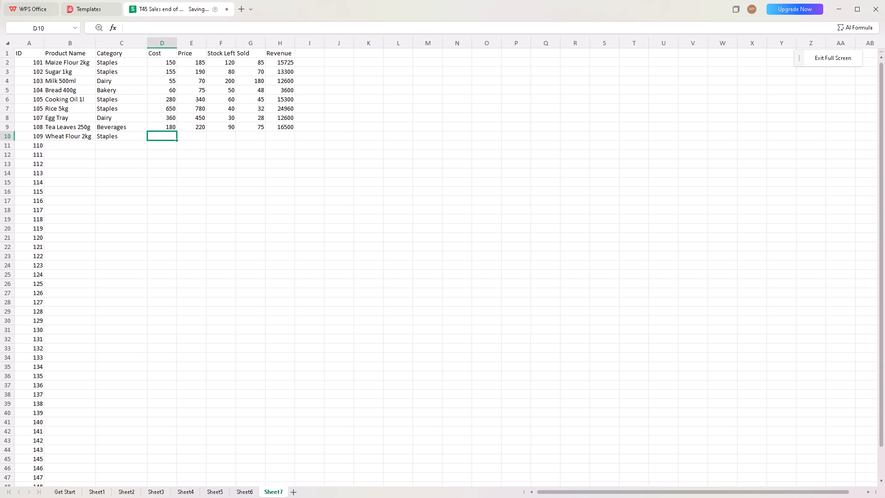
Fill the Wheat Flour 2kg row with Cost 170, Price 210, Stock Left 70 and Sold 55.
{"action": "type", "text": "170"}
{"action": "key", "text": "Tab"}
{"action": "type", "text": "210"}
{"action": "key", "text": "Tab"}
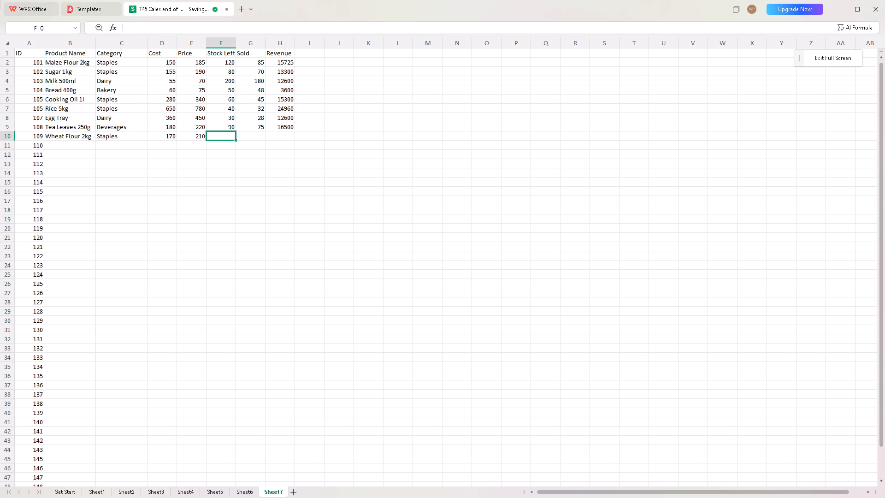
{"action": "type", "text": "70"}
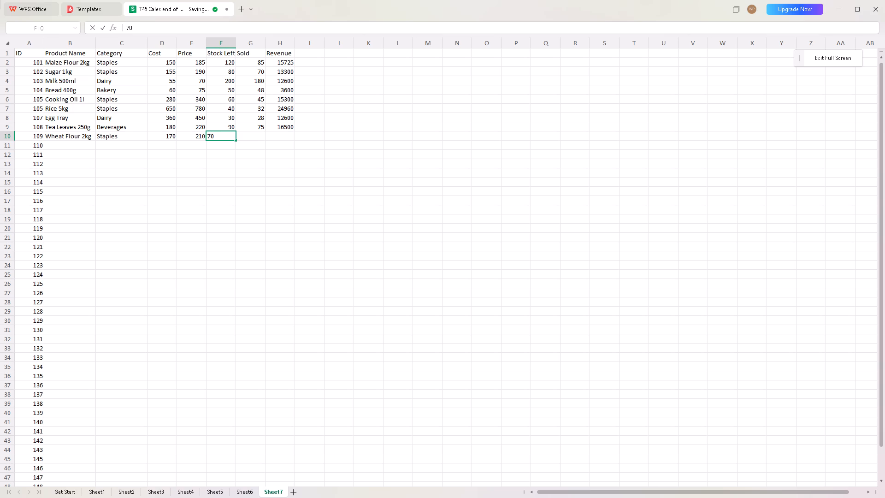
{"action": "type", "text": "55"}
{"action": "key", "text": "Tab"}
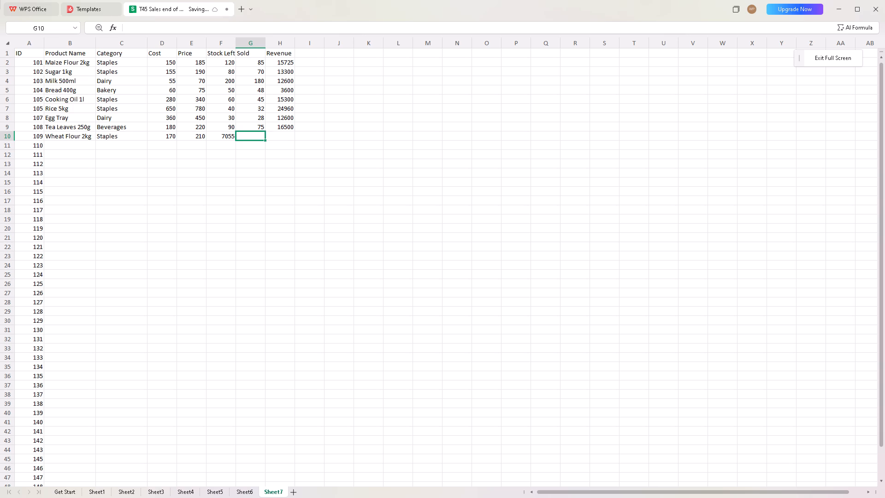
{"action": "left_click_drag", "start_coordinate": [228, 141], "coordinate": [232, 136]}
{"action": "double_click", "coordinate": [232, 136]}
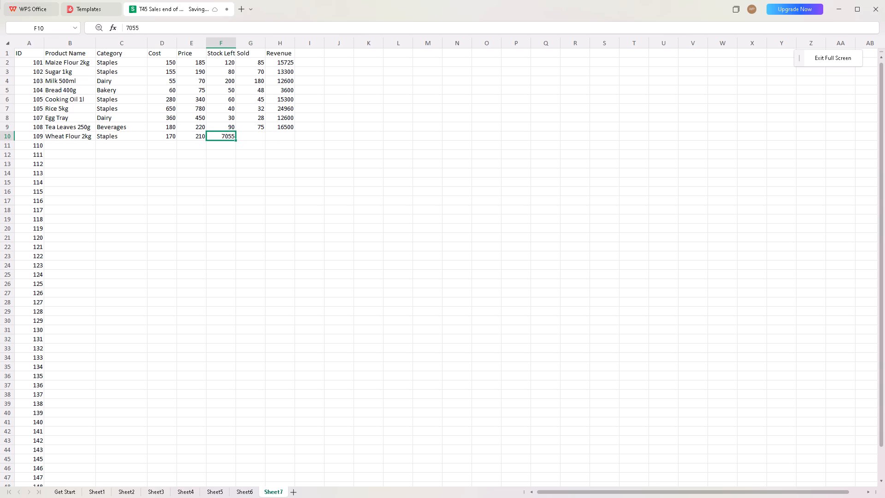
{"action": "left_click", "coordinate": [232, 136]}
{"action": "key", "text": "BackSpace"}
{"action": "key", "text": "BackSpace"}
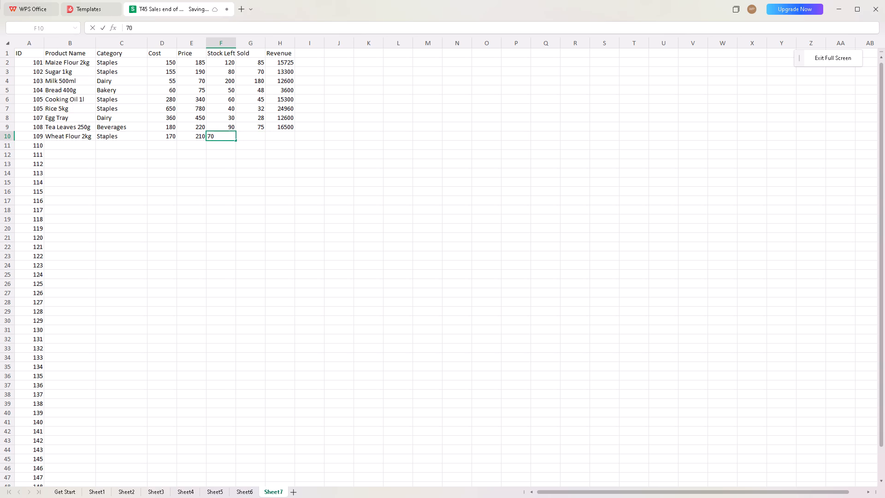
{"action": "key", "text": "Tab"}
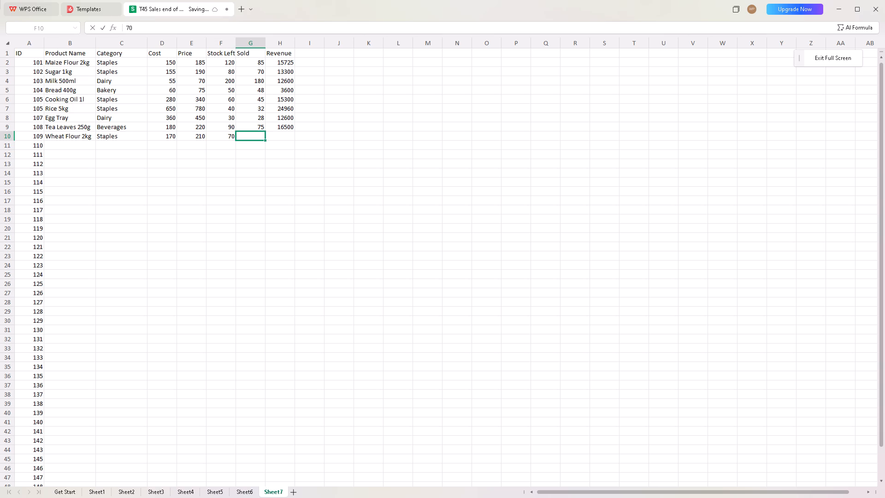
{"action": "type", "text": "55"}
{"action": "key", "text": "Tab"}
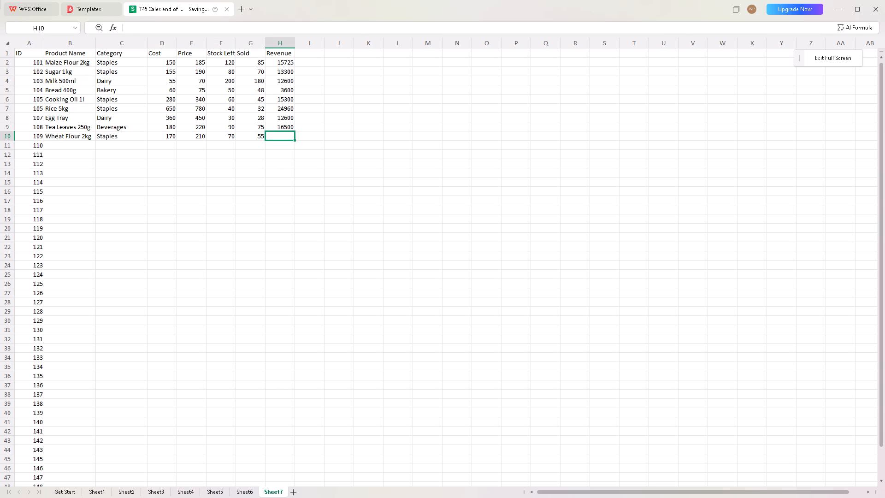
Enter the Revenue formula =G10*E10 in cell H10 to multiply units sold by price for Wheat Flour 2kg.
{"action": "key", "text": "equal"}
{"action": "key", "text": "g"}
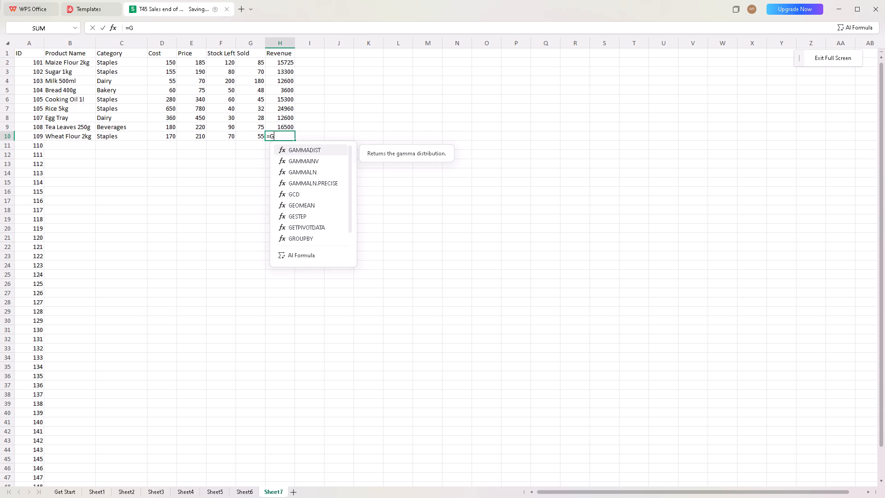
{"action": "type", "text": "10"}
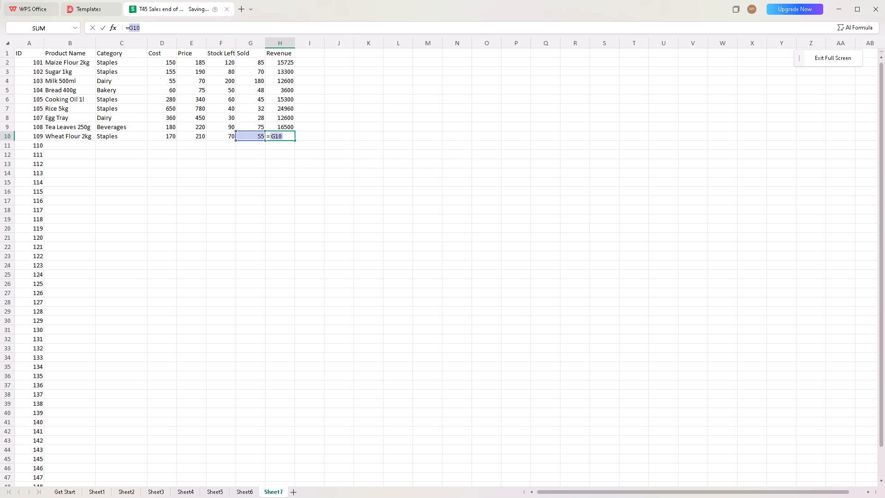
{"action": "key", "text": "shift+asterisk"}
{"action": "key", "text": "e"}
{"action": "key", "text": "1"}
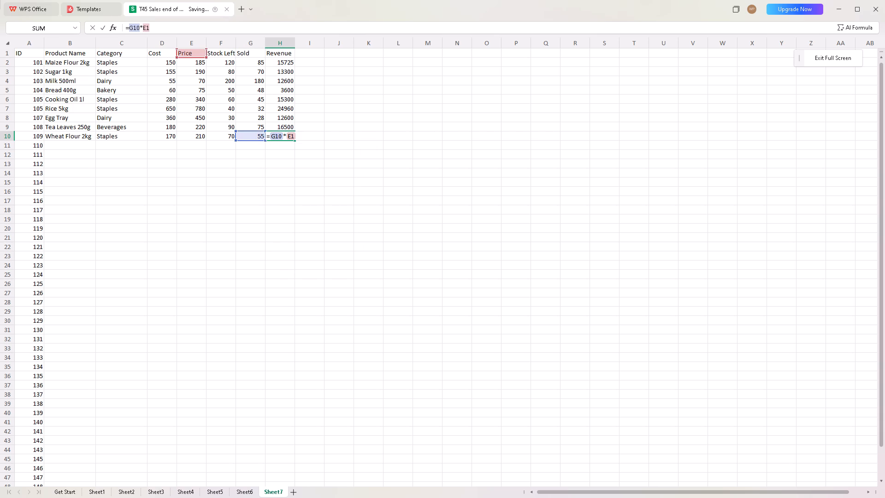
{"action": "key", "text": "0"}
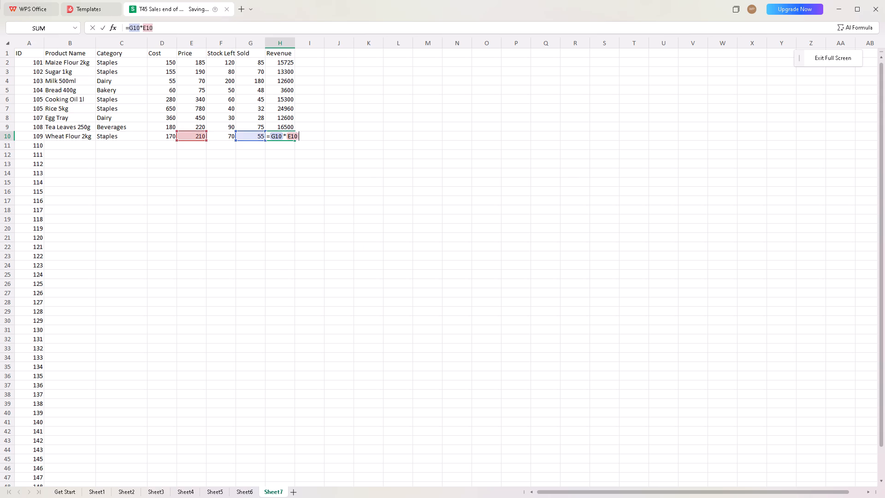
{"action": "key", "text": "Return"}
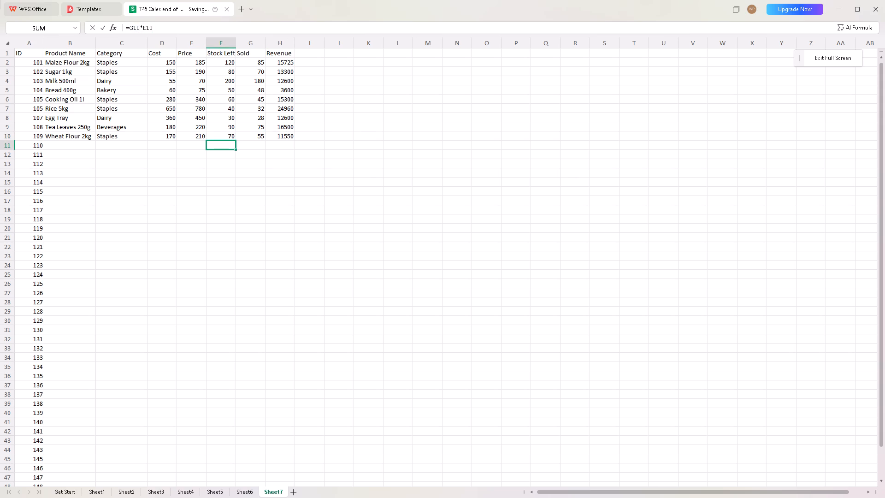
Enter Salt 500g as the product name in row 11 and Staples as its category.
{"action": "left_click", "coordinate": [73, 141]}
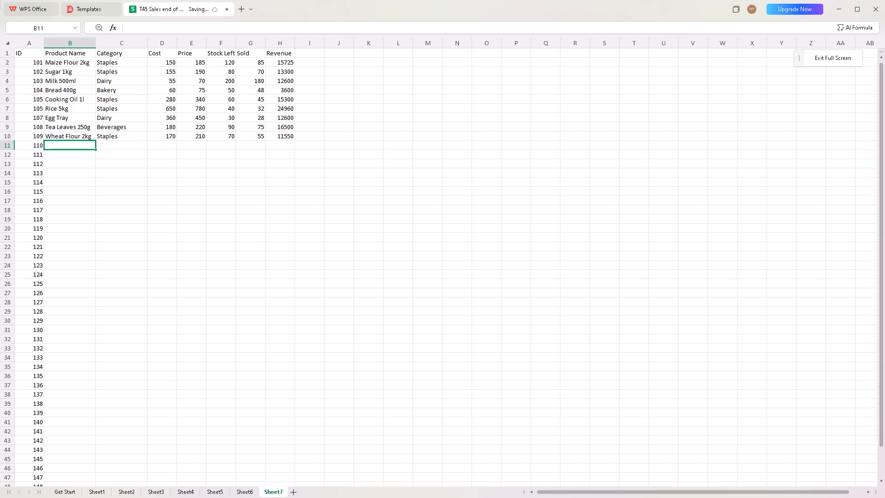
{"action": "type", "text": "alt"}
{"action": "key", "text": "space"}
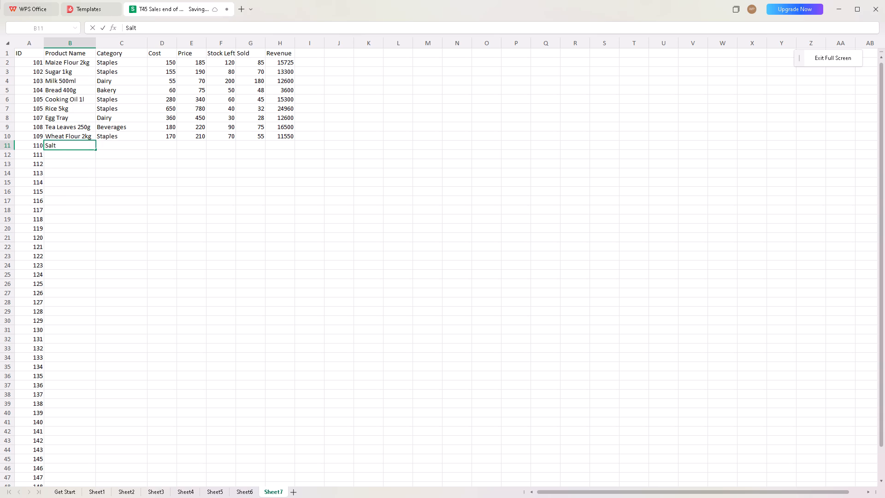
{"action": "type", "text": "500g"}
{"action": "key", "text": "Tab"}
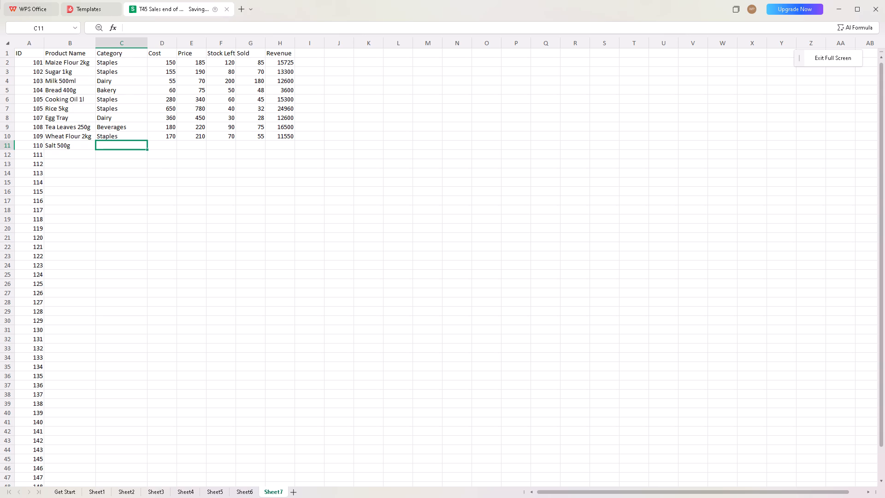
{"action": "key", "text": "s"}
{"action": "type", "text": "ta"}
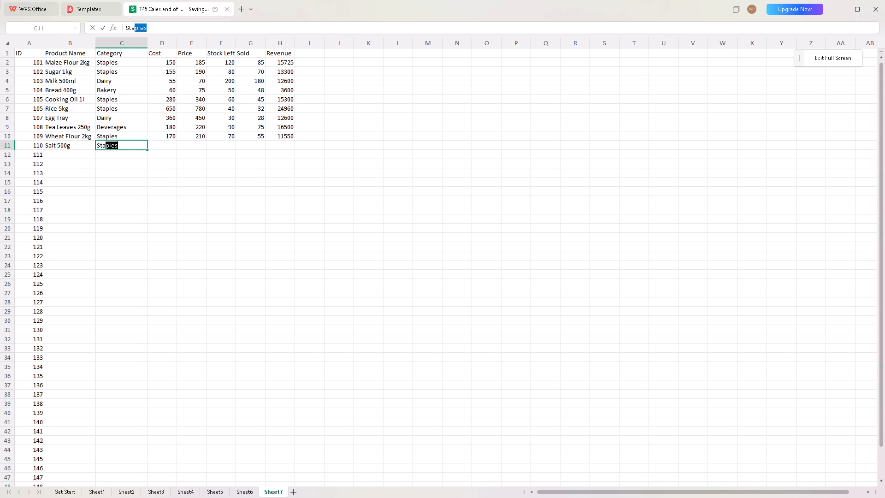
{"action": "key", "text": "p"}
{"action": "type", "text": "les"}
{"action": "key", "text": "Tab"}
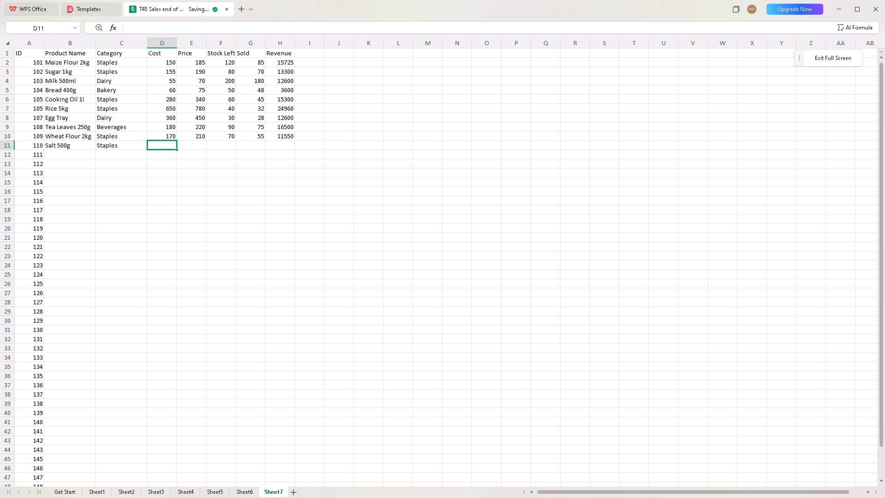
Fill the Salt 500g row with Cost 35, Price 50, Stock Left 150 and Sold 110.
{"action": "type", "text": "35"}
{"action": "key", "text": "Tab"}
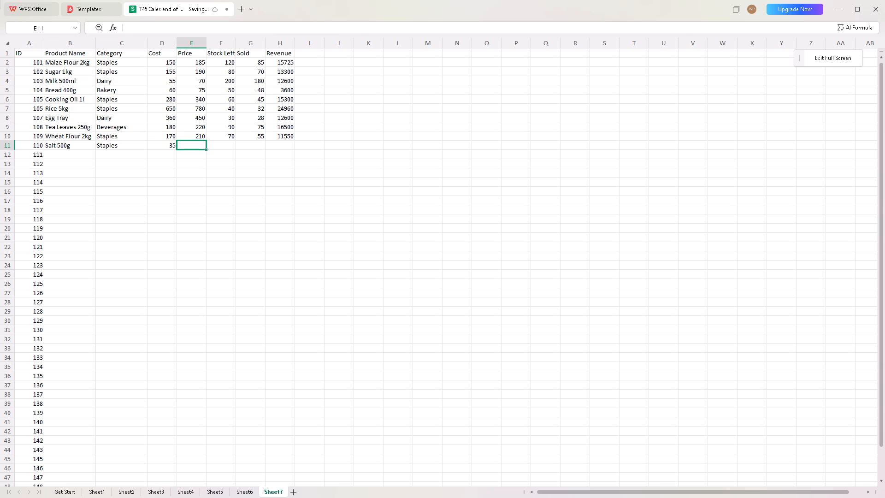
{"action": "type", "text": "50"}
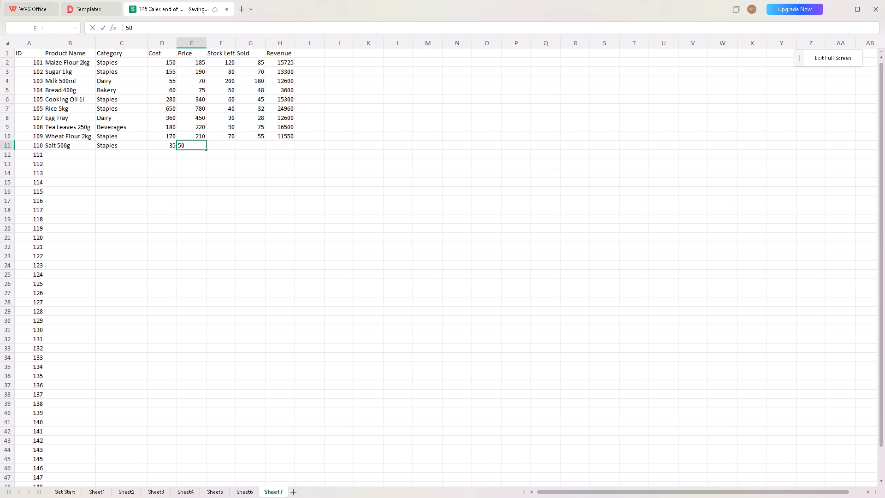
{"action": "key", "text": "Tab"}
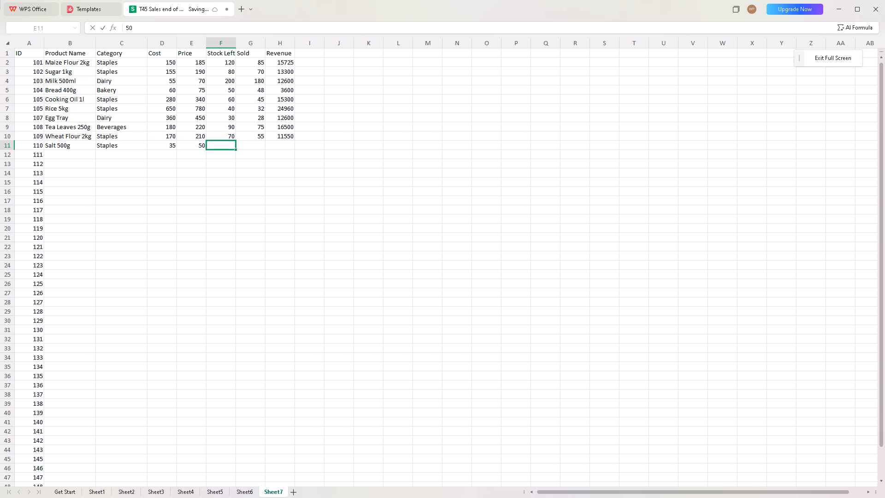
{"action": "type", "text": "150"}
{"action": "key", "text": "Tab"}
{"action": "type", "text": "11"}
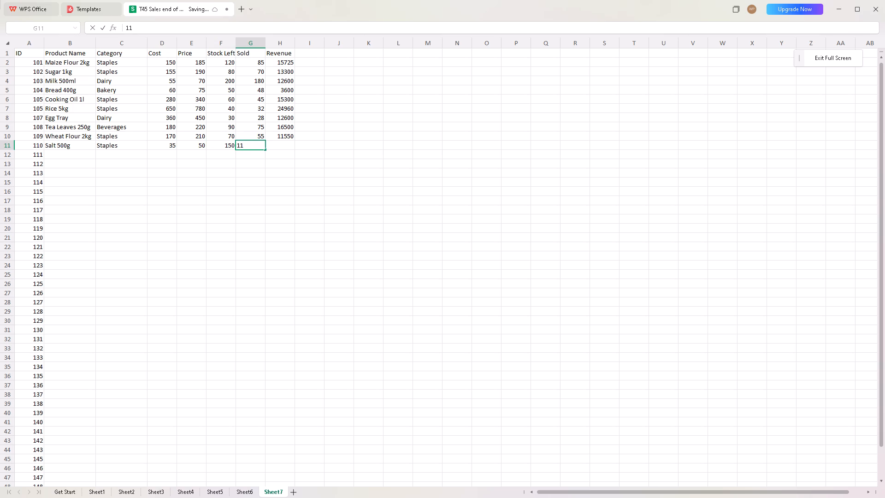
{"action": "key", "text": "0"}
{"action": "key", "text": "Tab"}
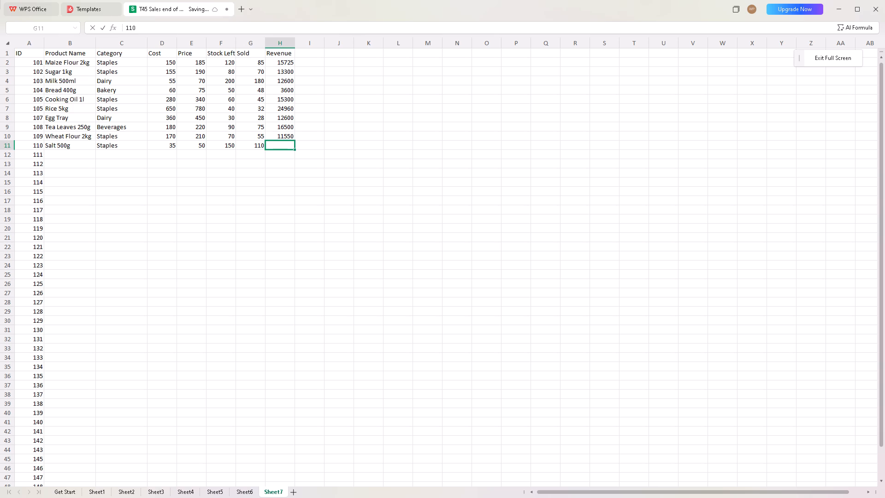
Begin the Revenue formula in cell H11 for Salt 500g.
{"action": "key", "text": "equal"}
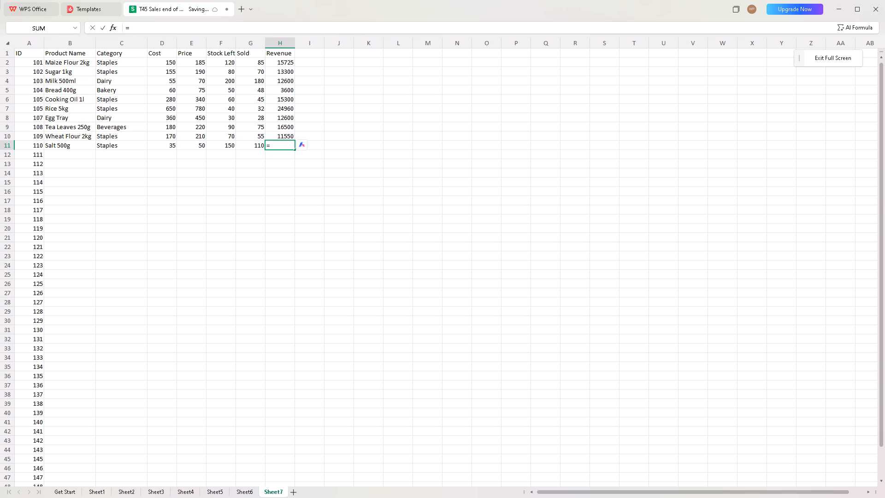
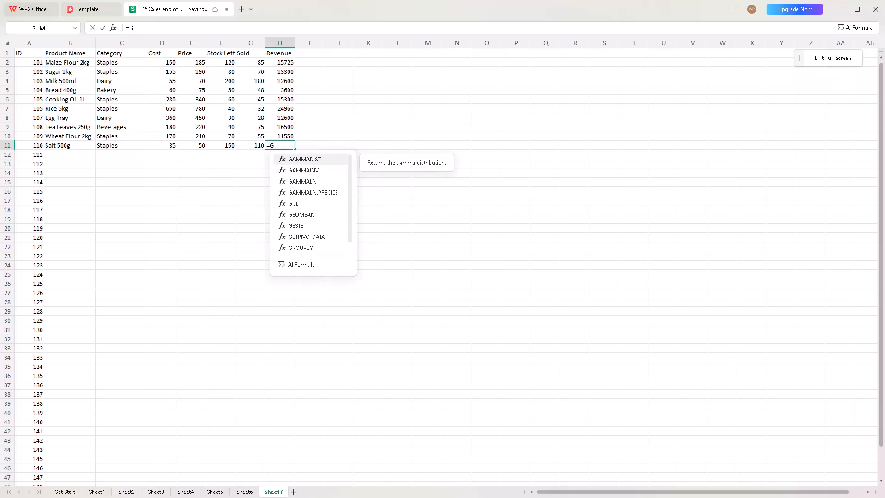
Complete the Revenue formula =G11*E11 in cell H11 for Salt 500g.
{"action": "type", "text": "11"}
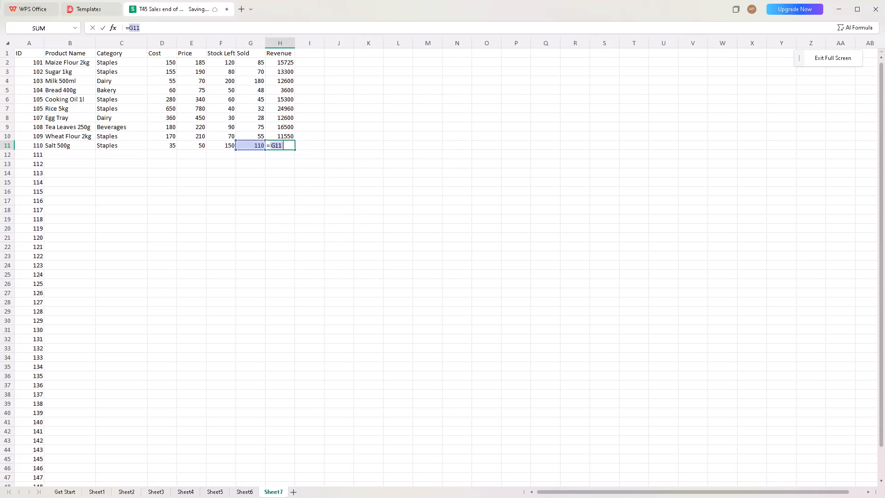
{"action": "key", "text": "shift+asterisk"}
{"action": "type", "text": "E11"}
{"action": "key", "text": "Return"}
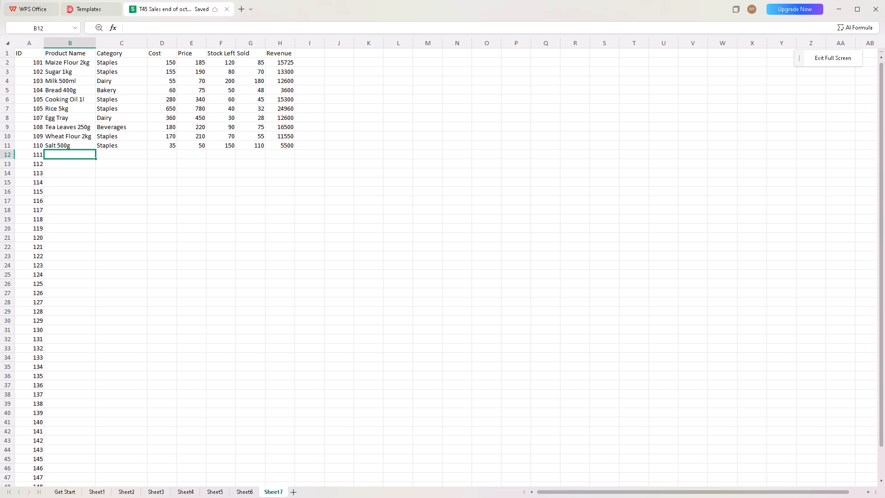
Enter Sada 500ml as the product name in row 12 and Beverages as its category.
{"action": "key", "text": "s"}
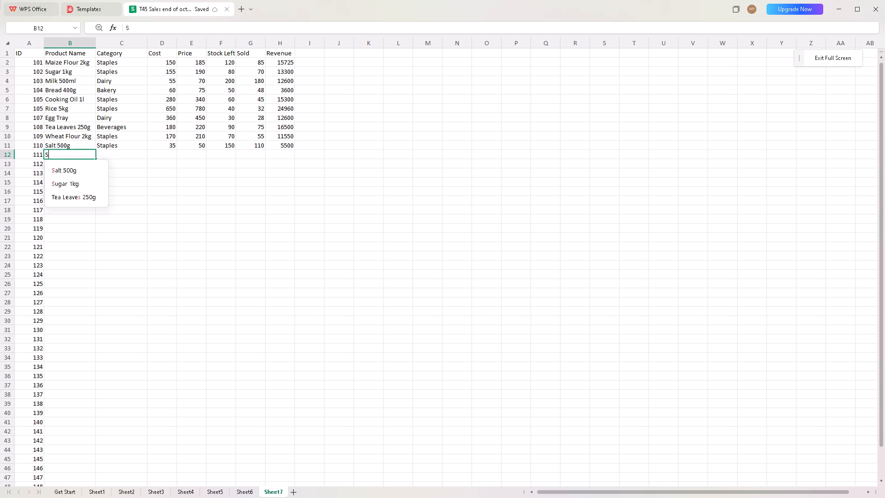
{"action": "key", "text": "a"}
{"action": "key", "text": "BackSpace"}
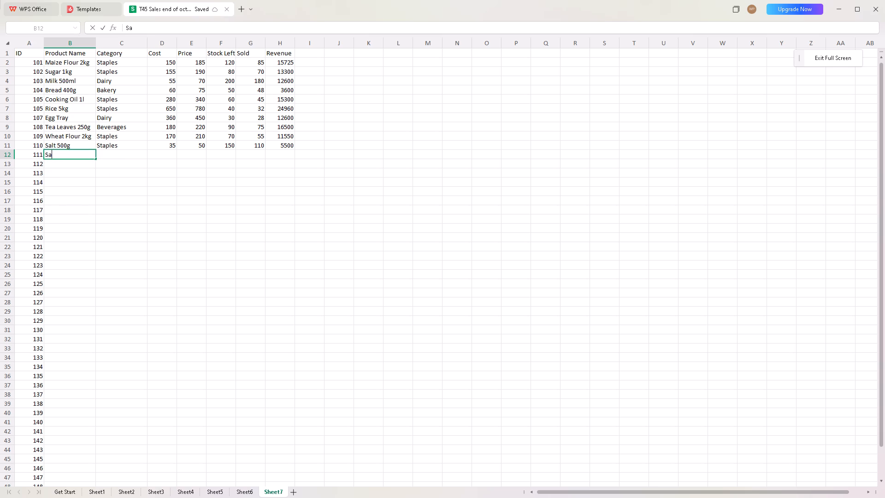
{"action": "type", "text": "oda"}
{"action": "key", "text": "space"}
{"action": "type", "text": "500ml"}
{"action": "left_click", "coordinate": [56, 154]}
{"action": "key", "text": "BackSpace"}
{"action": "key", "text": "Tab"}
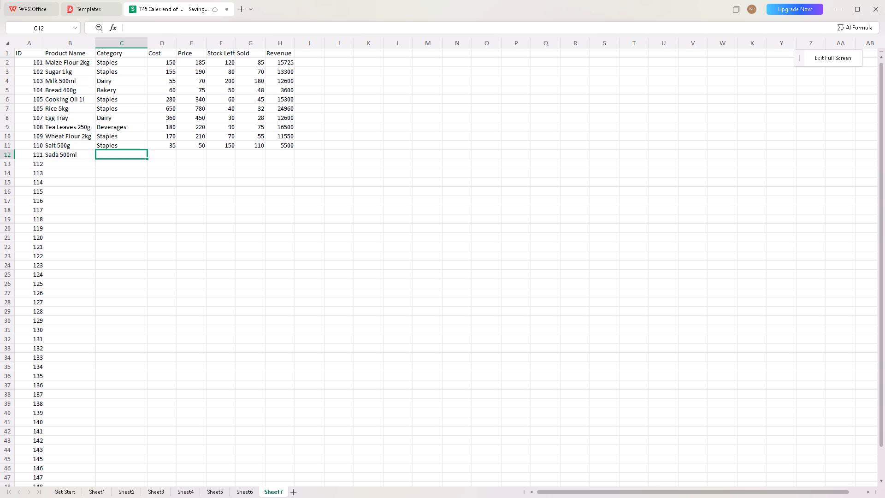
{"action": "key", "text": "b"}
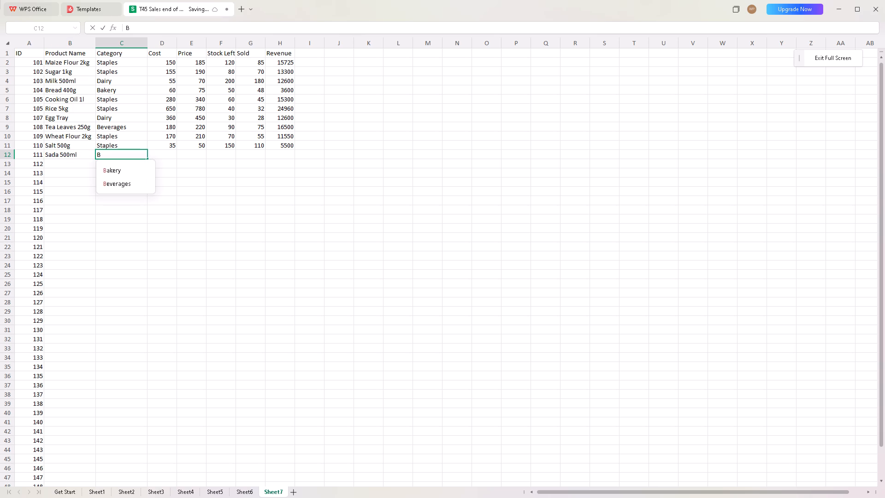
{"action": "type", "text": "everages]"}
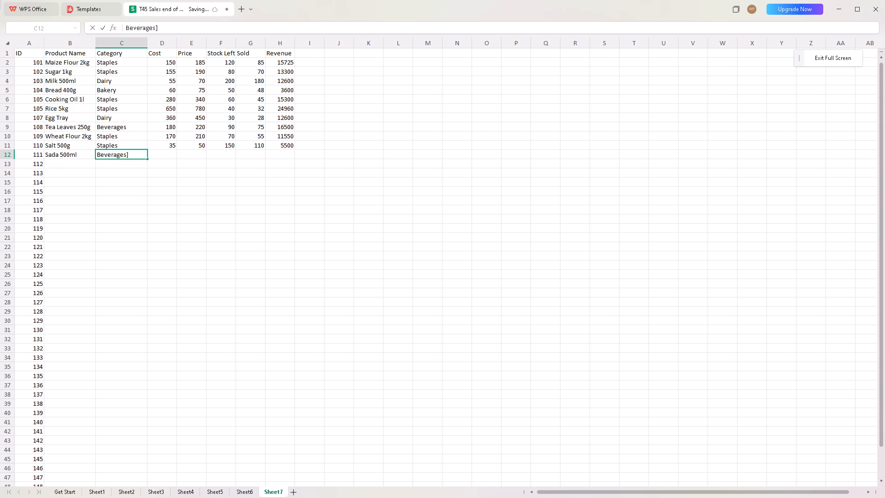
{"action": "key", "text": "BackSpace"}
{"action": "key", "text": "Tab"}
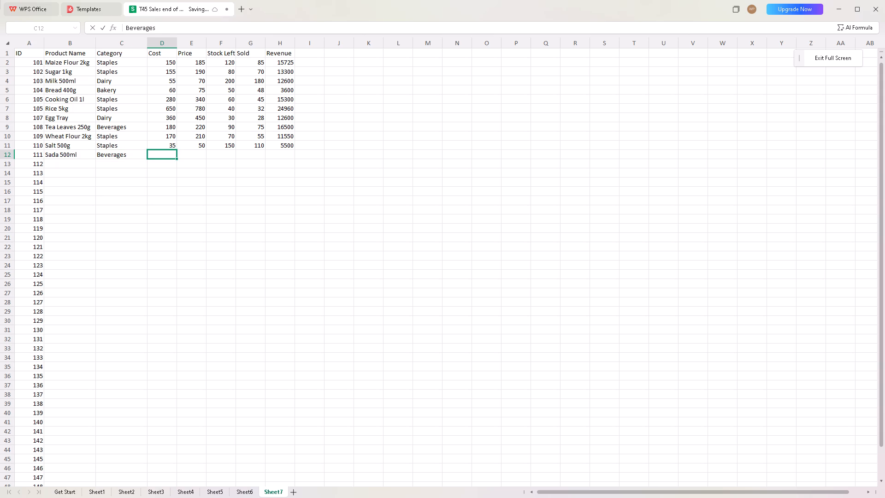
Fill the Sada 500ml row with Cost 60, Price 80, Stock Left 120 and Sold 100.
{"action": "type", "text": "60"}
{"action": "key", "text": "Tab"}
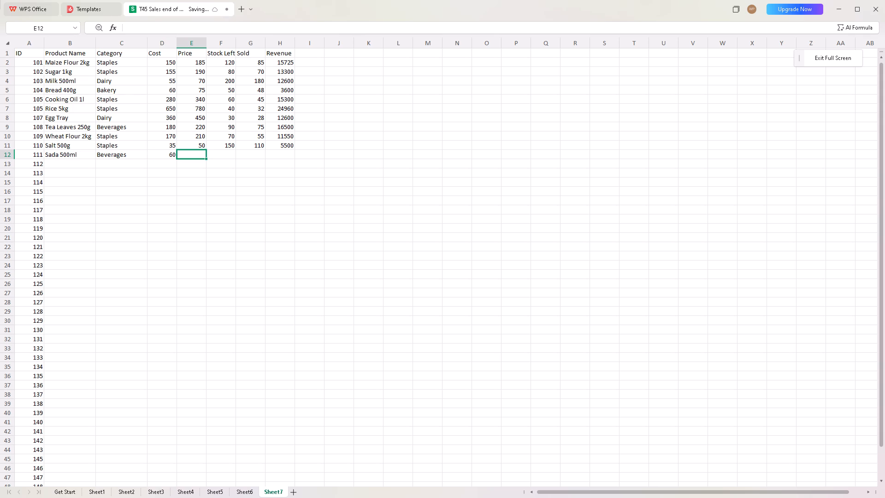
{"action": "type", "text": "80"}
{"action": "key", "text": "Tab"}
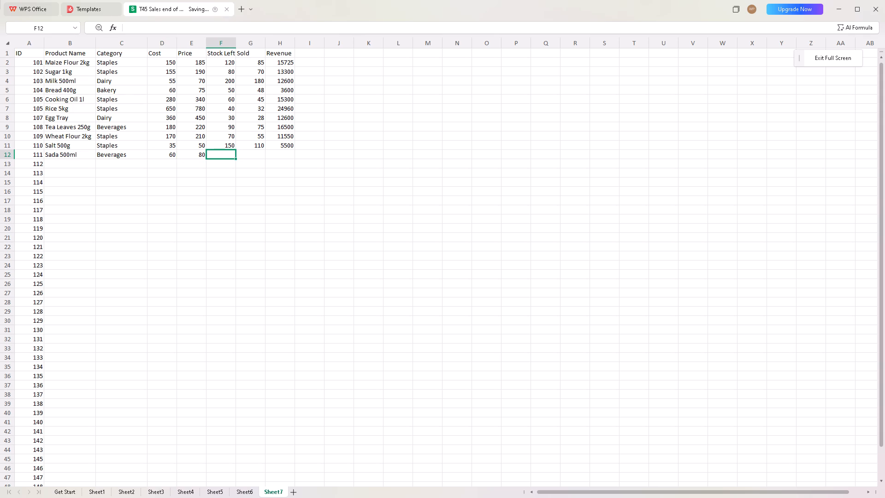
{"action": "type", "text": "12"}
{"action": "key", "text": "0"}
{"action": "key", "text": "Tab"}
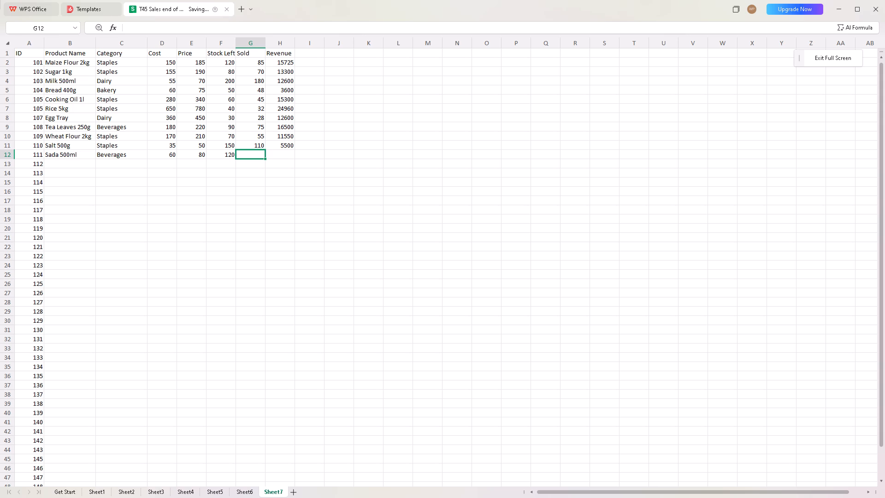
{"action": "key", "text": "1"}
{"action": "type", "text": "00"}
{"action": "key", "text": "Tab"}
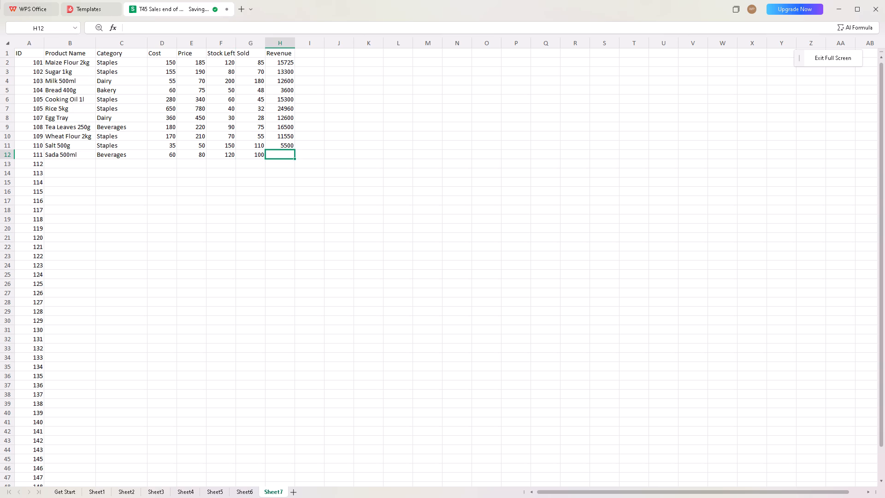
Enter the Revenue formula =G12*E12 in cell H12 to multiply units sold by price for Sada 500ml.
{"action": "key", "text": "equal"}
{"action": "key", "text": "g"}
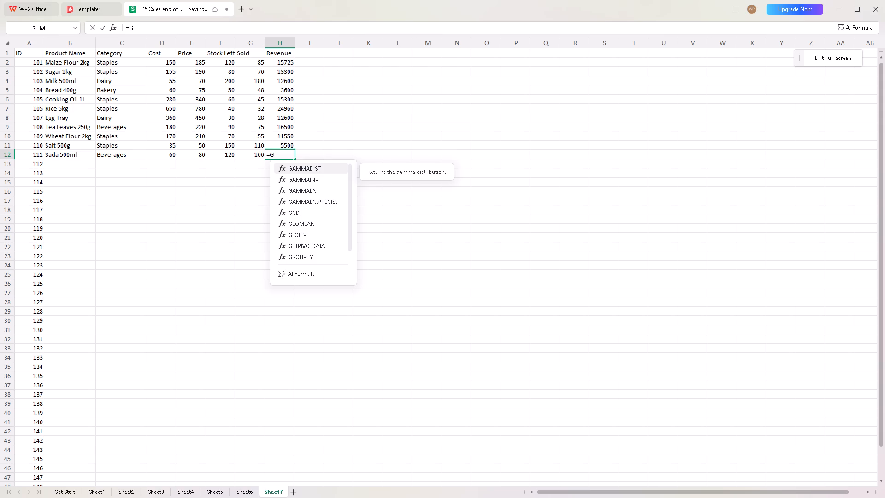
{"action": "type", "text": "12"}
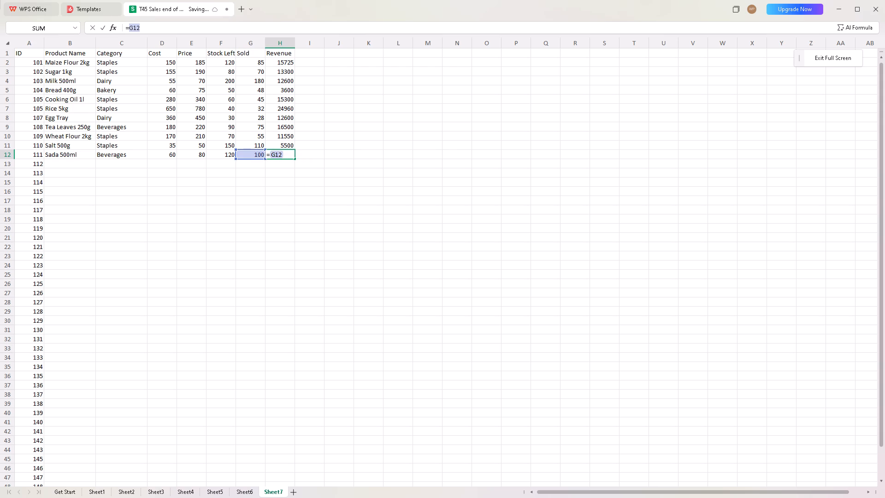
{"action": "key", "text": "shift+asterisk"}
{"action": "type", "text": "E12"}
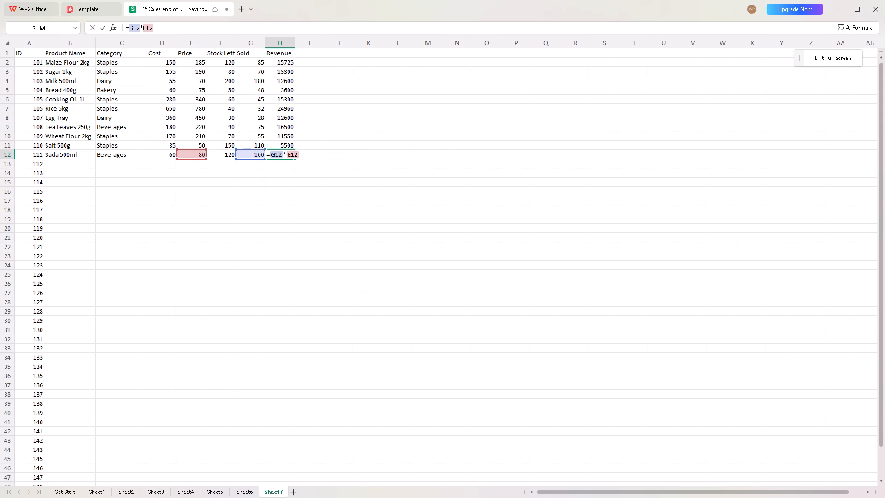
{"action": "key", "text": "Return"}
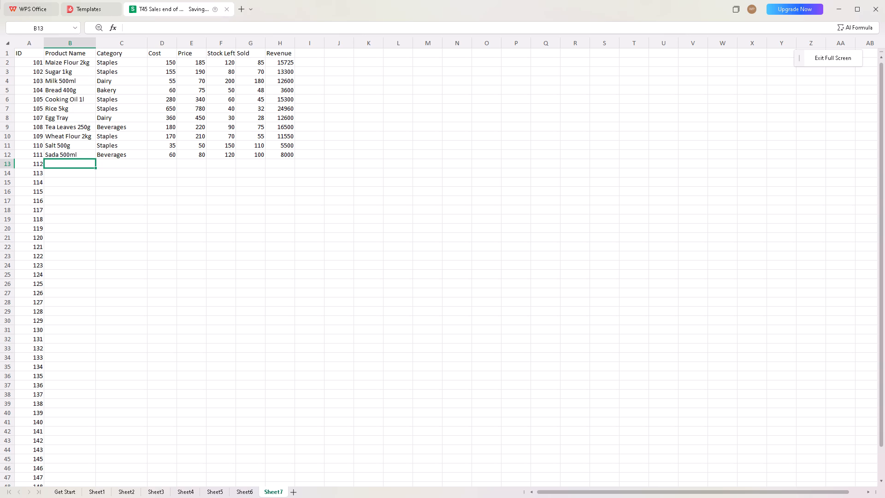
Enter Water 1l as the product name in row 13 and Beverages as its category.
{"action": "type", "text": "ater"}
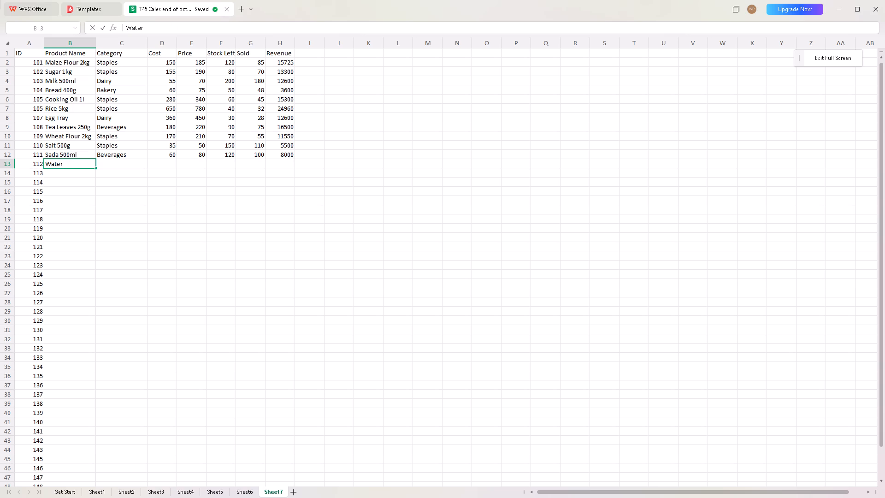
{"action": "key", "text": "space"}
{"action": "type", "text": "1l"}
{"action": "key", "text": "Tab"}
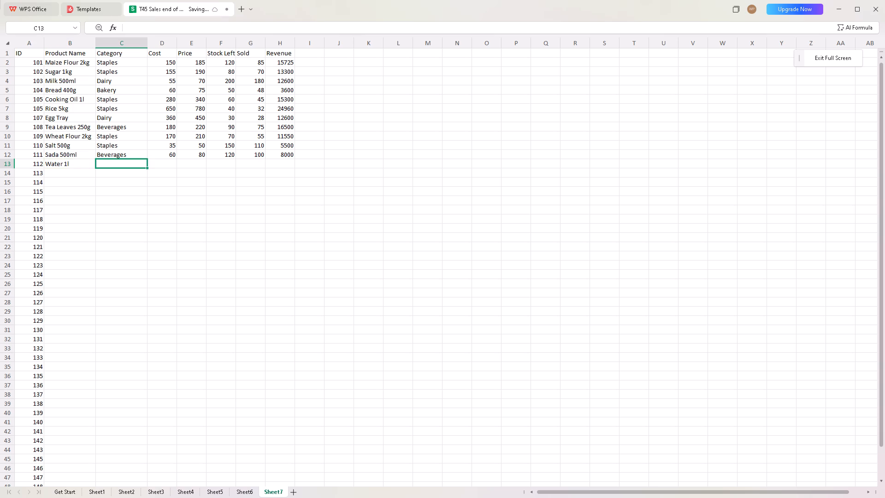
{"action": "key", "text": "e"}
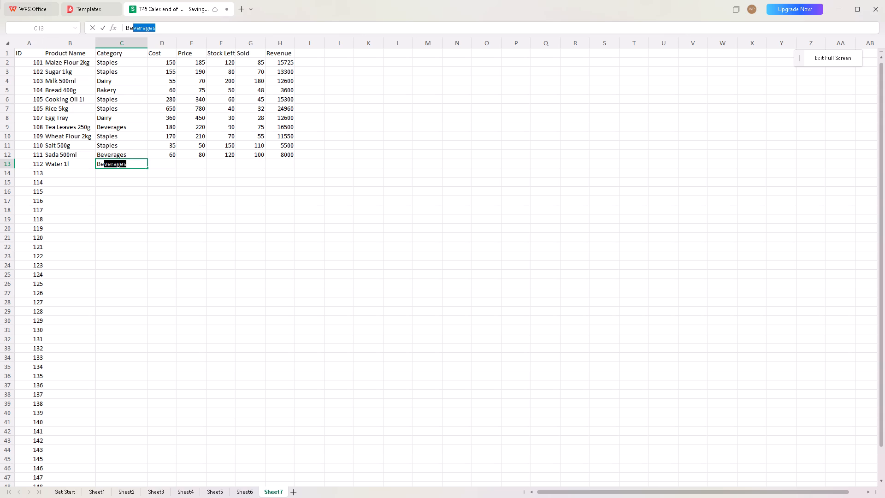
{"action": "key", "text": "Return"}
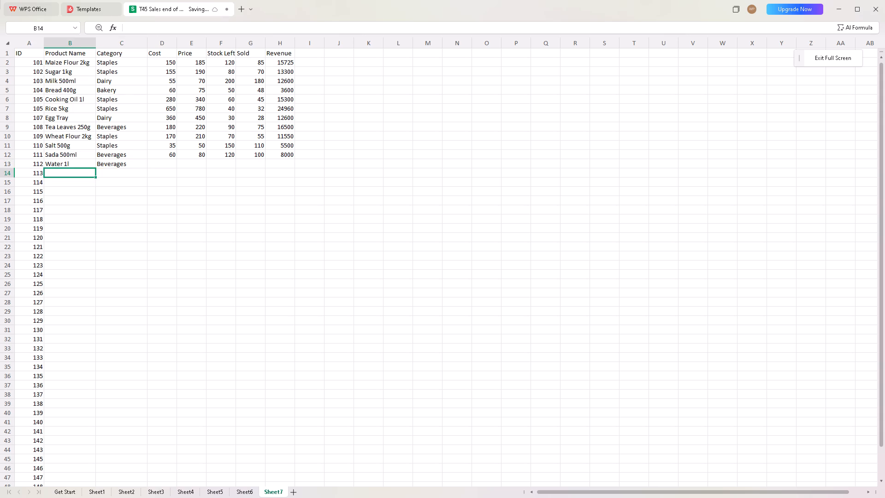
Fill the Water 1l row with Cost 45, Price 60, Stock Left 100 and Sold 85.
{"action": "left_click", "coordinate": [167, 159]}
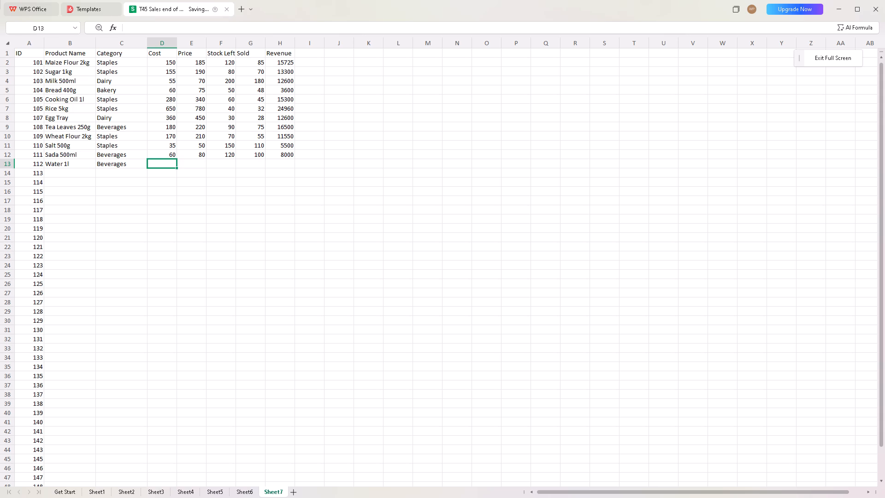
{"action": "left_click", "coordinate": [184, 157]}
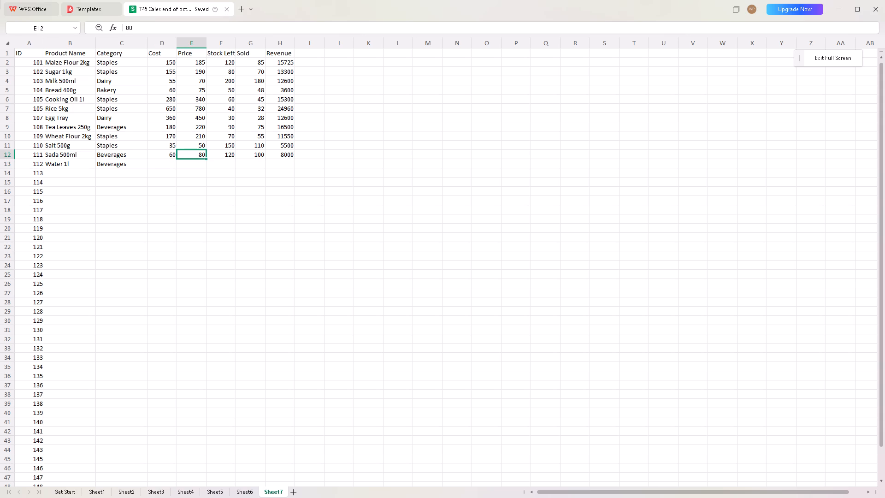
{"action": "left_click", "coordinate": [190, 165]}
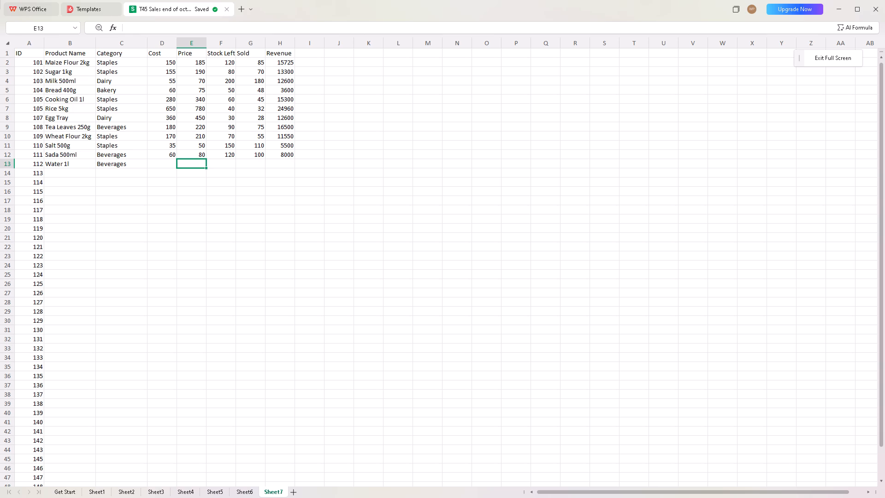
{"action": "left_click", "coordinate": [167, 161]}
{"action": "type", "text": "55"}
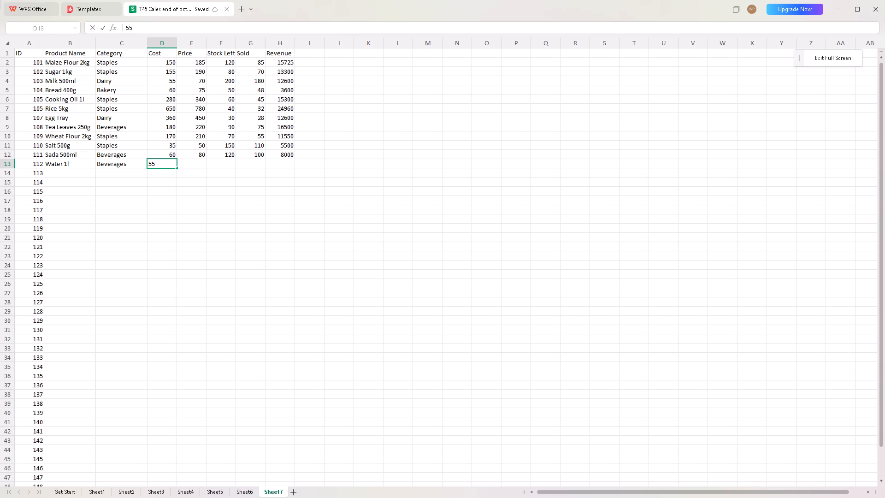
{"action": "key", "text": "BackSpace"}
{"action": "key", "text": "BackSpace"}
{"action": "type", "text": "45"}
{"action": "key", "text": "Tab"}
{"action": "type", "text": "60"}
{"action": "key", "text": "Tab"}
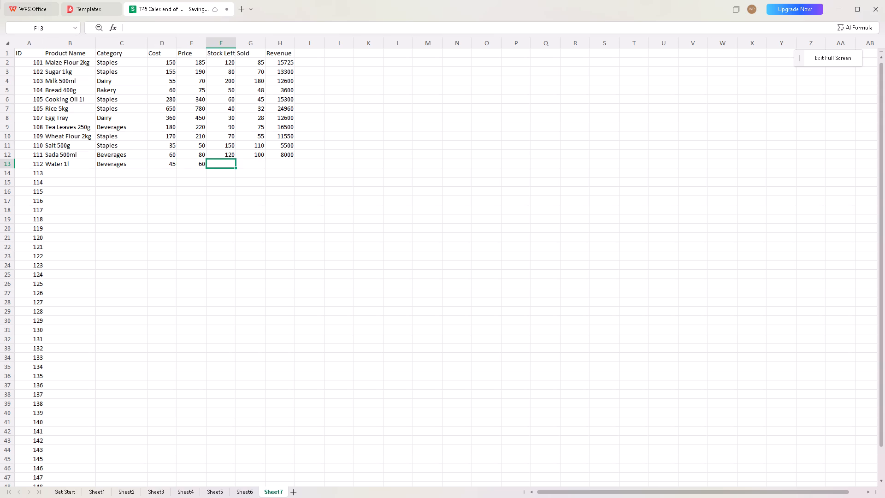
{"action": "type", "text": "100"}
{"action": "key", "text": "Tab"}
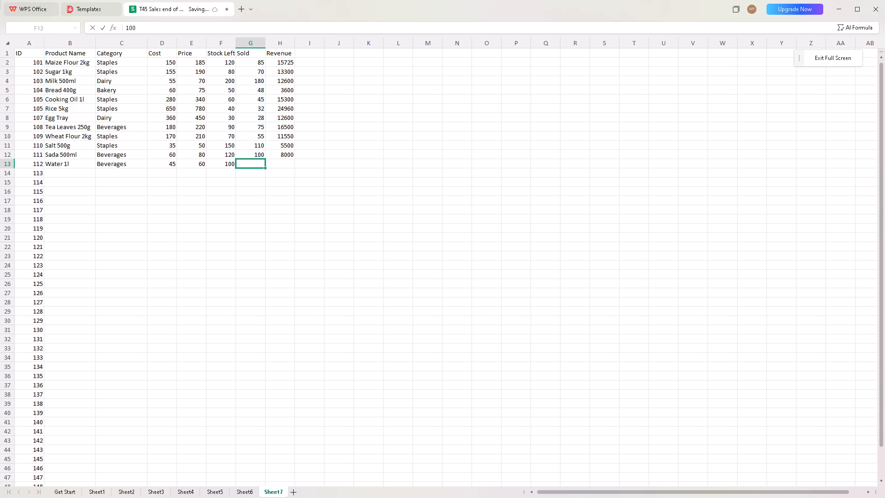
{"action": "type", "text": "85"}
{"action": "key", "text": "Tab"}
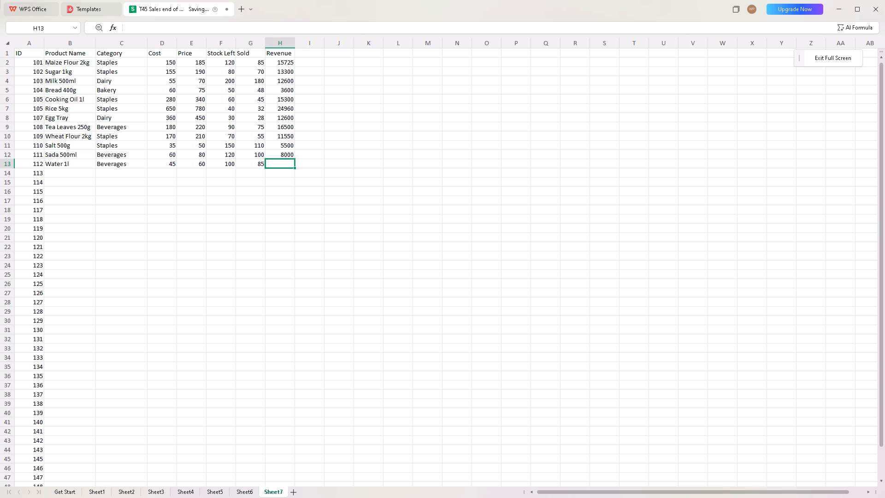
Enter the Revenue formula =G13*E13 in cell H13 to multiply units sold by price.
{"action": "key", "text": "minus"}
{"action": "key", "text": "Insert"}
{"action": "key", "text": "equal"}
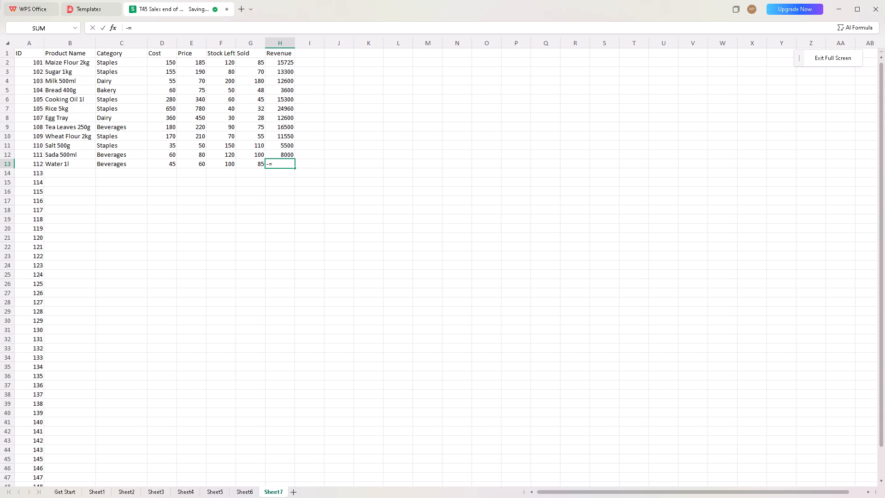
{"action": "key", "text": "BackSpace"}
{"action": "key", "text": "BackSpace"}
{"action": "key", "text": "BackSpace"}
{"action": "key", "text": "BackSpace"}
{"action": "key", "text": "equal"}
{"action": "key", "text": "g"}
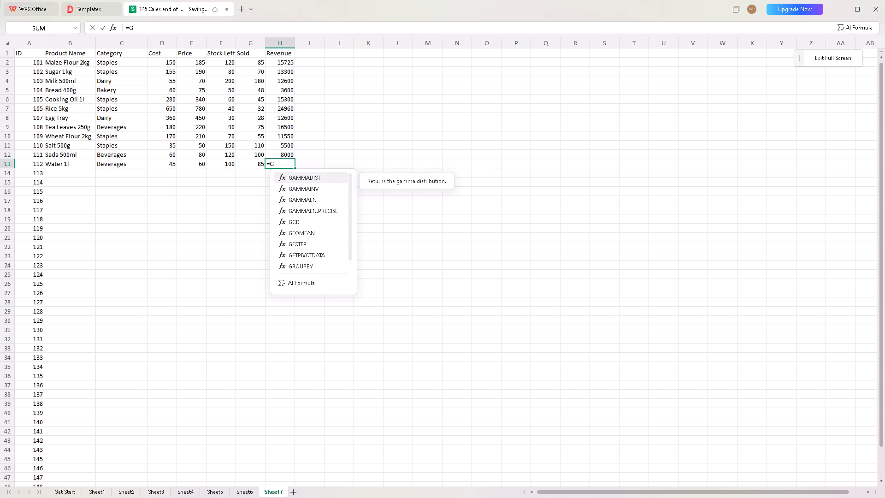
{"action": "type", "text": "13"}
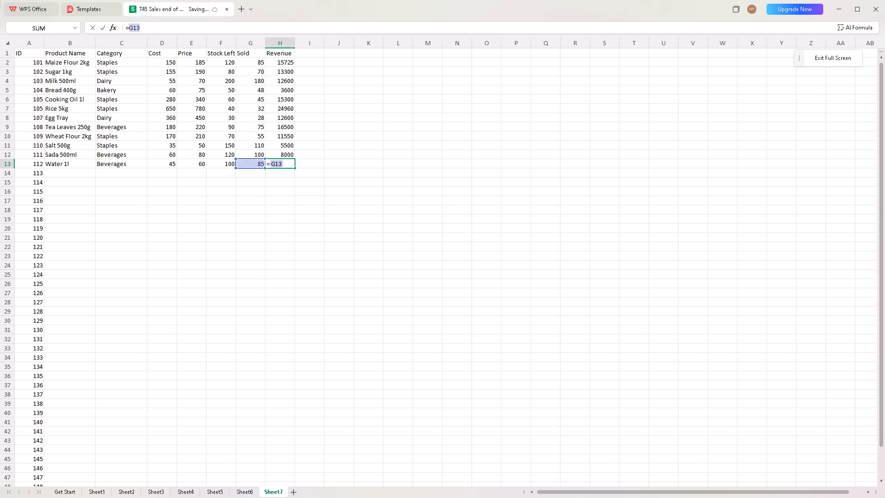
{"action": "key", "text": "shift+asterisk"}
{"action": "type", "text": "E13"}
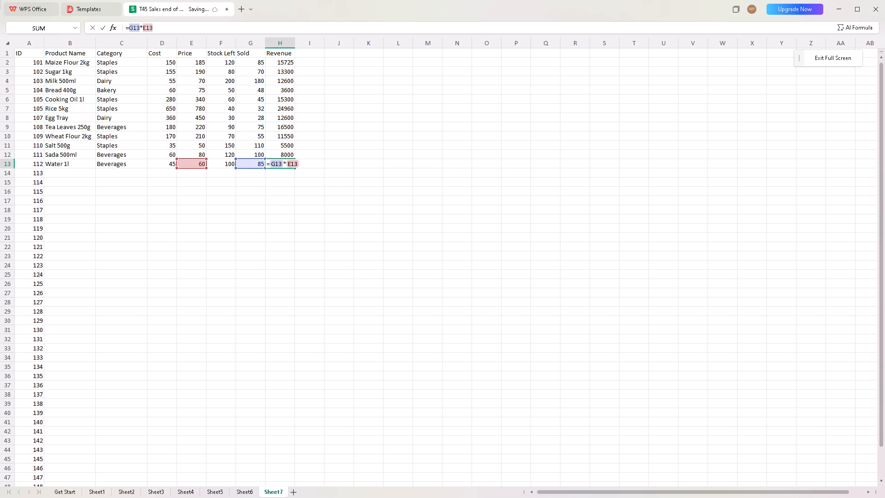
{"action": "key", "text": "Return"}
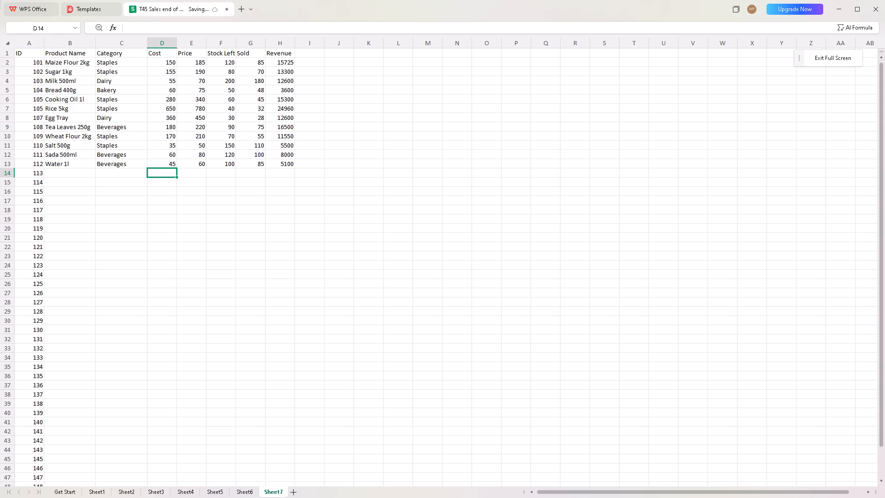
Replace the product name in row 13 with Margarine 500g and its category with Dairy.
{"action": "left_click", "coordinate": [59, 168]}
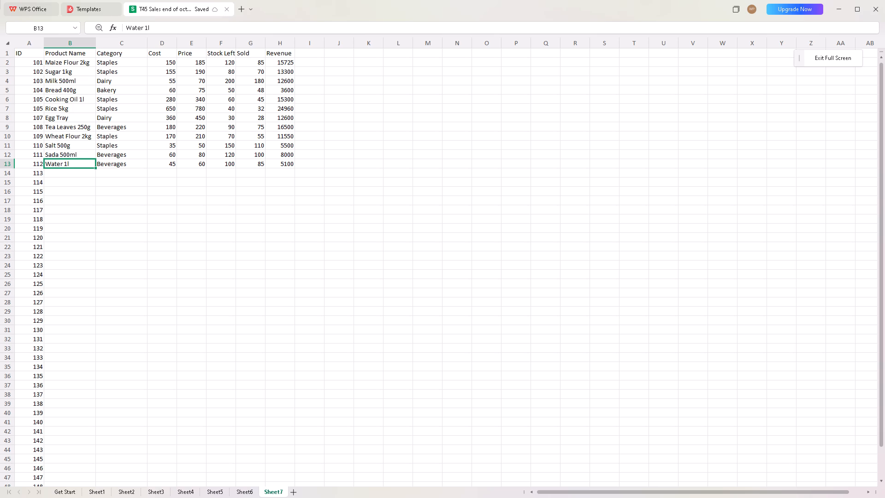
{"action": "type", "text": "ar"}
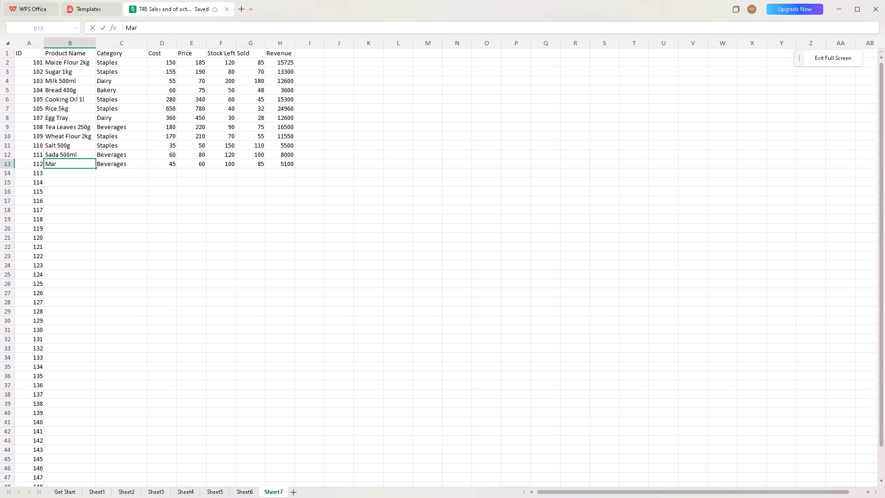
{"action": "type", "text": "ga"}
{"action": "type", "text": "rine"}
{"action": "key", "text": "space"}
{"action": "type", "text": "500g"}
{"action": "key", "text": "Tab"}
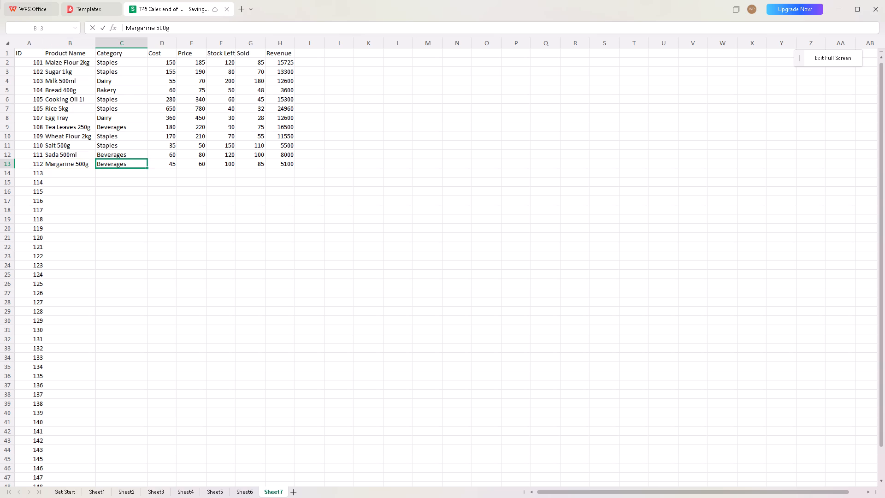
{"action": "key", "text": "d"}
{"action": "type", "text": "airy"}
{"action": "key", "text": "Tab"}
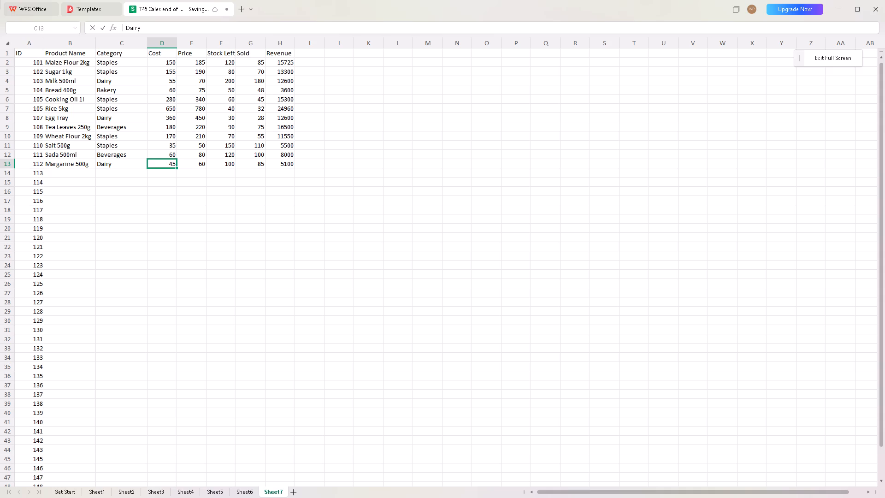
Set the Cost to 190 and the Price to 240 in the Margarine 500g row.
{"action": "type", "text": "190"}
{"action": "key", "text": "Tab"}
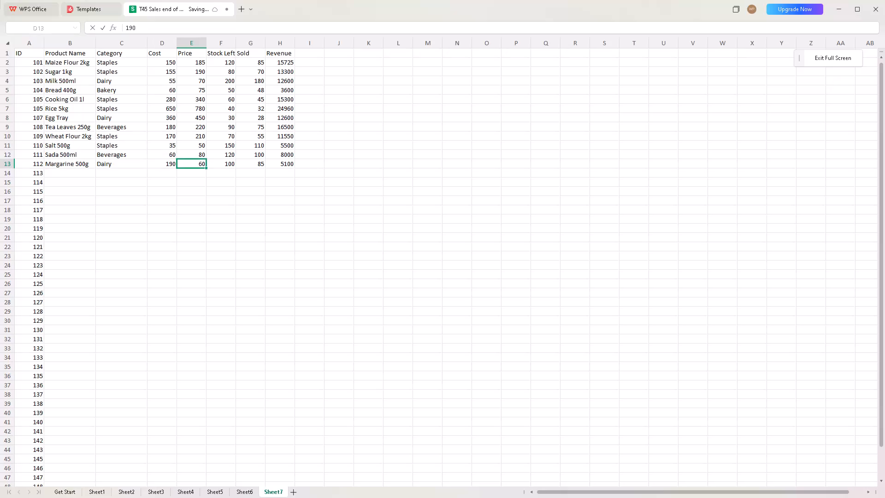
{"action": "key", "text": "2"}
{"action": "key", "text": "4"}
{"action": "key", "text": "0"}
{"action": "key", "text": "Tab"}
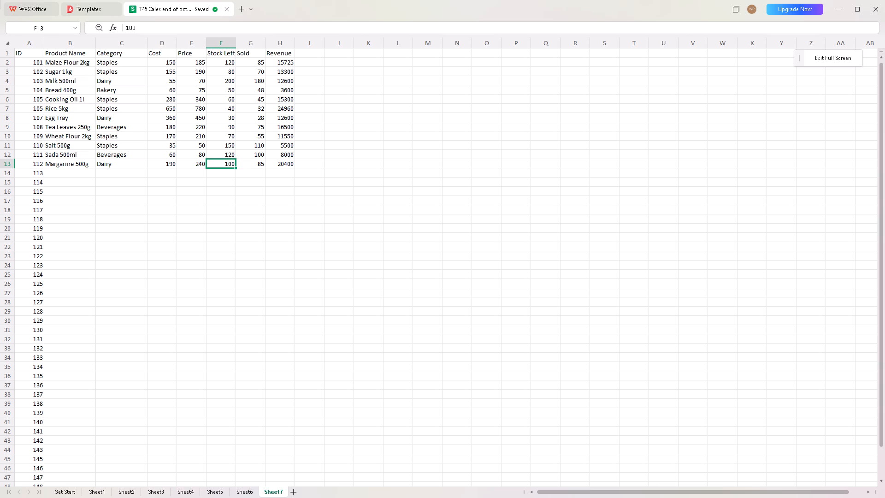
Enter Spaghetti 500g as the product name for ID 113 in row 14.
{"action": "left_click", "coordinate": [57, 178]}
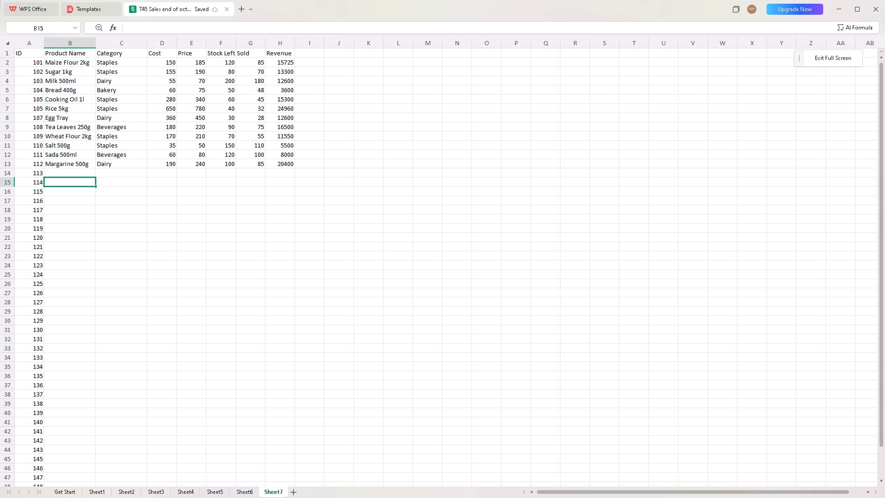
{"action": "left_click", "coordinate": [59, 173]}
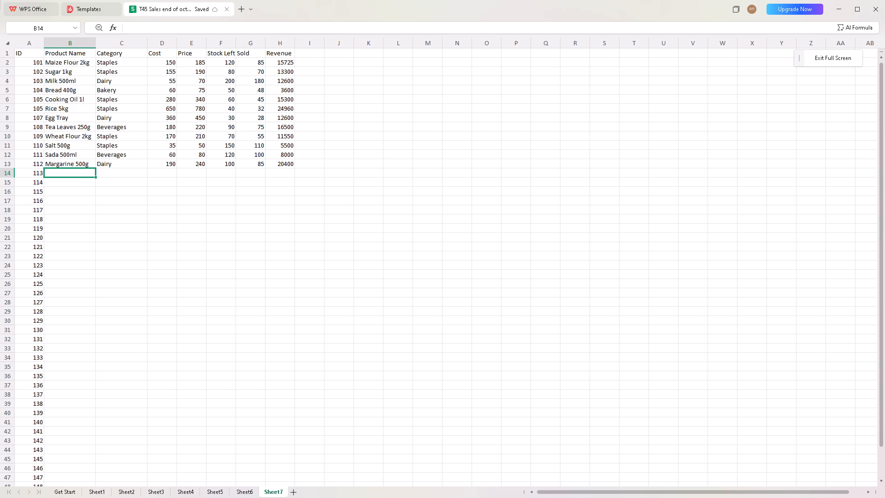
{"action": "left_click", "coordinate": [71, 173]}
{"action": "key", "text": "s"}
{"action": "key", "text": "p"}
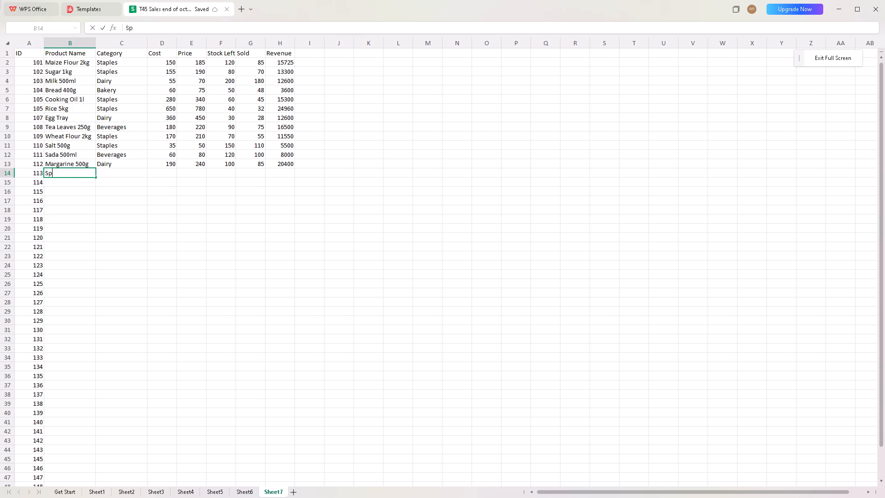
{"action": "type", "text": "aghett"}
{"action": "key", "text": "i"}
{"action": "key", "text": "space"}
{"action": "type", "text": "500"}
{"action": "key", "text": "g"}
{"action": "key", "text": "Tab"}
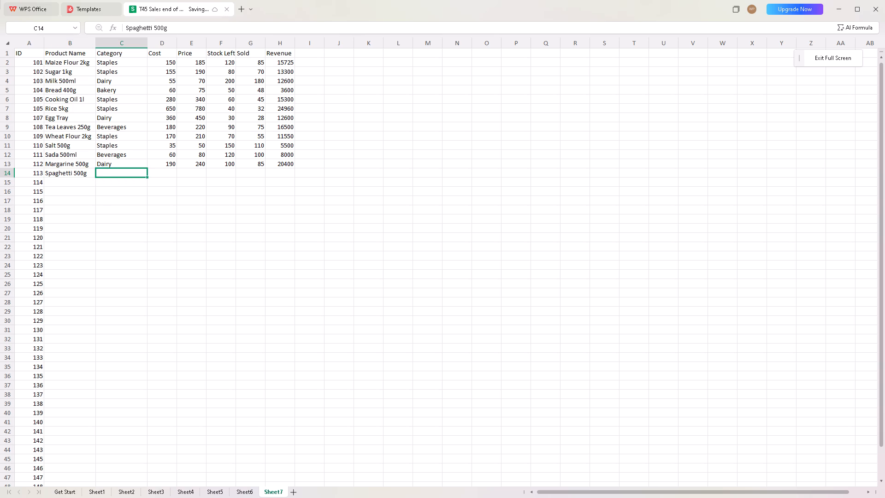
Set the category of the Spaghetti 500g row to Staples.
{"action": "key", "text": "a"}
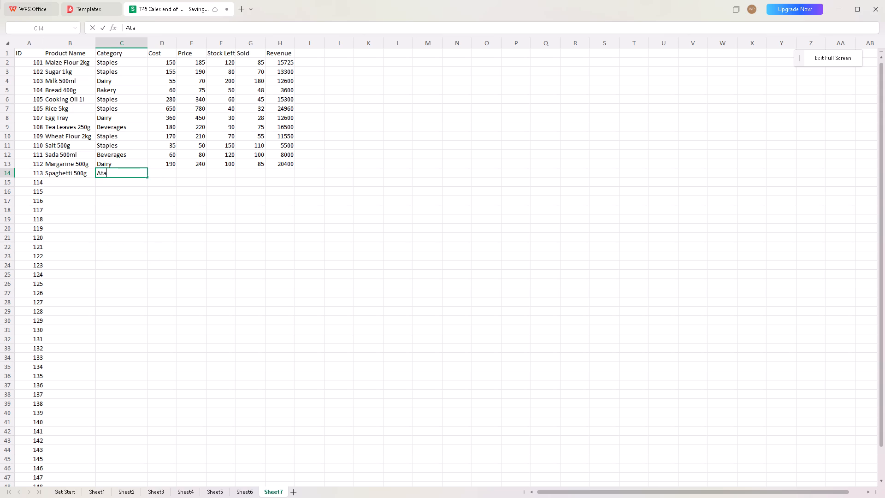
{"action": "key", "text": "BackSpace"}
{"action": "key", "text": "BackSpace"}
{"action": "key", "text": "BackSpace"}
{"action": "key", "text": "BackSpace"}
{"action": "key", "text": "s"}
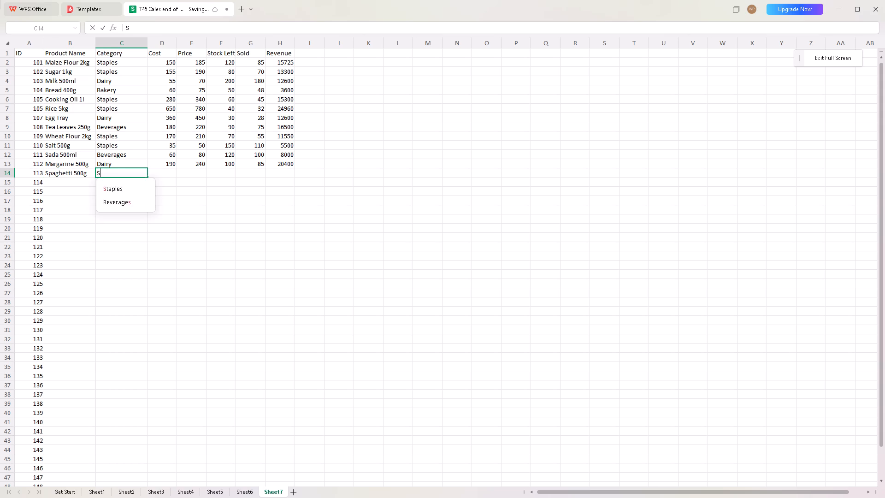
{"action": "type", "text": "taples"}
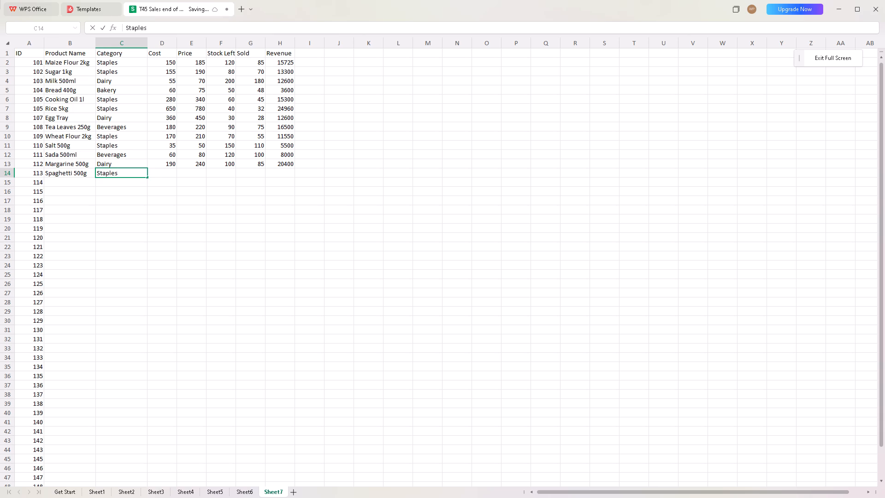
{"action": "key", "text": "Tab"}
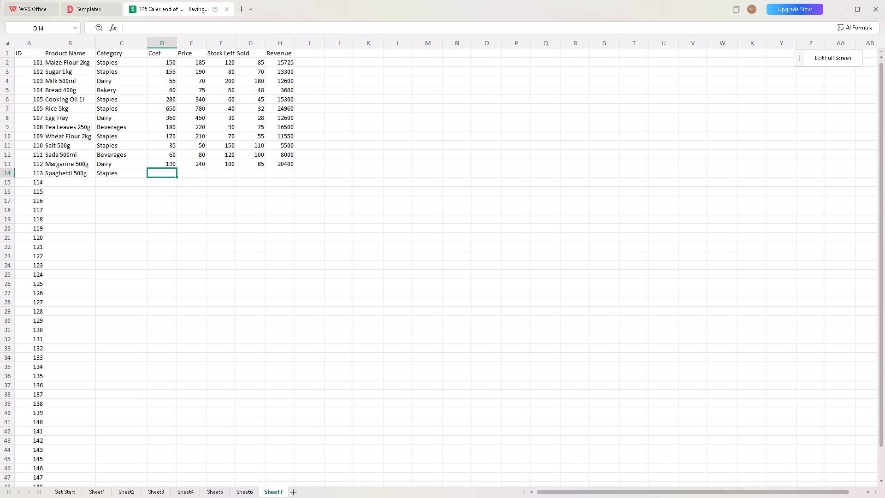
Fill the Spaghetti 500g row with Cost 95, Price 130, Stock Left 80 and Sold 60.
{"action": "type", "text": "95"}
{"action": "key", "text": "Tab"}
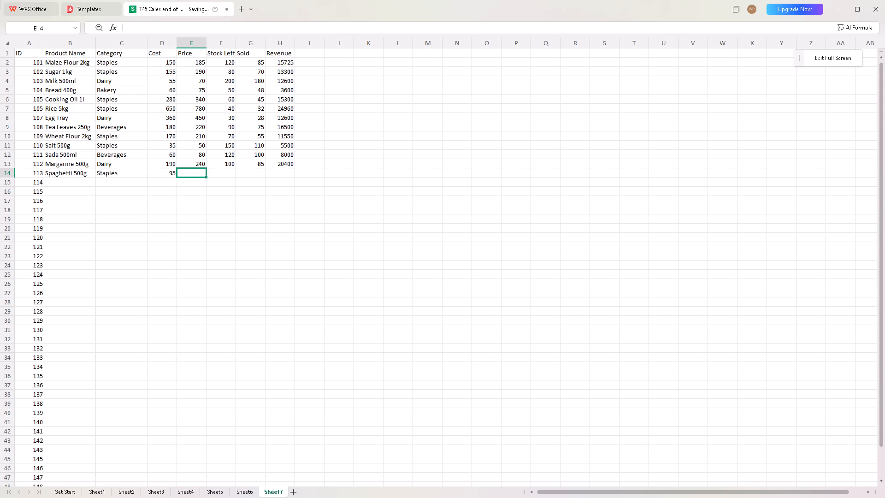
{"action": "type", "text": "13"}
{"action": "key", "text": "9"}
{"action": "key", "text": "BackSpace"}
{"action": "key", "text": "0"}
{"action": "key", "text": "Tab"}
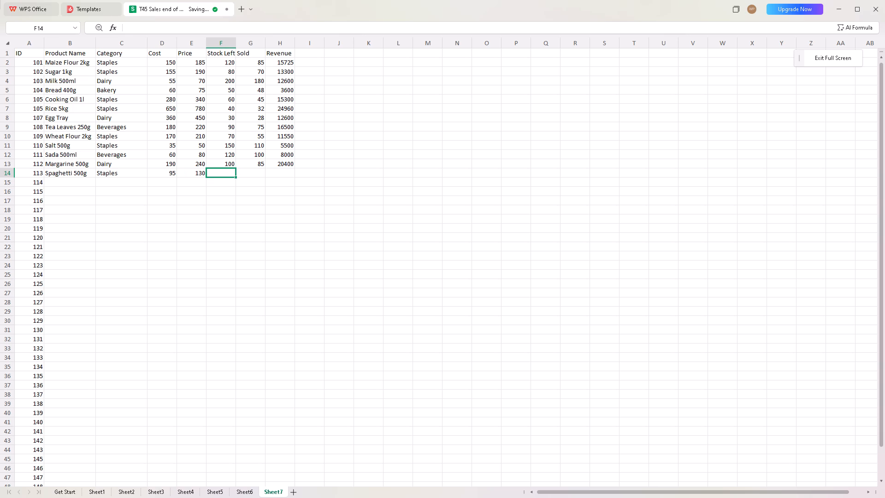
{"action": "type", "text": "80"}
{"action": "key", "text": "Tab"}
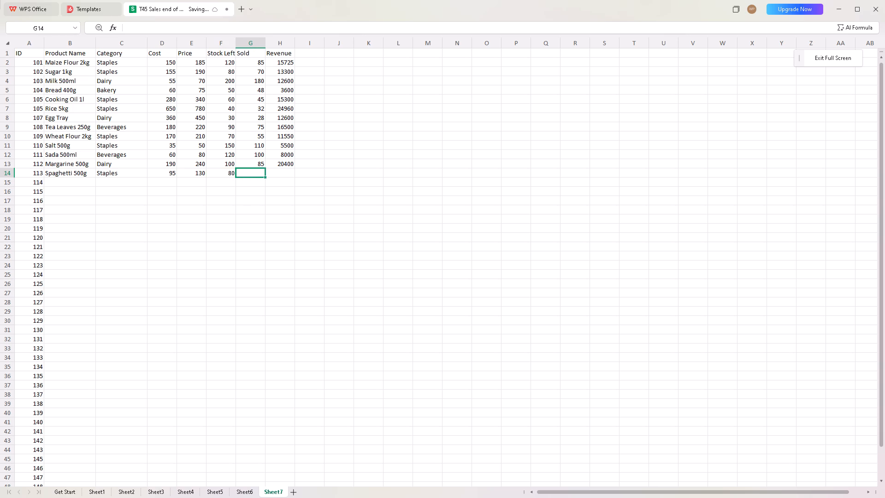
{"action": "type", "text": "60"}
{"action": "key", "text": "Tab"}
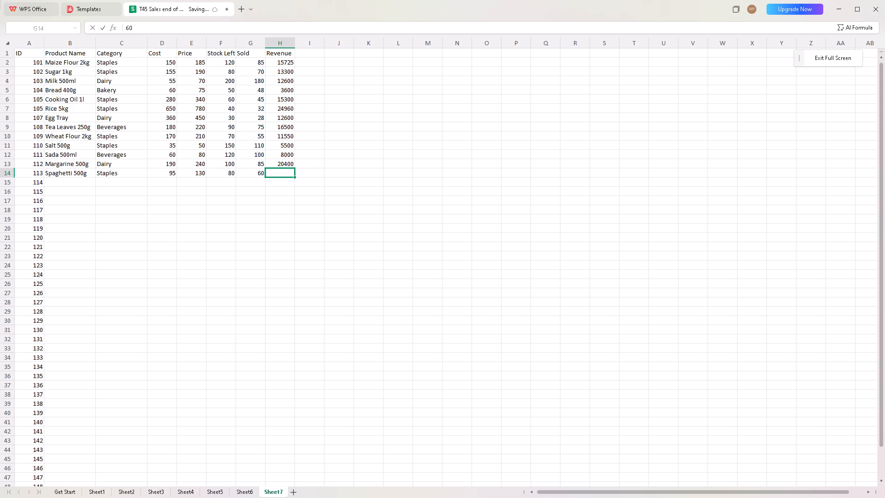
Enter the Revenue formula =G14*E14 in cell H14 to multiply units sold by price.
{"action": "key", "text": "equal"}
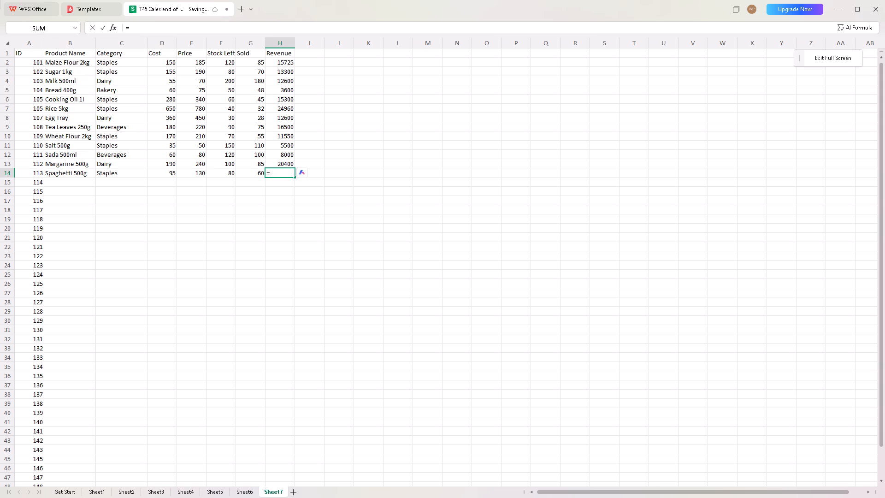
{"action": "key", "text": "g"}
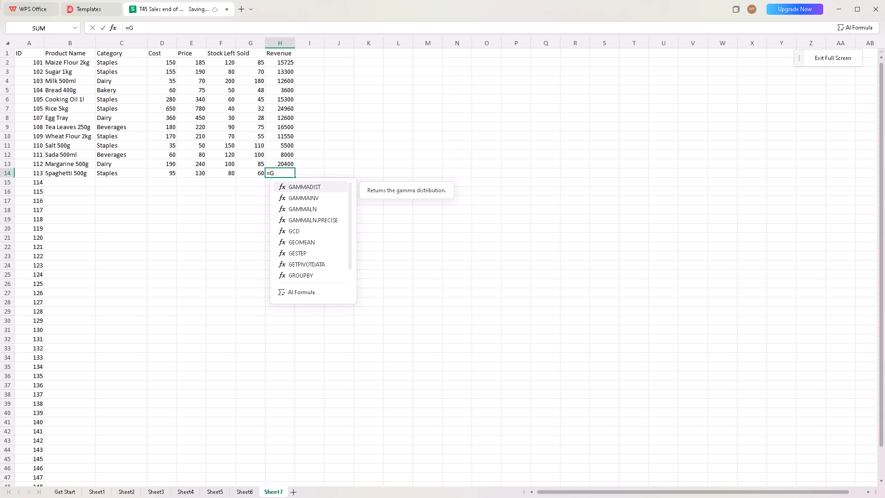
{"action": "key", "text": "1"}
{"action": "key", "text": "4"}
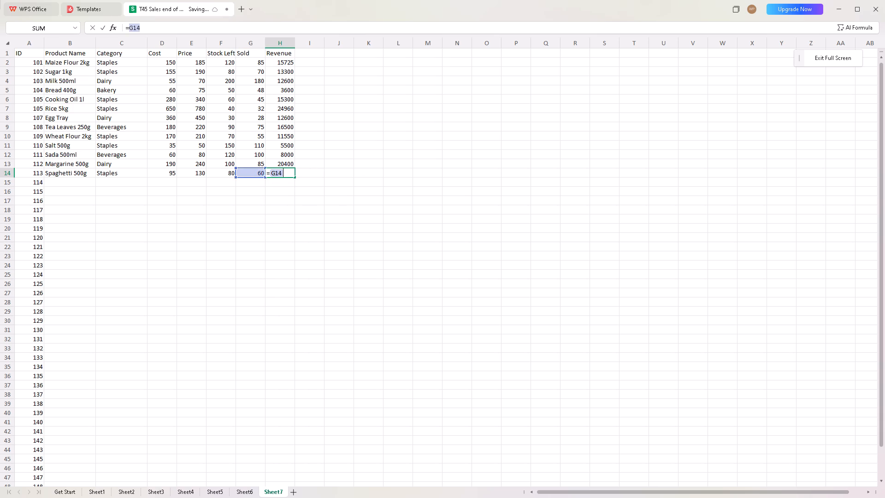
{"action": "key", "text": "shift+asterisk"}
{"action": "key", "text": "e"}
{"action": "key", "text": "1"}
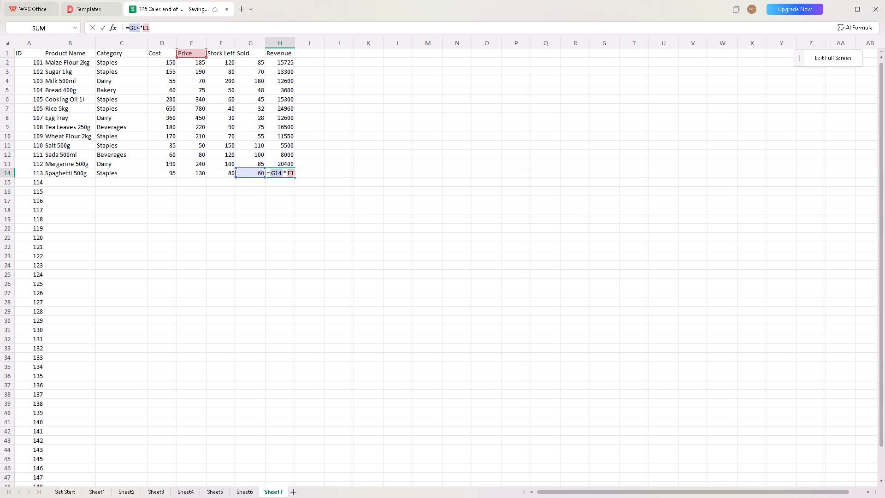
{"action": "key", "text": "4"}
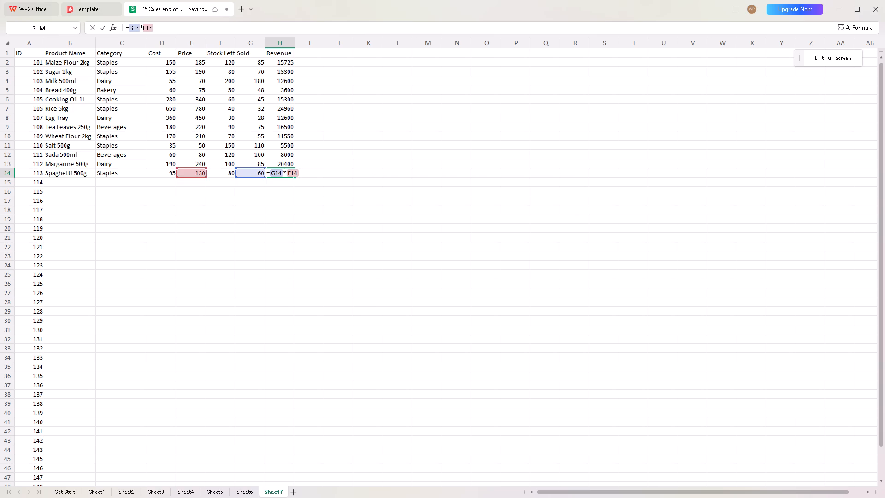
{"action": "key", "text": "Tab"}
Enter Biscuits 200g as the product name for ID 114 in row 15, with the category Snacks.
{"action": "left_click", "coordinate": [50, 180]}
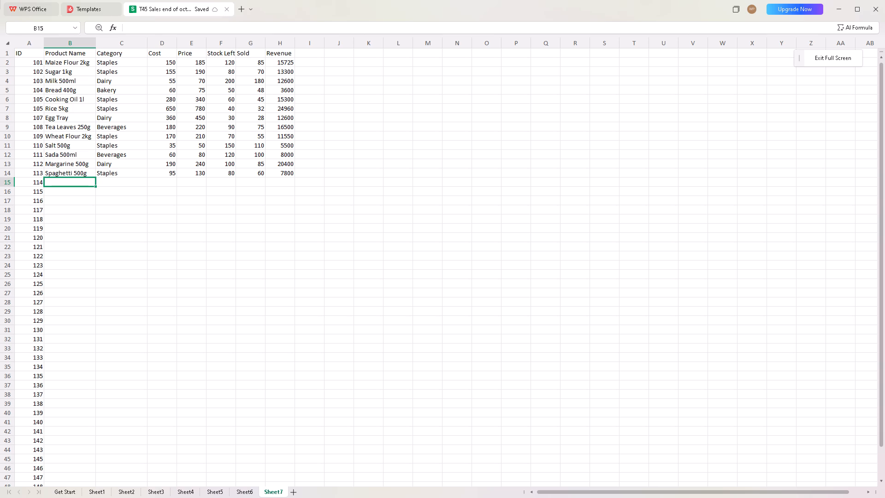
{"action": "key", "text": "b"}
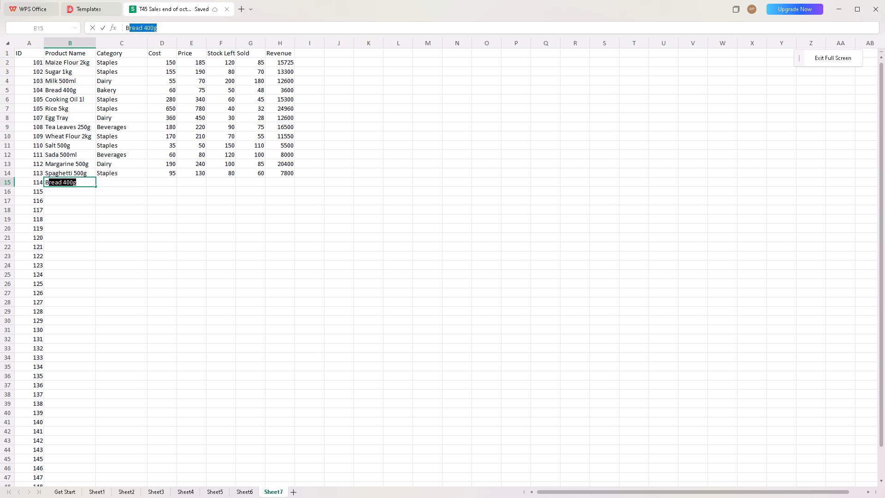
{"action": "type", "text": "iscui"}
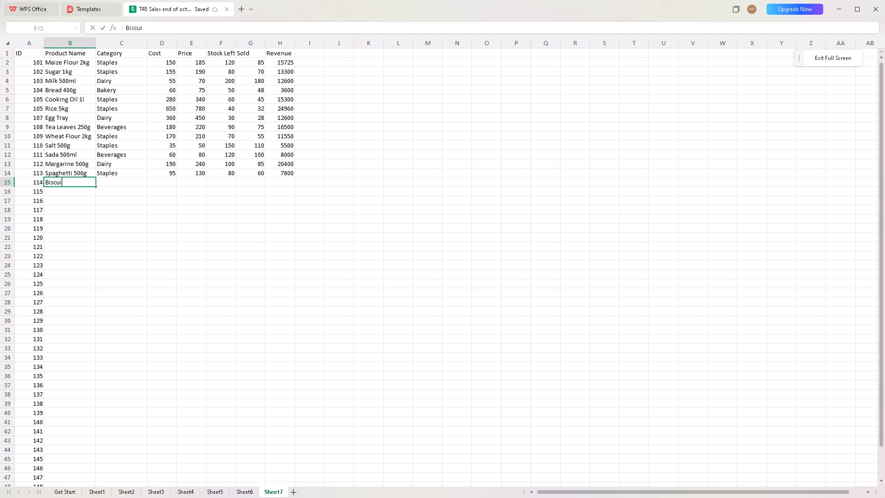
{"action": "type", "text": "ts"}
{"action": "key", "text": "space"}
{"action": "type", "text": "200g"}
{"action": "key", "text": "Tab"}
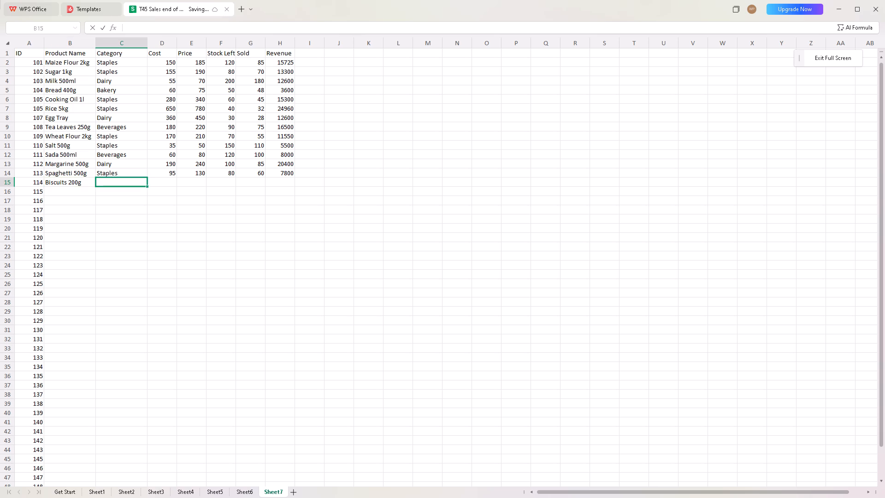
{"action": "key", "text": "s"}
{"action": "type", "text": "nack"}
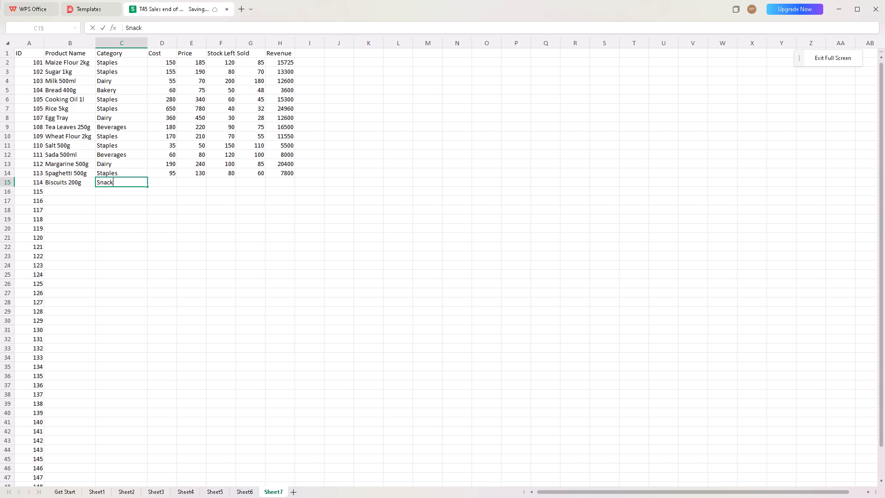
{"action": "key", "text": "s"}
{"action": "key", "text": "Tab"}
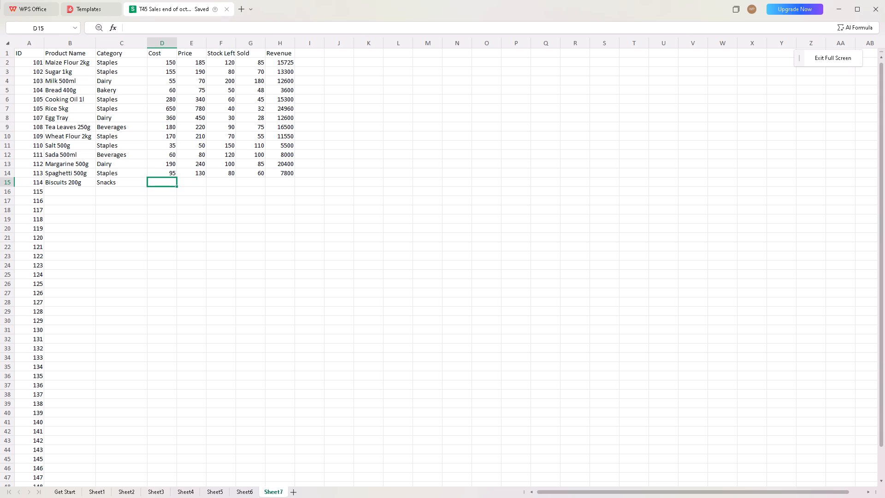
Fill the Biscuits 200g row with Cost 70, Price 100, Stock Left 90 and Sold 70.
{"action": "type", "text": "70"}
{"action": "key", "text": "Tab"}
{"action": "type", "text": "100"}
{"action": "key", "text": "Tab"}
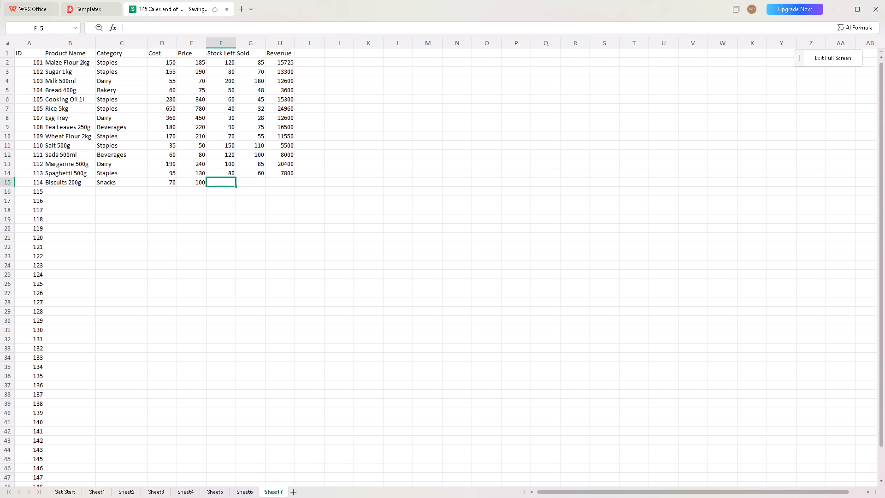
{"action": "type", "text": "90"}
{"action": "key", "text": "Tab"}
{"action": "type", "text": "70"}
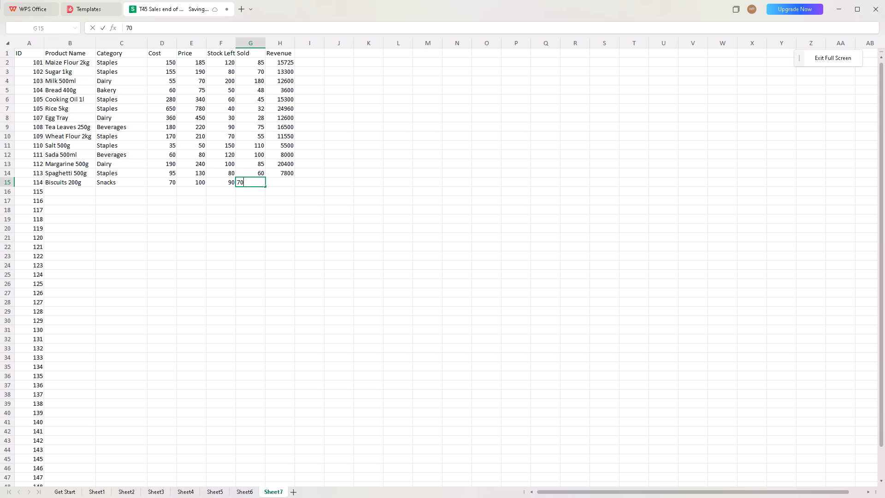
{"action": "key", "text": "Tab"}
Enter the Revenue formula =G15*E15 in cell H15 to multiply units sold by price.
{"action": "key", "text": "equal"}
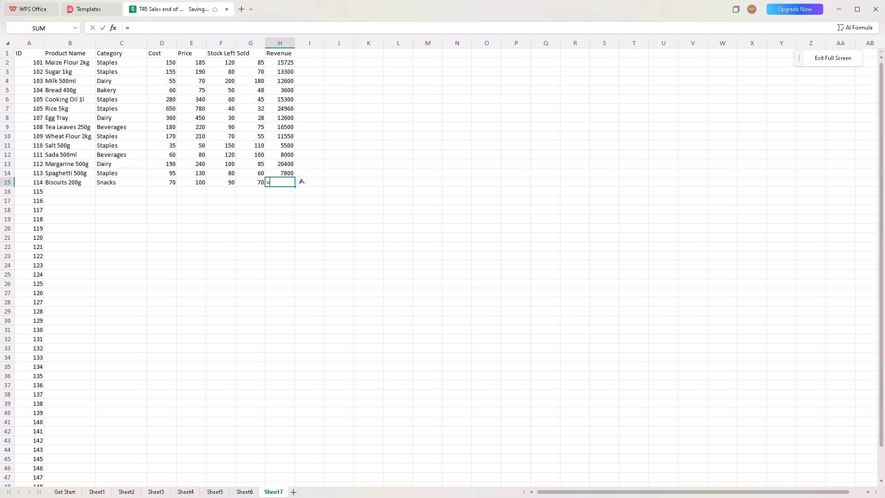
{"action": "key", "text": "g"}
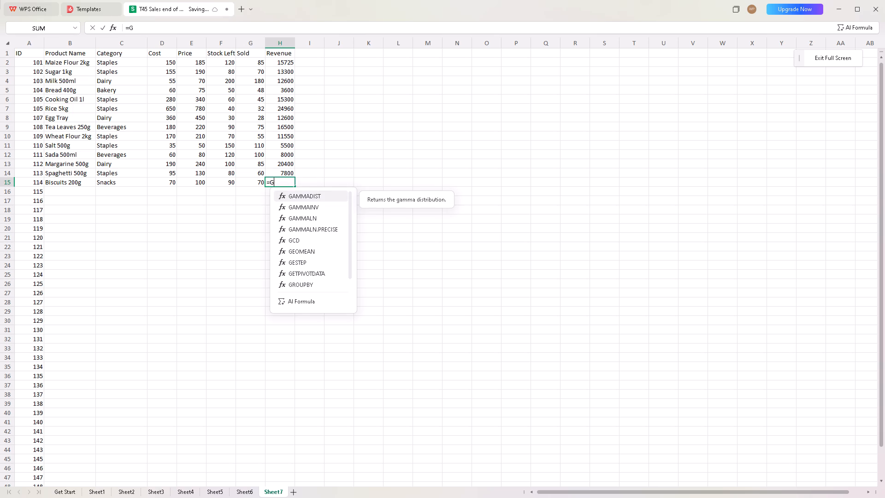
{"action": "type", "text": "15"}
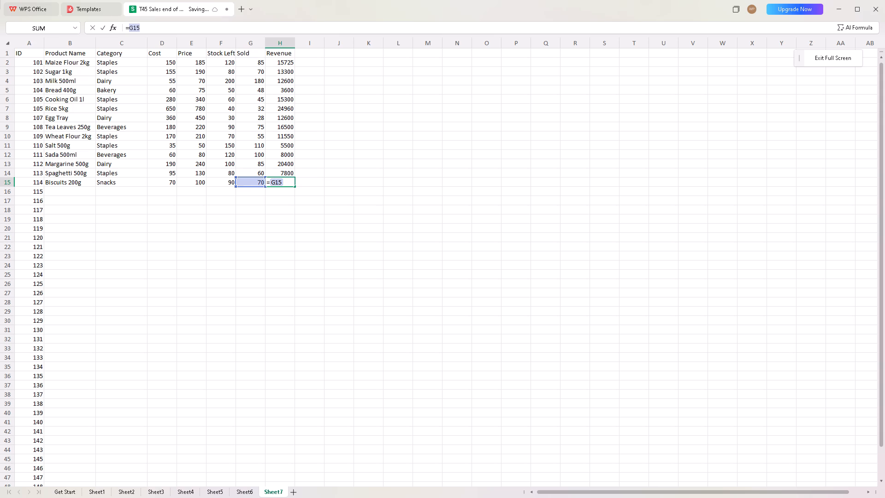
{"action": "key", "text": "shift+asterisk"}
{"action": "key", "text": "e"}
{"action": "type", "text": "15"}
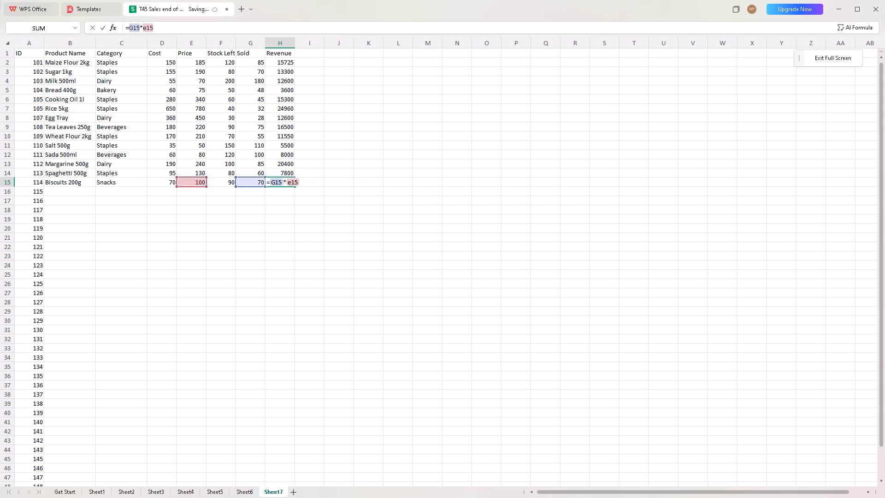
{"action": "key", "text": "Return"}
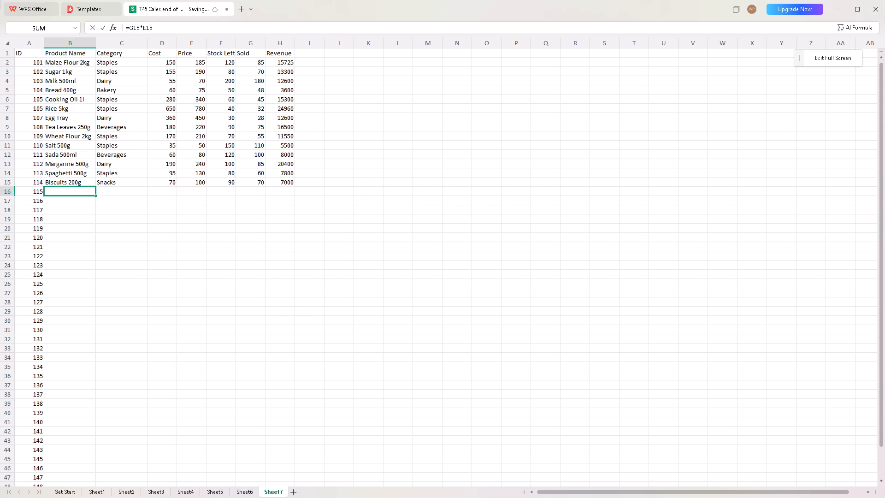
Enter Crisps 100g as the product name for ID 115 in row 16, with the category Snacks.
{"action": "left_click", "coordinate": [54, 188]}
{"action": "left_click", "coordinate": [59, 191]}
{"action": "key", "text": "c"}
{"action": "type", "text": "ris"}
{"action": "type", "text": "ps"}
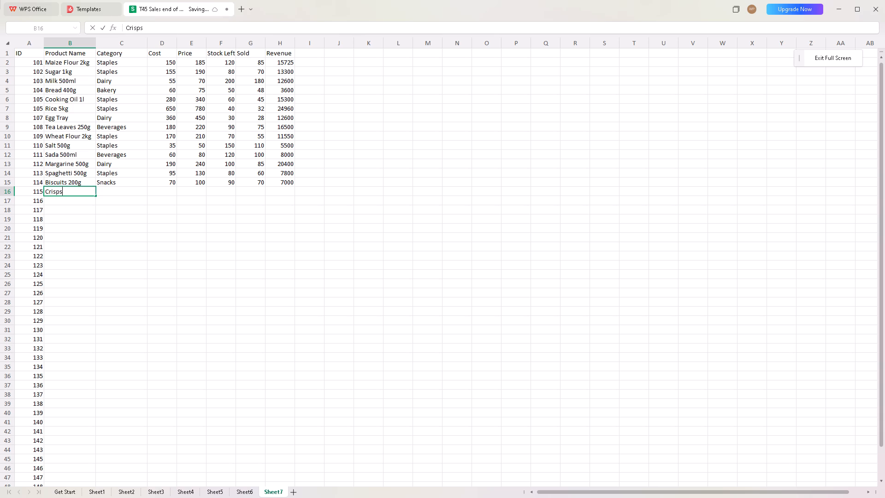
{"action": "key", "text": "space"}
{"action": "type", "text": "100g"}
{"action": "key", "text": "Tab"}
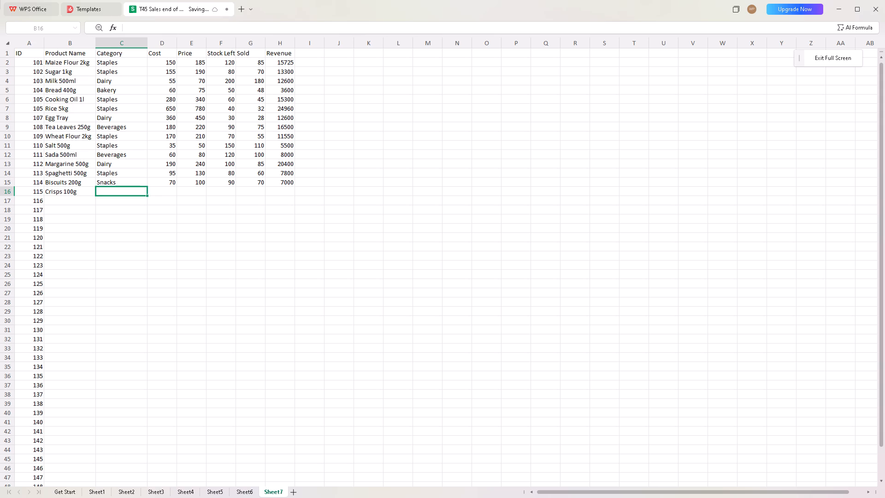
{"action": "key", "text": "s"}
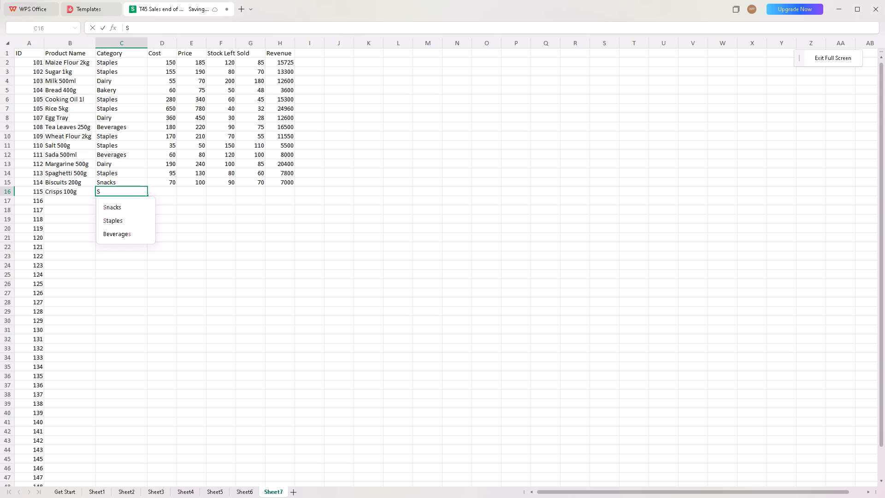
{"action": "type", "text": "nacks"}
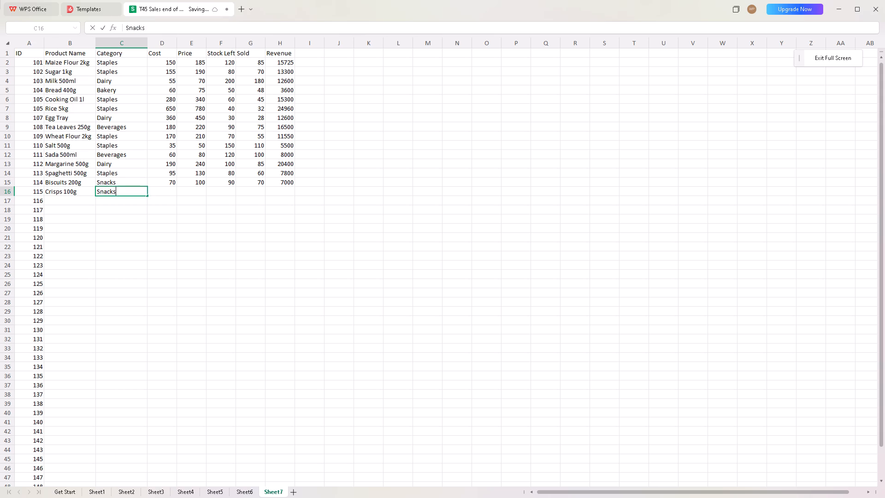
{"action": "key", "text": "Tab"}
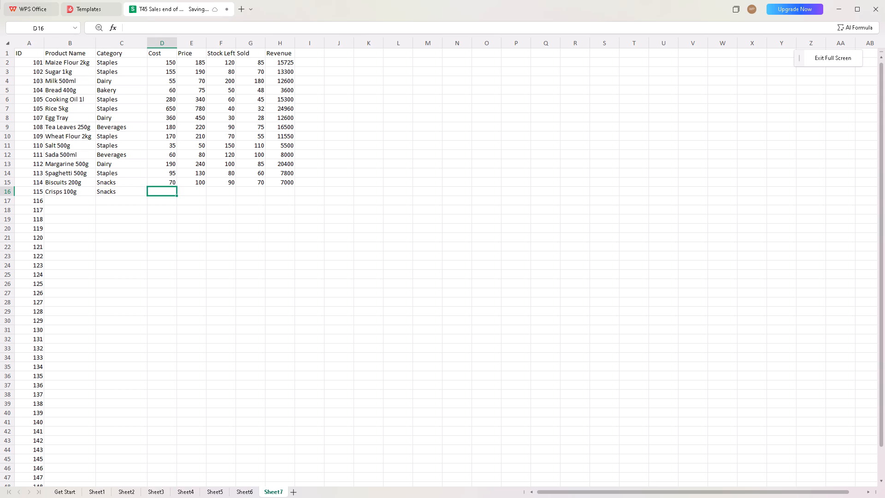
Fill the Crisps 100g row with Cost 55, Price 80, Stock Left 110 and Sold 90.
{"action": "type", "text": "55"}
{"action": "key", "text": "Tab"}
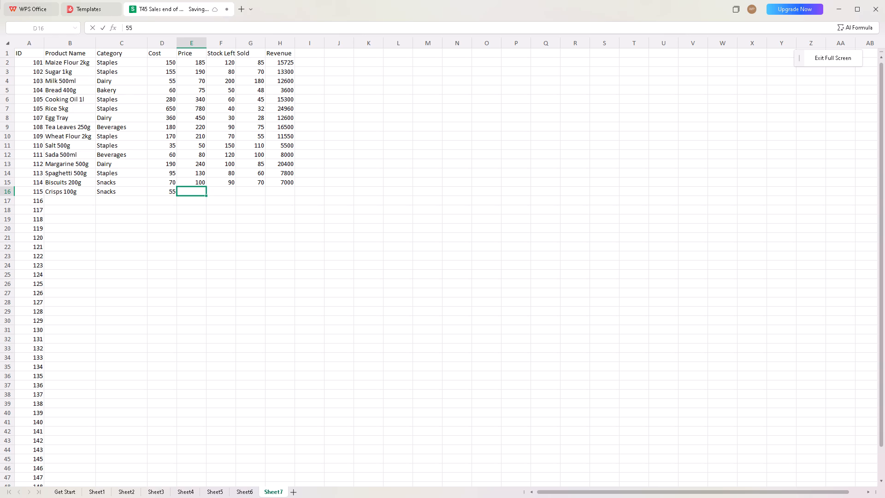
{"action": "type", "text": "80"}
{"action": "key", "text": "Tab"}
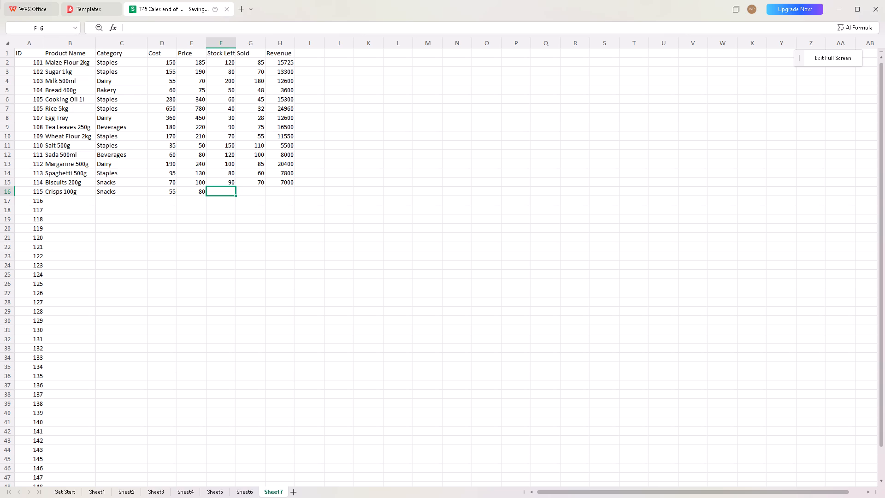
{"action": "type", "text": "110"}
{"action": "key", "text": "Tab"}
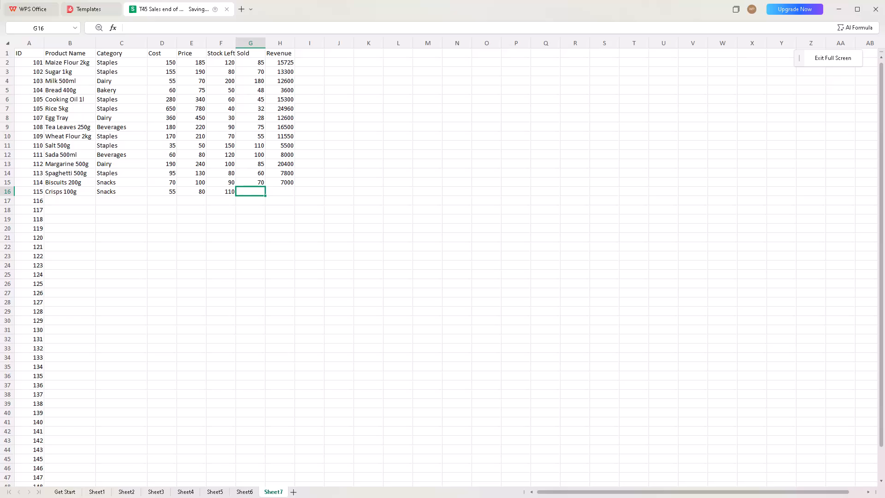
{"action": "type", "text": "90"}
{"action": "key", "text": "Tab"}
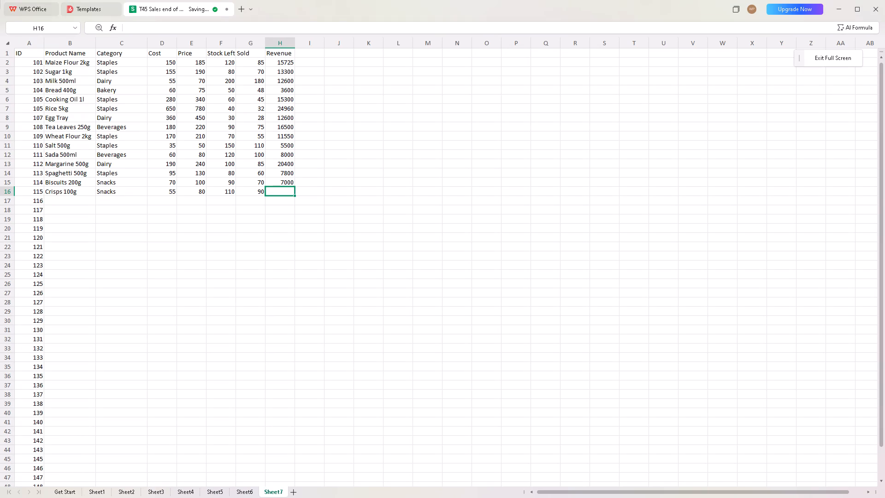
Enter the Revenue formula =G16*E16 in cell H16 to multiply units sold by price.
{"action": "key", "text": "equal"}
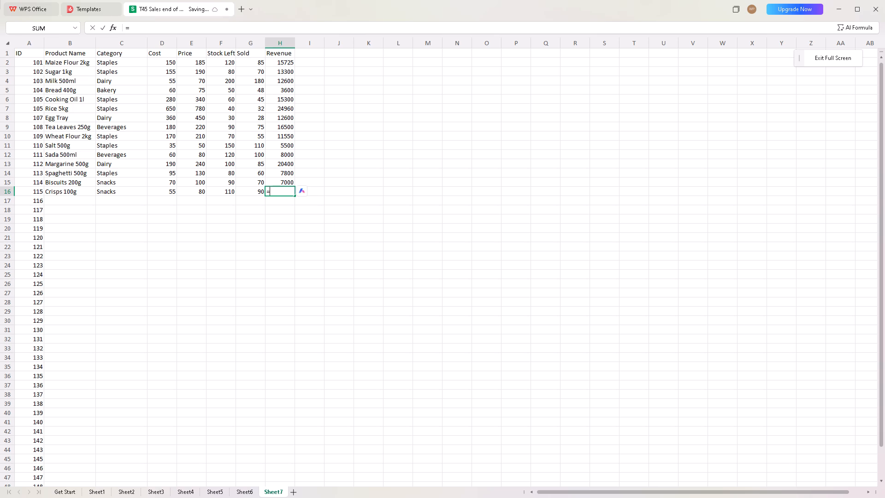
{"action": "key", "text": "g"}
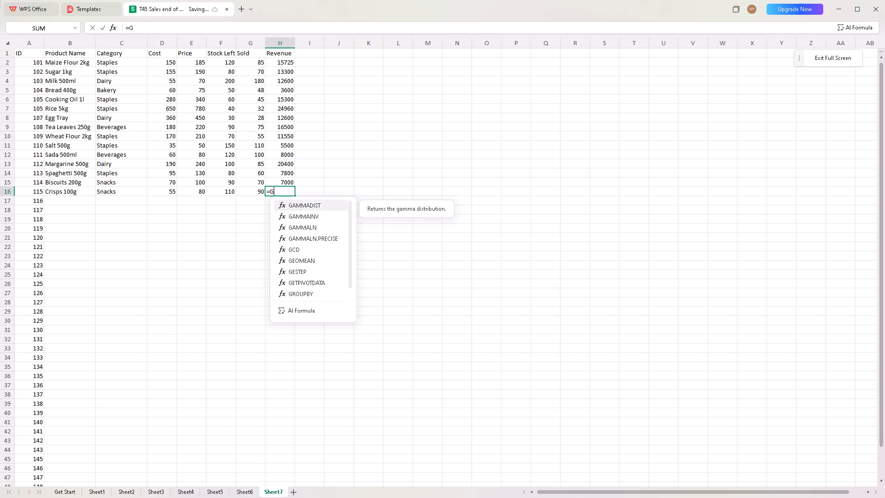
{"action": "type", "text": "16"}
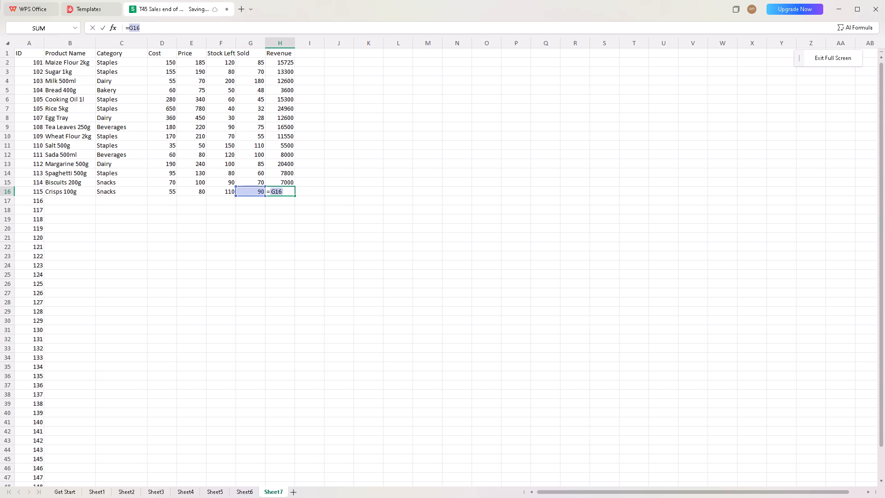
{"action": "key", "text": "shift+asterisk"}
{"action": "key", "text": "e"}
{"action": "key", "text": "1"}
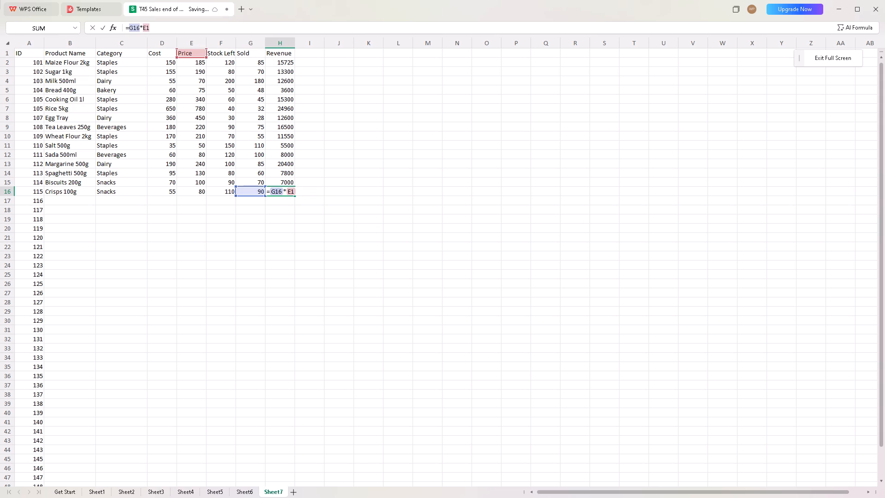
{"action": "key", "text": "6"}
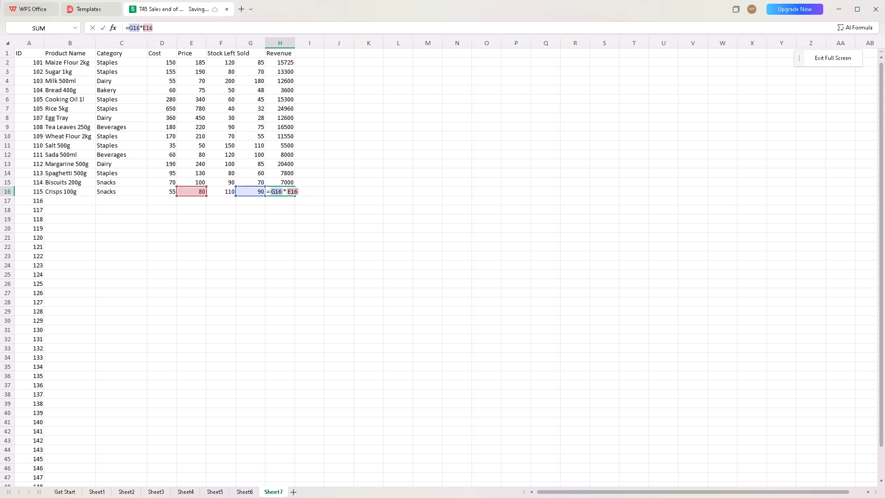
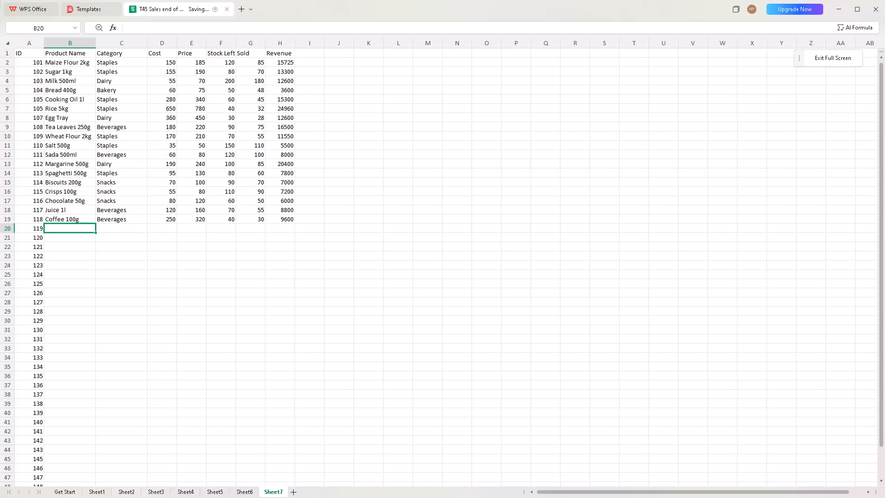
Enter Oats 500g as the product name for ID 119 in row 20, with the category Staples.
{"action": "key", "text": "o"}
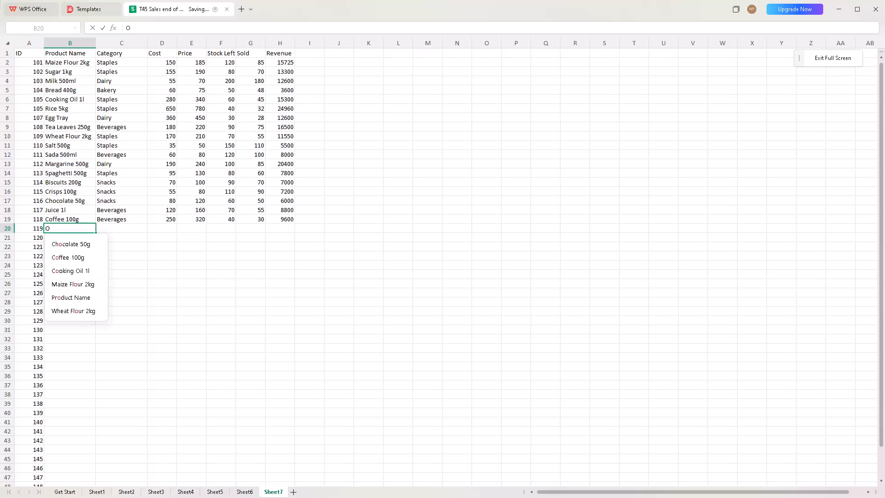
{"action": "type", "text": "ats"}
{"action": "key", "text": "space"}
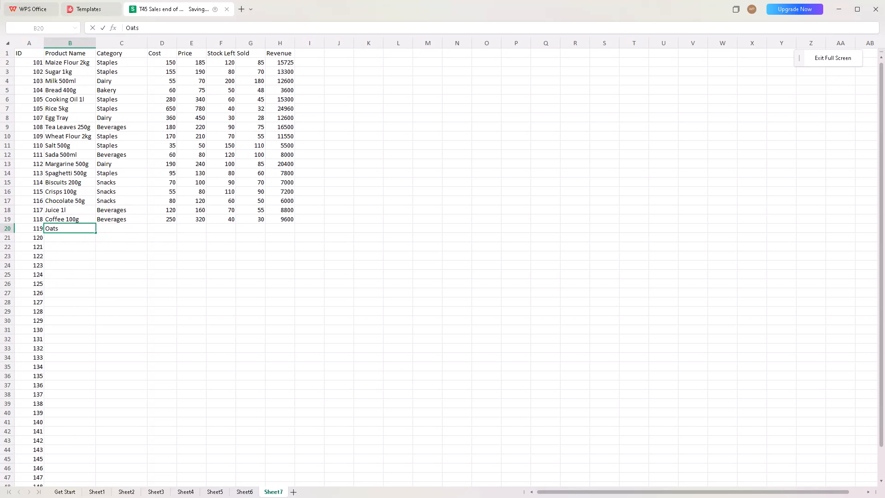
{"action": "type", "text": "500g"}
{"action": "key", "text": "Tab"}
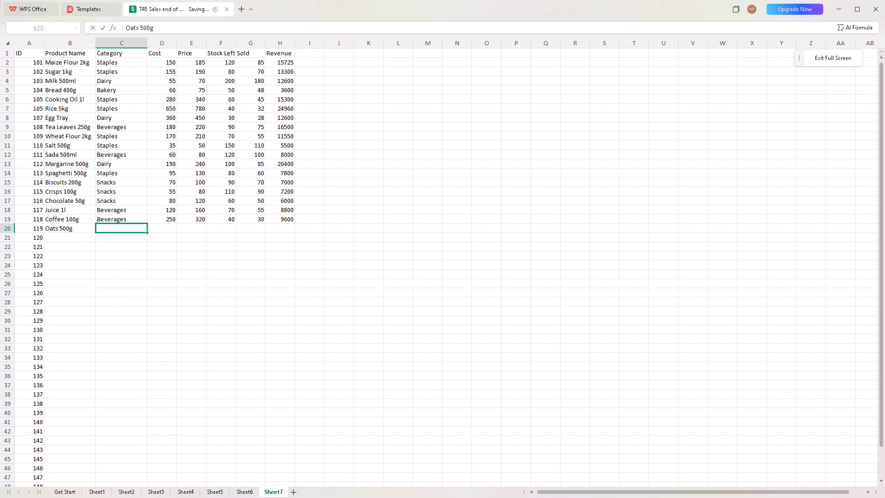
{"action": "key", "text": "s"}
{"action": "type", "text": "taple"}
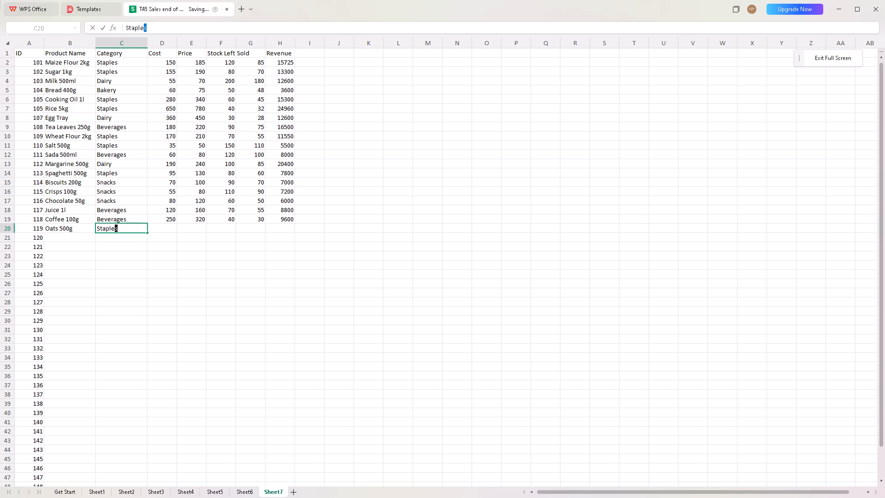
{"action": "key", "text": "s"}
{"action": "key", "text": "Tab"}
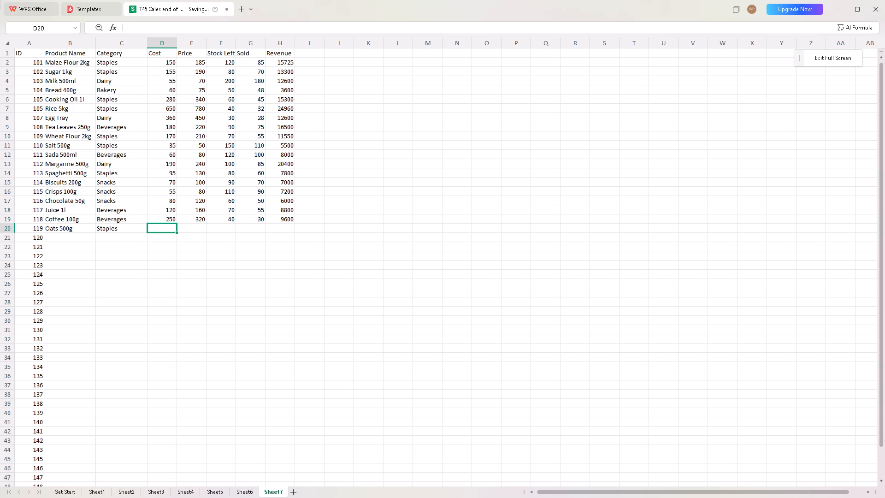
Fill the Oats 500g row with Cost 160, Price 210, Stock Left 50 and Sold 35.
{"action": "type", "text": "160"}
{"action": "key", "text": "Tab"}
{"action": "type", "text": "210"}
{"action": "key", "text": "Tab"}
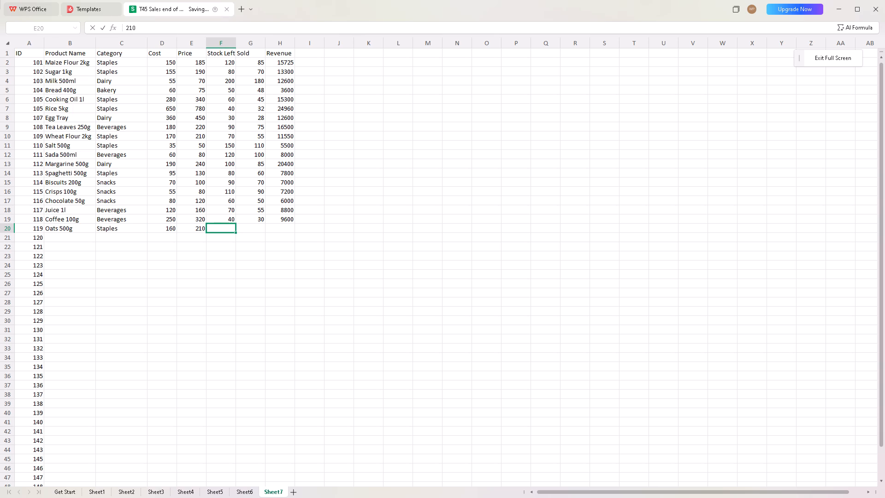
{"action": "key", "text": "5"}
{"action": "key", "text": "0"}
{"action": "key", "text": "Tab"}
{"action": "type", "text": "35"}
{"action": "key", "text": "Tab"}
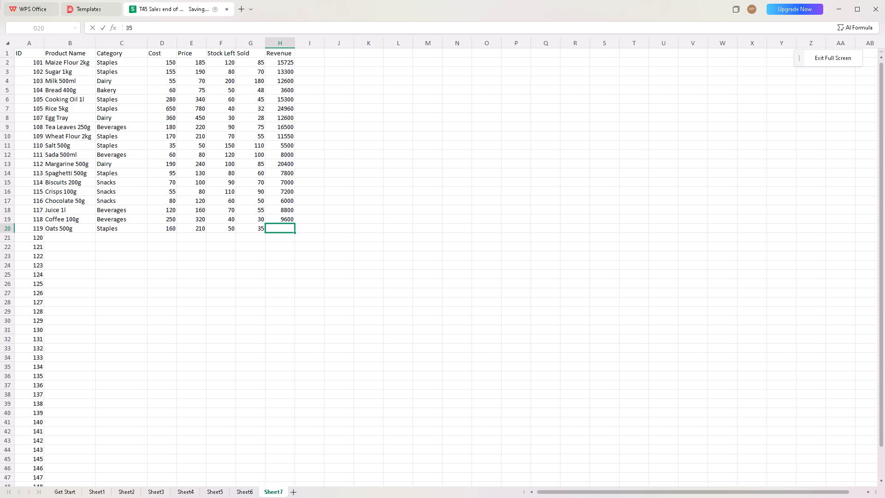
Enter the Revenue formula =G20*E20 in cell H20 to multiply units sold by price.
{"action": "key", "text": "equal"}
{"action": "key", "text": "g"}
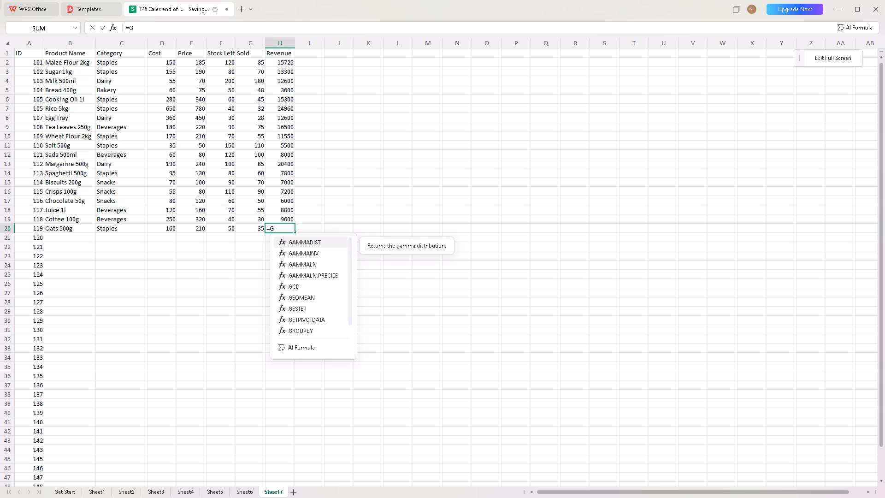
{"action": "type", "text": "20"}
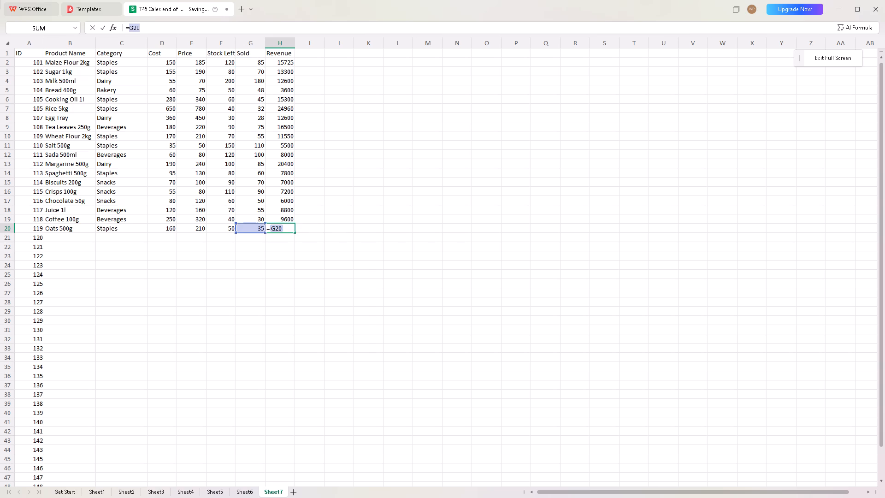
{"action": "key", "text": "shift+asterisk"}
{"action": "type", "text": "E29"}
{"action": "key", "text": "BackSpace"}
{"action": "key", "text": "0"}
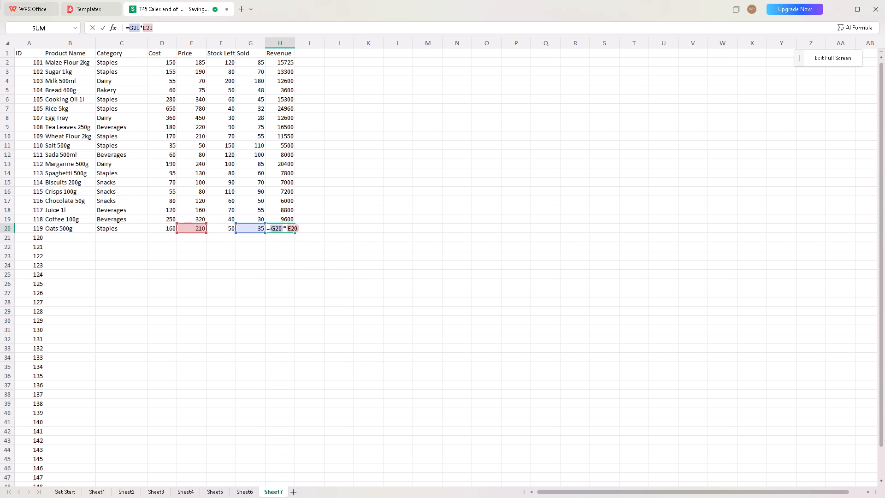
{"action": "key", "text": "Tab"}
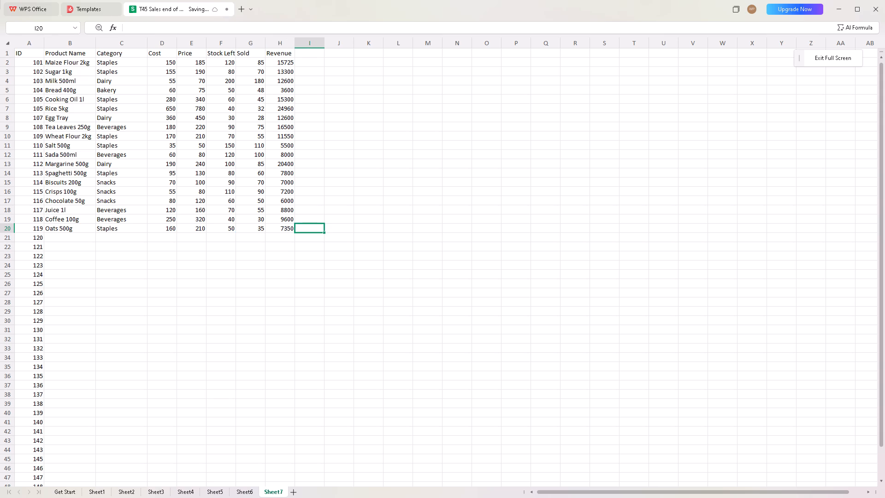
Enter Peanuts Butter 400g as the product name for ID 120 in row 21 and auto-fit the Product Name column's width.
{"action": "left_click", "coordinate": [70, 238]}
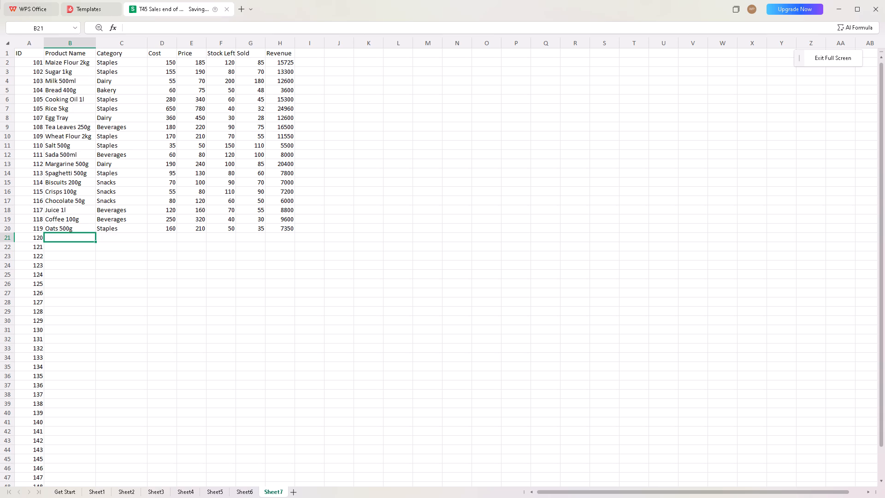
{"action": "type", "text": "eanuts"}
{"action": "key", "text": "space"}
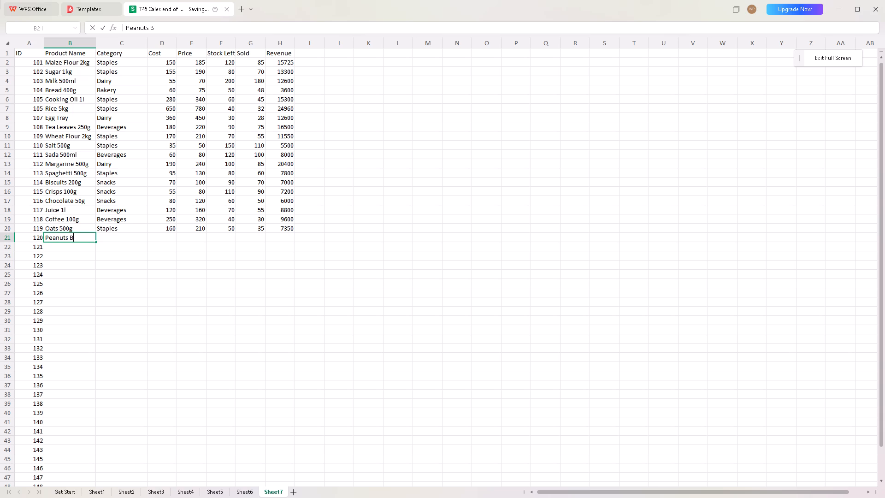
{"action": "type", "text": "utter"}
{"action": "key", "text": "space"}
{"action": "type", "text": "400g"}
{"action": "key", "text": "Tab"}
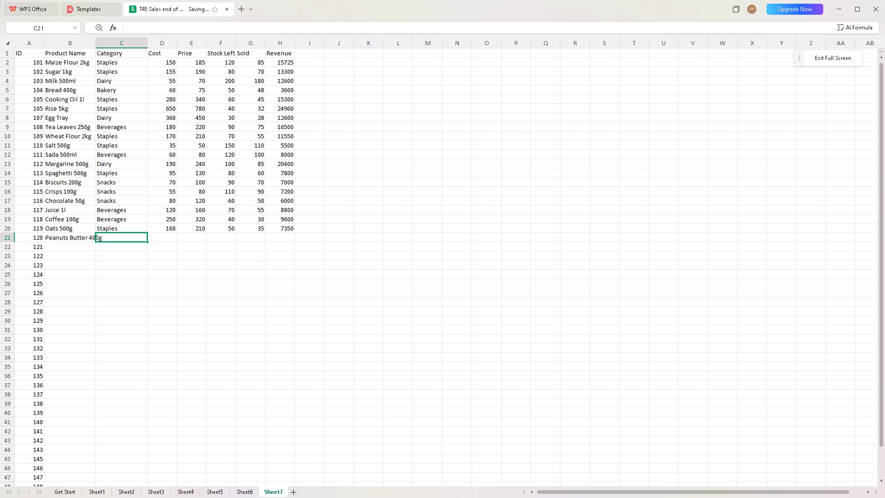
{"action": "double_click", "coordinate": [97, 45]}
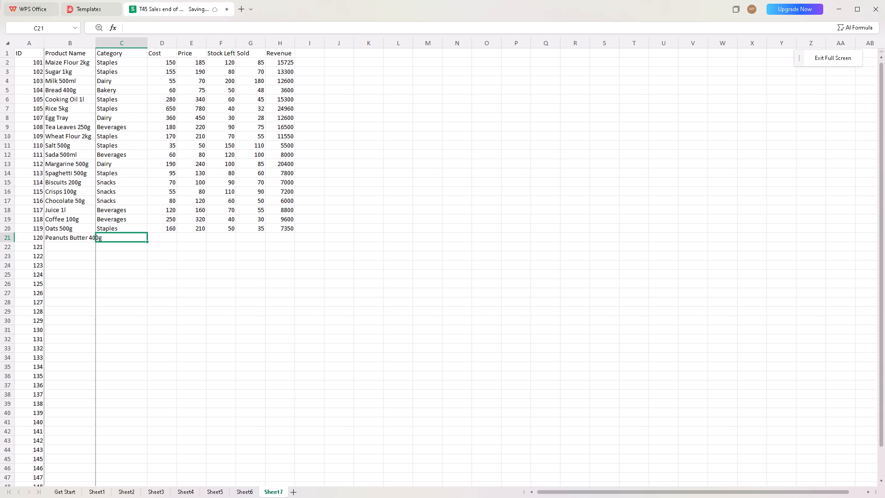
Fill the Peanuts Butter 400g row with category Spreads, Cost 280, Price 350, Stock Left 35 and Sold 25.
{"action": "left_click", "coordinate": [142, 236]}
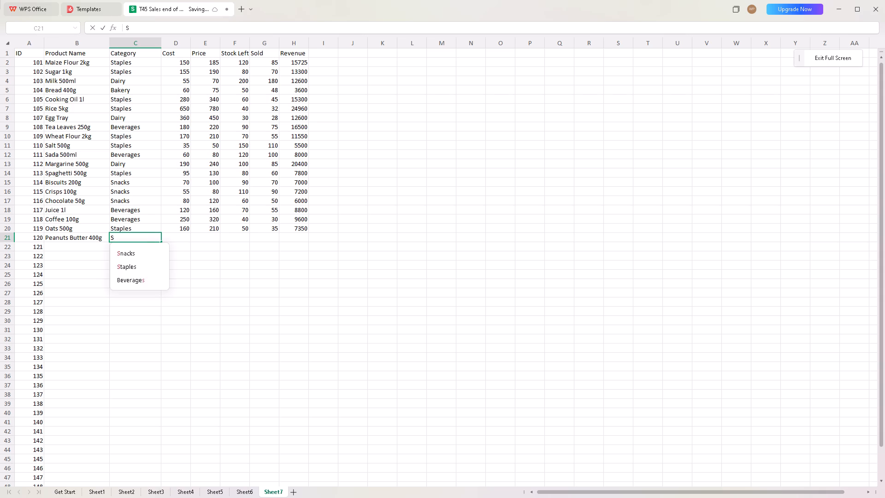
{"action": "type", "text": "preads"}
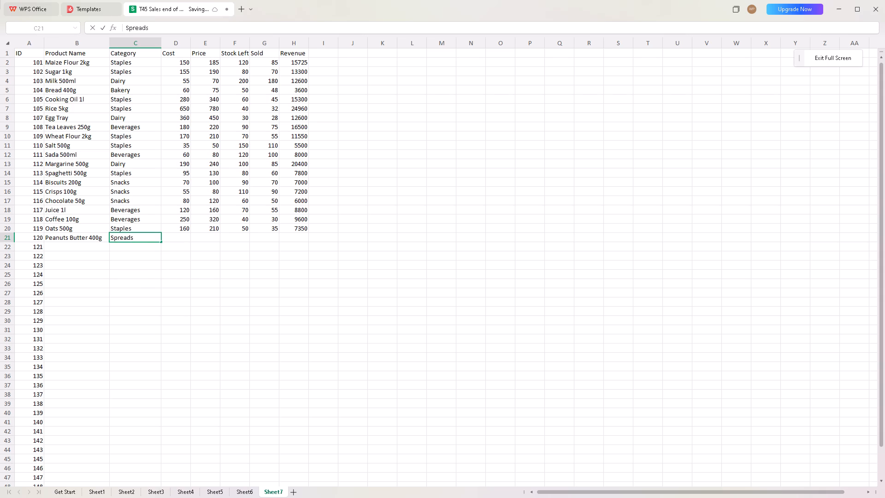
{"action": "key", "text": "Tab"}
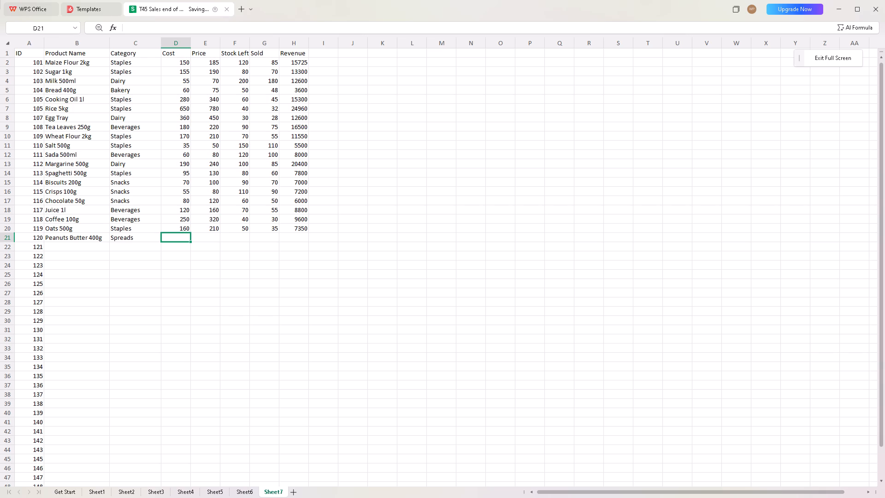
{"action": "key", "text": "2"}
{"action": "type", "text": "80"}
{"action": "key", "text": "Tab"}
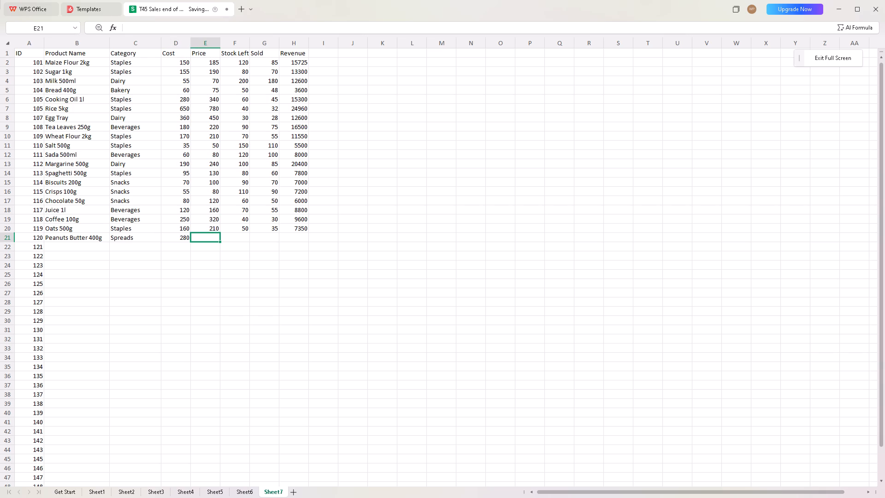
{"action": "type", "text": "350"}
{"action": "key", "text": "Tab"}
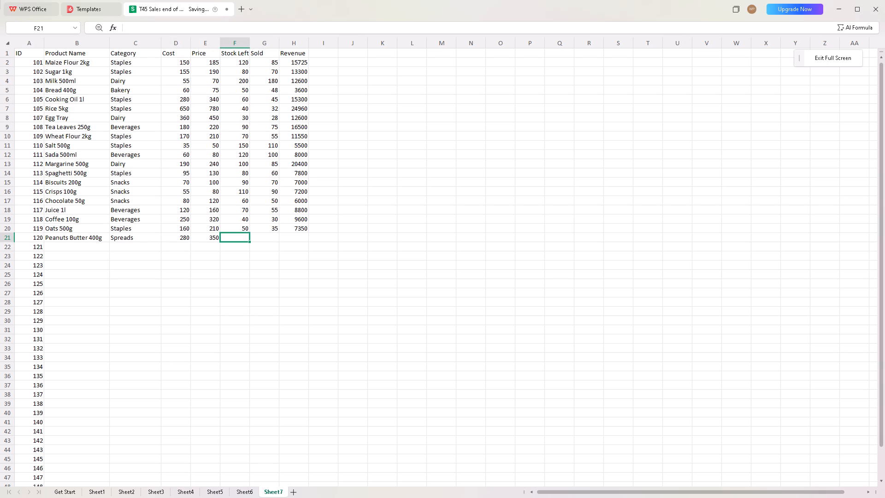
{"action": "type", "text": "34"}
{"action": "key", "text": "BackSpace"}
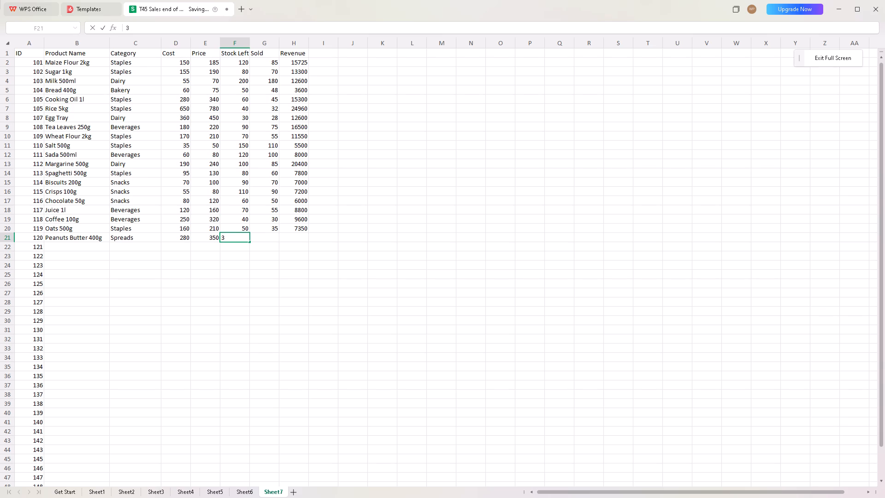
{"action": "key", "text": "5"}
{"action": "key", "text": "Tab"}
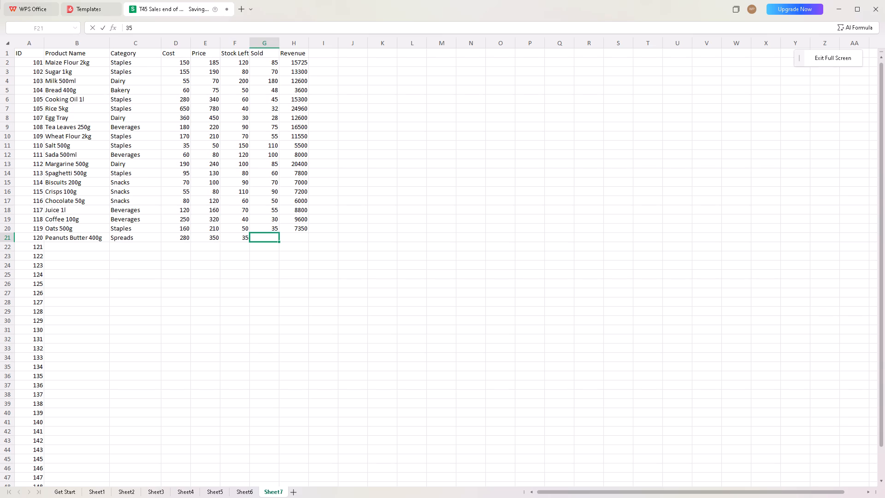
{"action": "type", "text": "25"}
{"action": "key", "text": "Tab"}
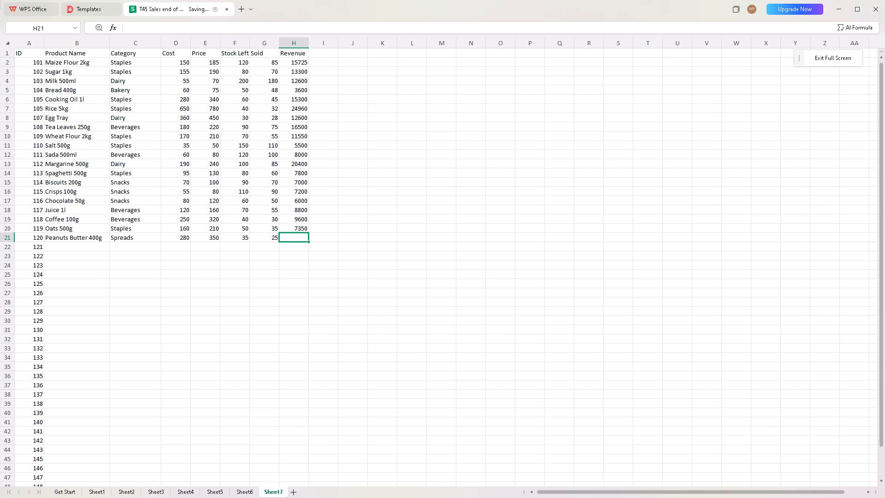
Enter the Revenue formula =G21*E21 in cell H21 to multiply units sold by price.
{"action": "key", "text": "equal"}
{"action": "key", "text": "g"}
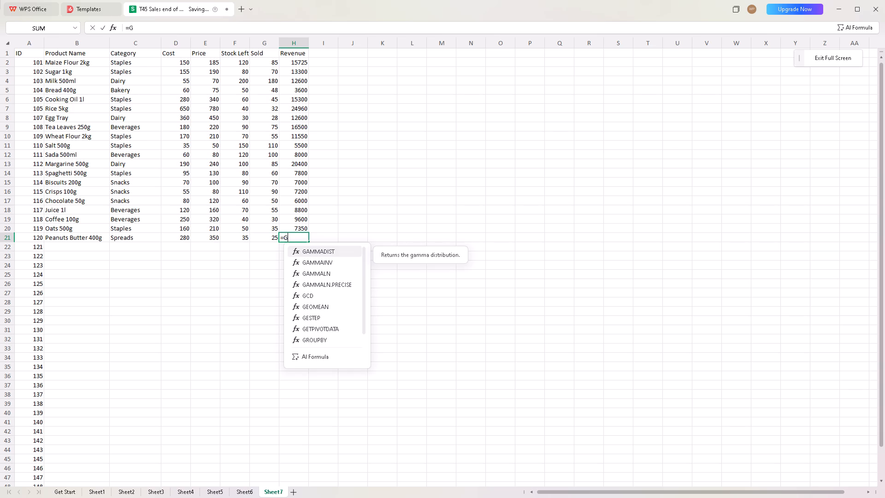
{"action": "type", "text": "21"}
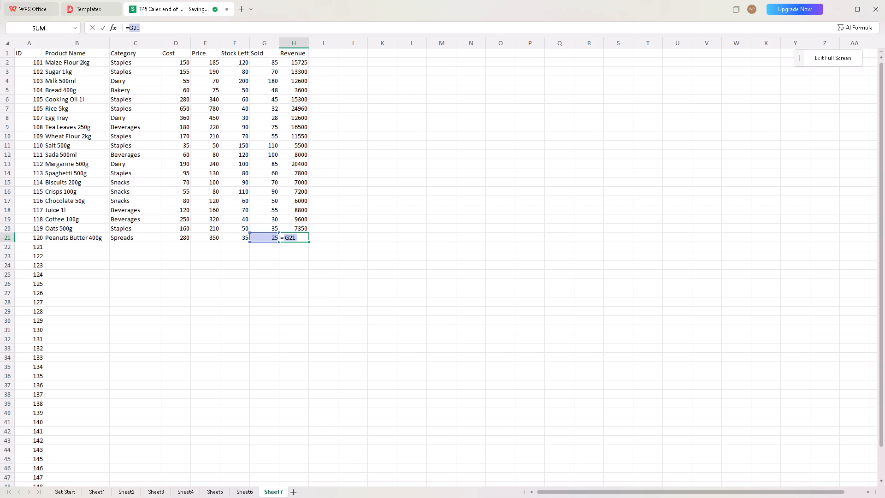
{"action": "key", "text": "ctrl+8"}
{"action": "key", "text": "shift+asterisk"}
{"action": "type", "text": "E21"}
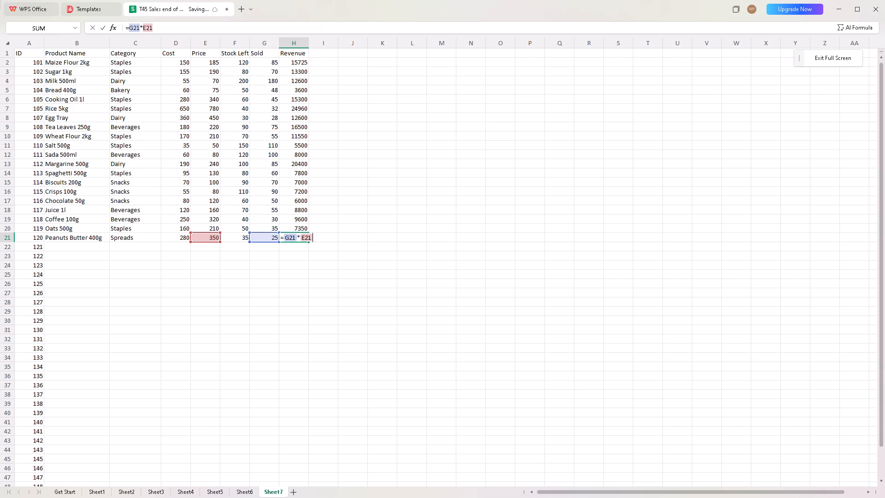
{"action": "key", "text": "Return"}
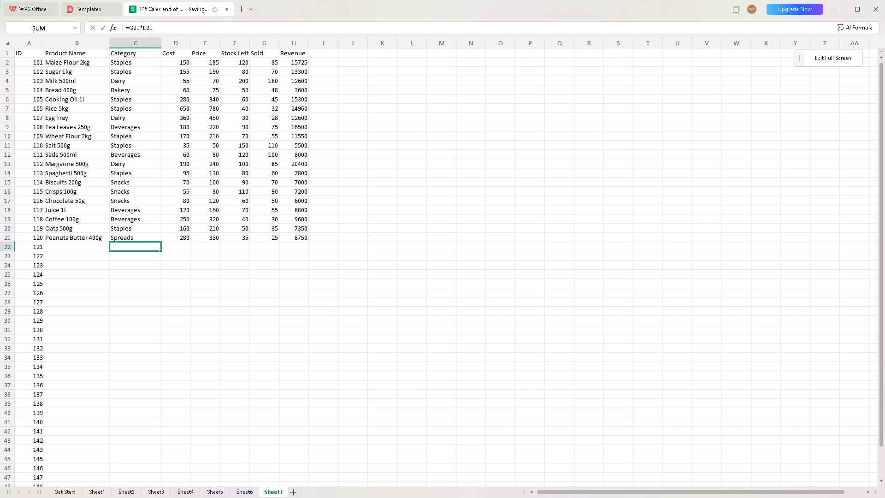
Select the empty Product Name cell for ID 121 in row 22.
{"action": "left_click", "coordinate": [56, 247]}
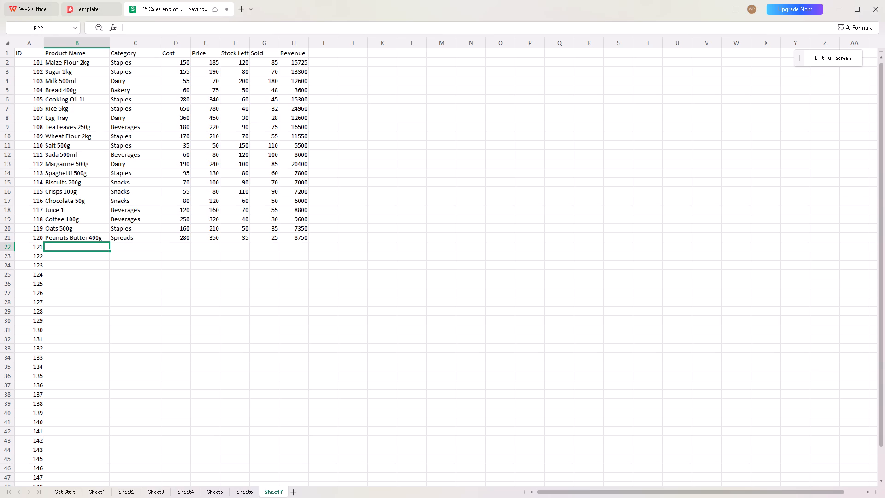
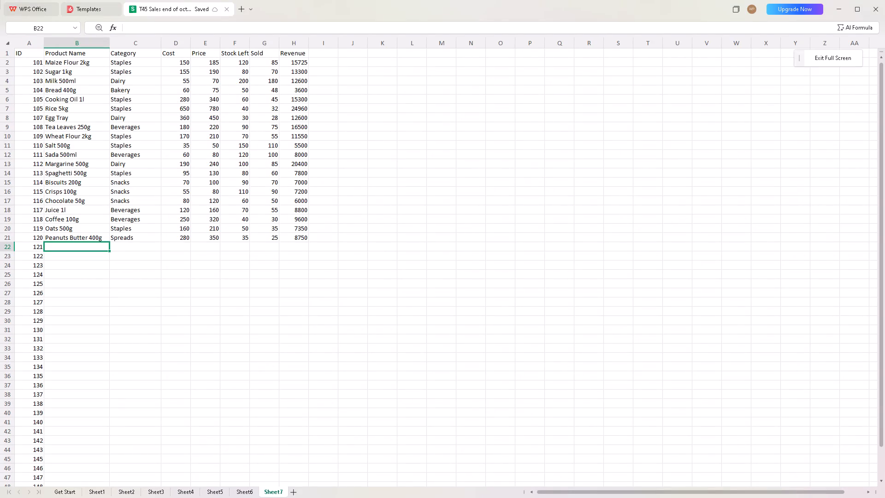
Exit the full-screen view of the inventory sheet.
{"action": "key", "text": "Escape"}
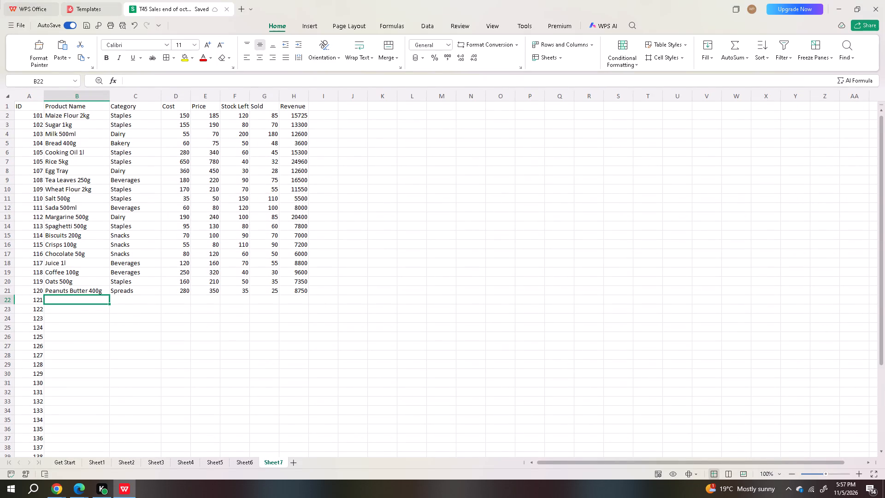
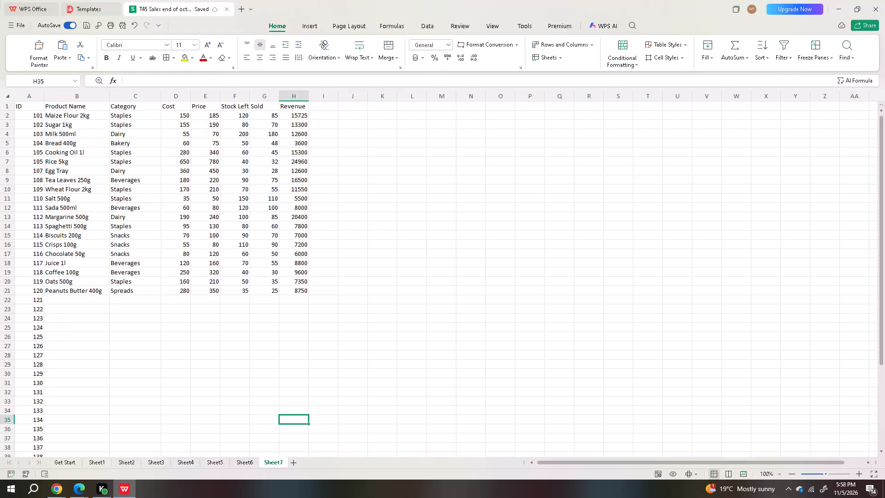
Select the empty Product Name cell in the row for ID 121.
{"action": "left_click", "coordinate": [95, 297]}
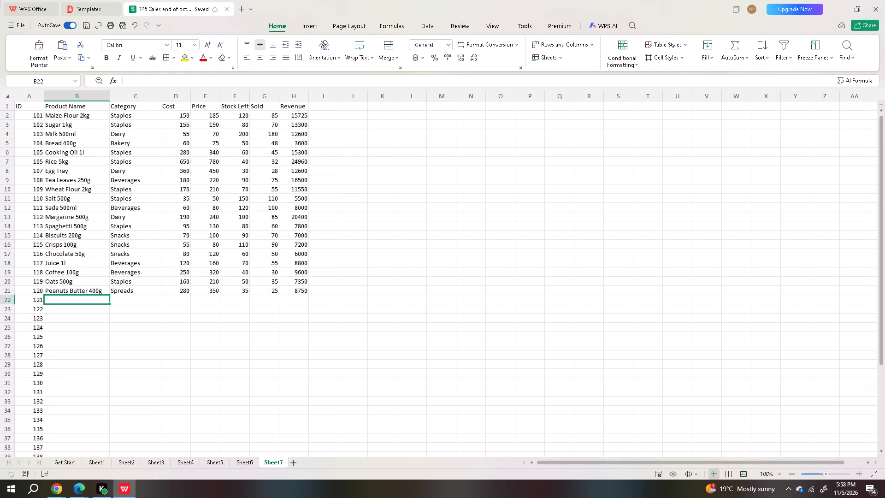
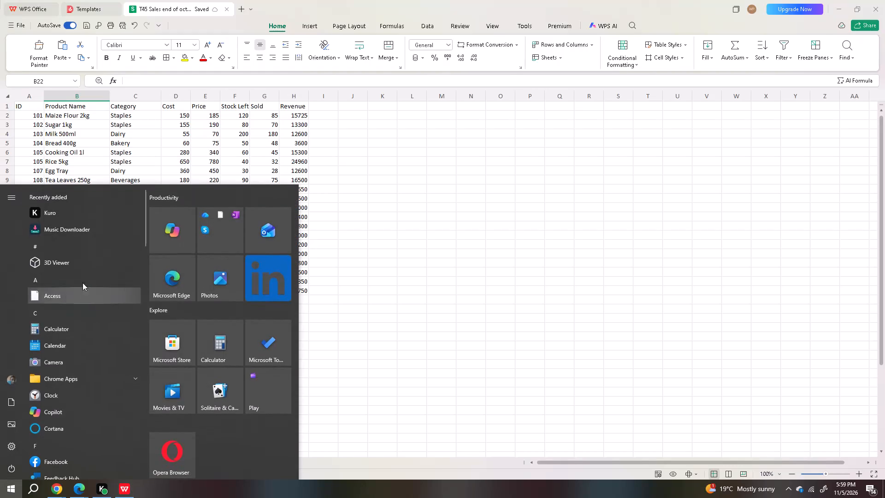
Launch the recently added Kuro application.
{"action": "double_click", "coordinate": [82, 215]}
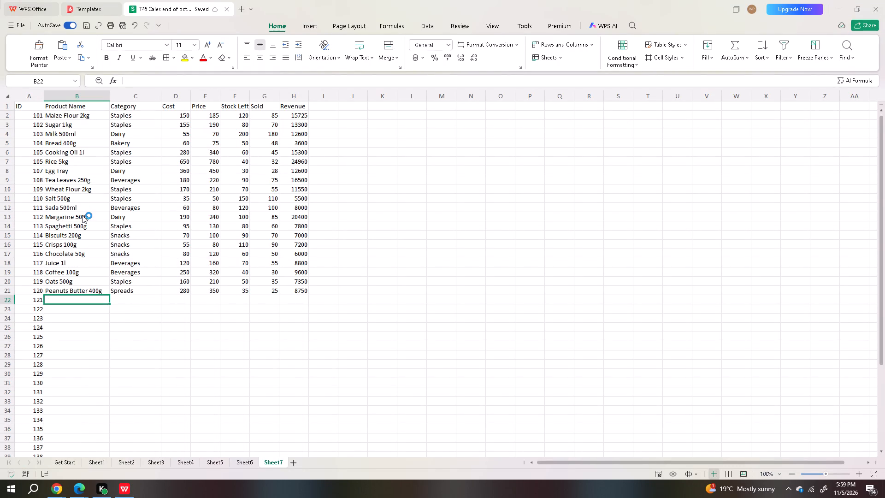
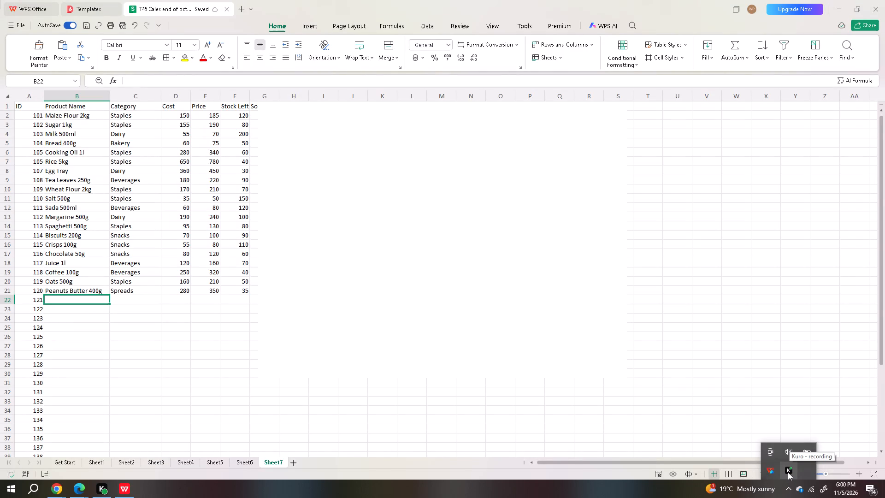
Return to the inventory sheet in WPS Office and select the empty Product Name cell for ID 121.
{"action": "left_click", "coordinate": [210, 410]}
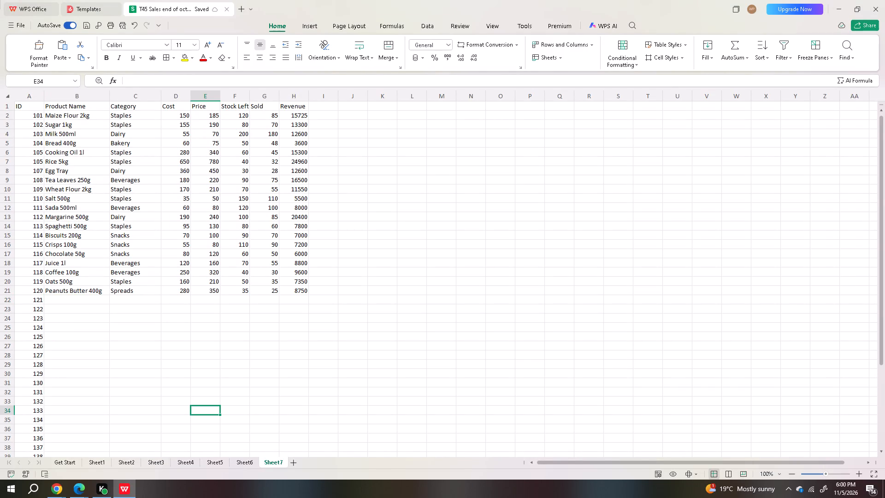
{"action": "left_click", "coordinate": [78, 302]}
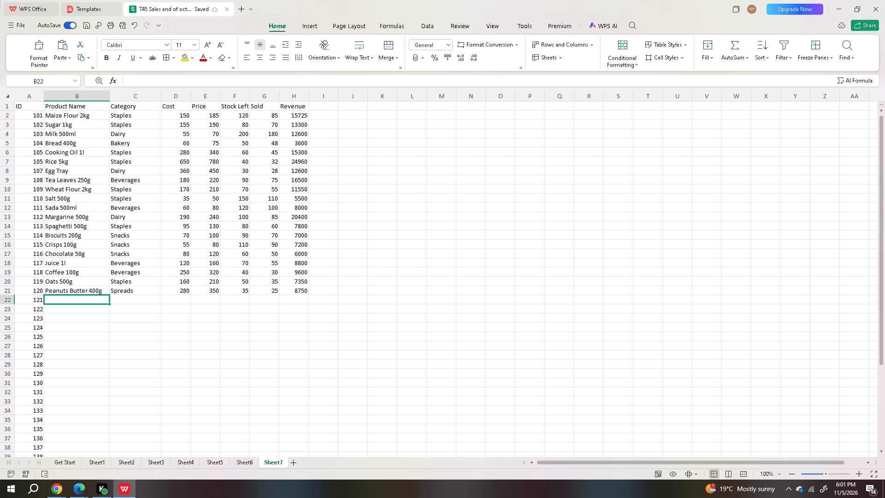
{"action": "left_click", "coordinate": [73, 300]}
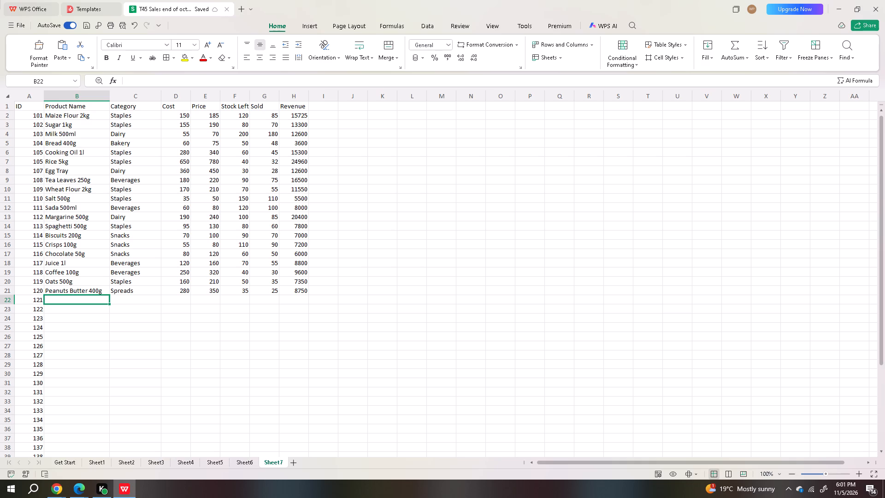
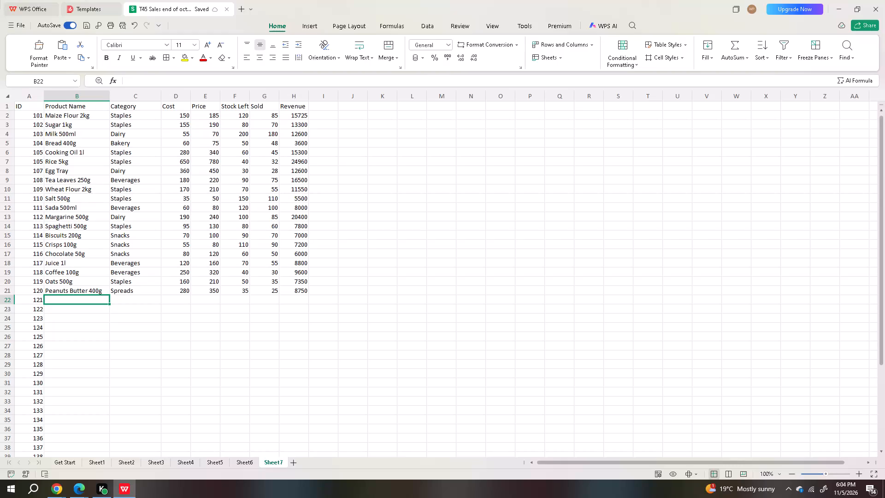
Enter Jam 500g as the product name for ID 121.
{"action": "left_click", "coordinate": [62, 300]}
{"action": "type", "text": "am"}
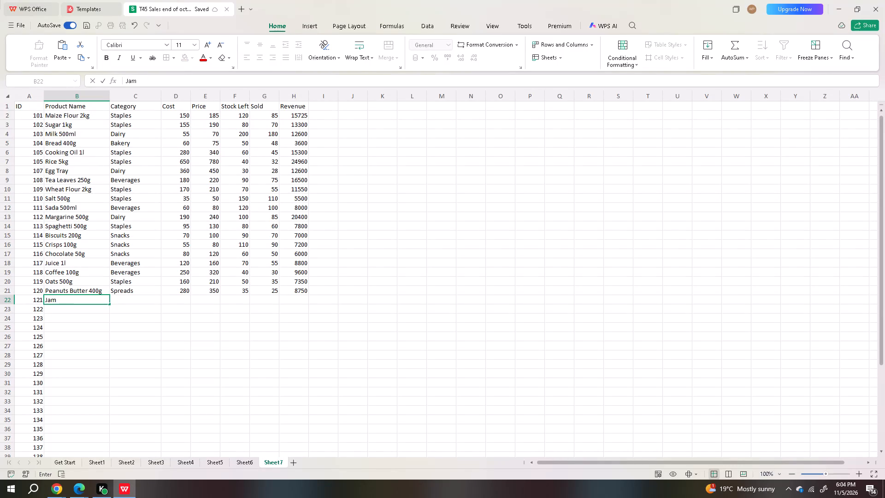
{"action": "key", "text": "space"}
{"action": "key", "text": "5"}
{"action": "type", "text": "00g"}
{"action": "key", "text": "Tab"}
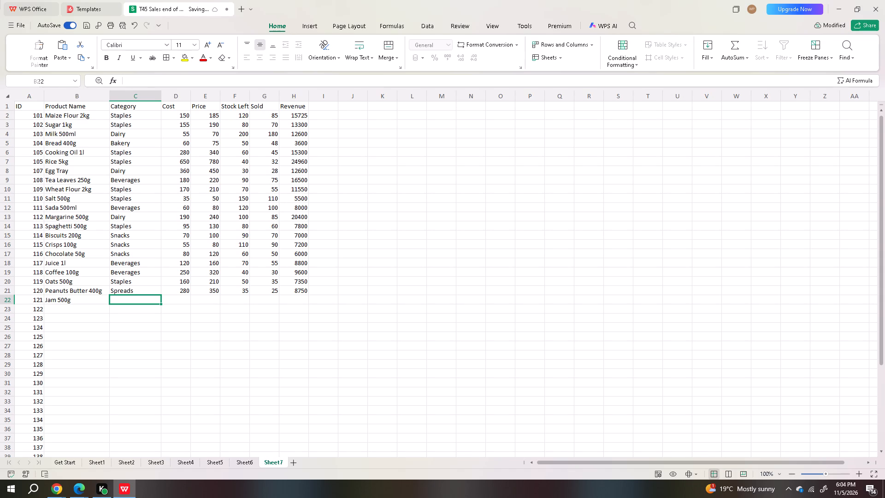
Enter "Tomato sause 500g" as the product name for ID 122.
{"action": "left_click", "coordinate": [51, 308]}
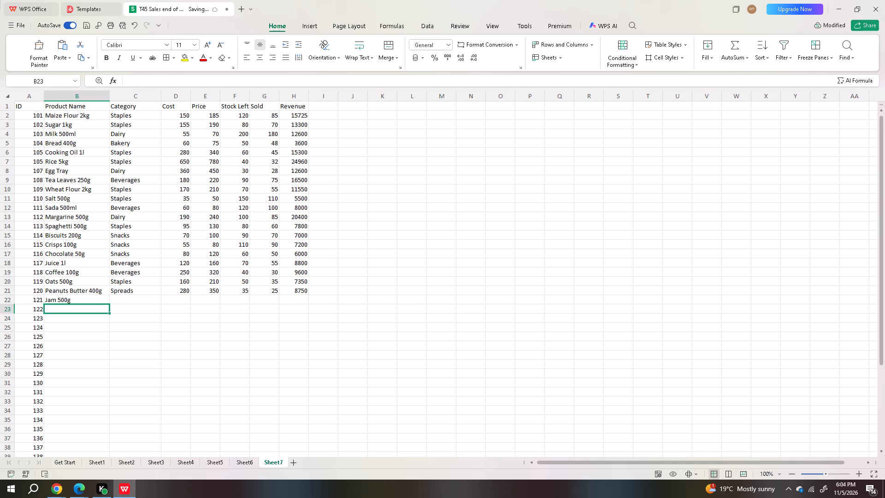
{"action": "key", "text": "i"}
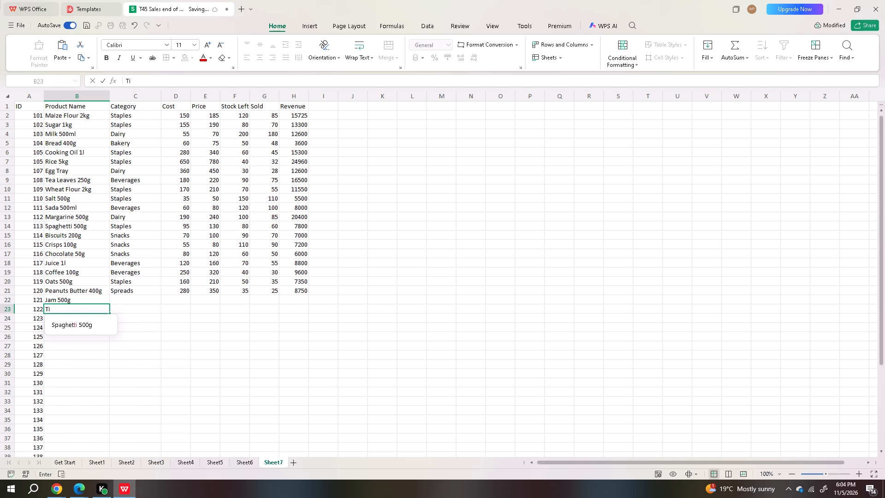
{"action": "key", "text": "BackSpace"}
{"action": "key", "text": "o"}
{"action": "key", "text": "m"}
{"action": "key", "text": "a"}
{"action": "type", "text": "to"}
{"action": "key", "text": "space"}
{"action": "type", "text": "sause"}
{"action": "key", "text": "space"}
{"action": "type", "text": "500g"}
{"action": "key", "text": "Return"}
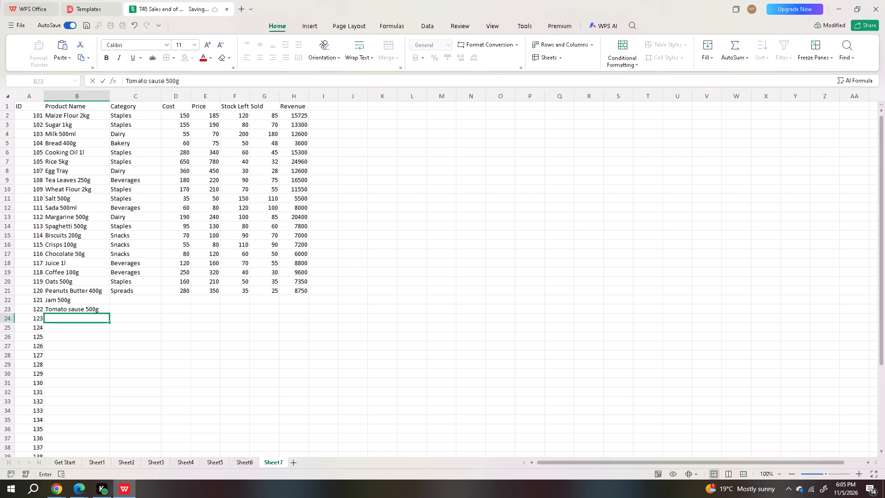
{"action": "key", "text": "Tab"}
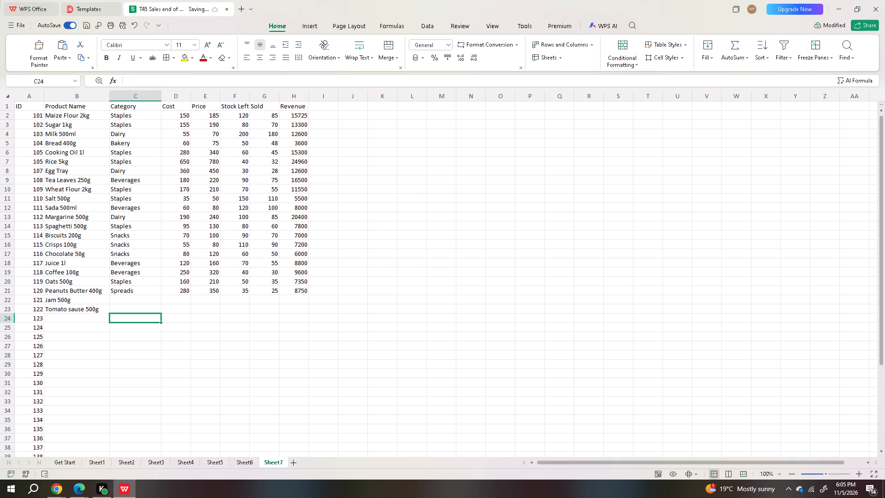
Enter Royco 100g as the product name for ID 123.
{"action": "left_click", "coordinate": [47, 317]}
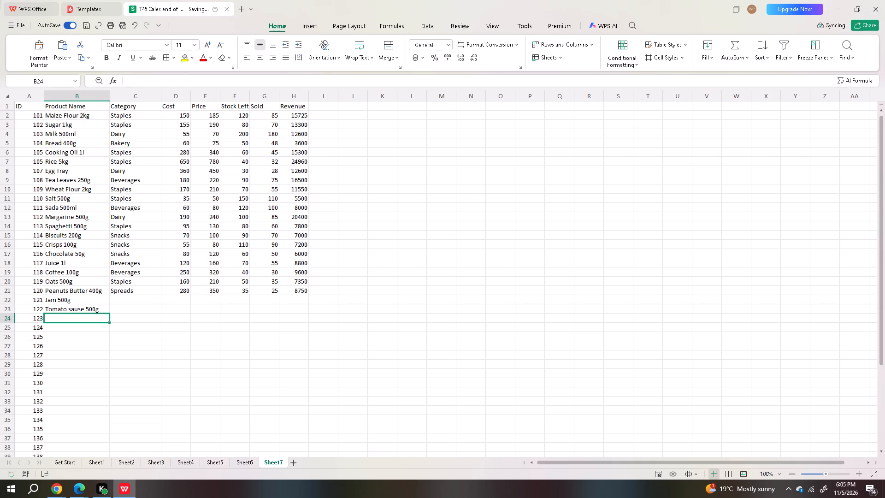
{"action": "type", "text": "oy"}
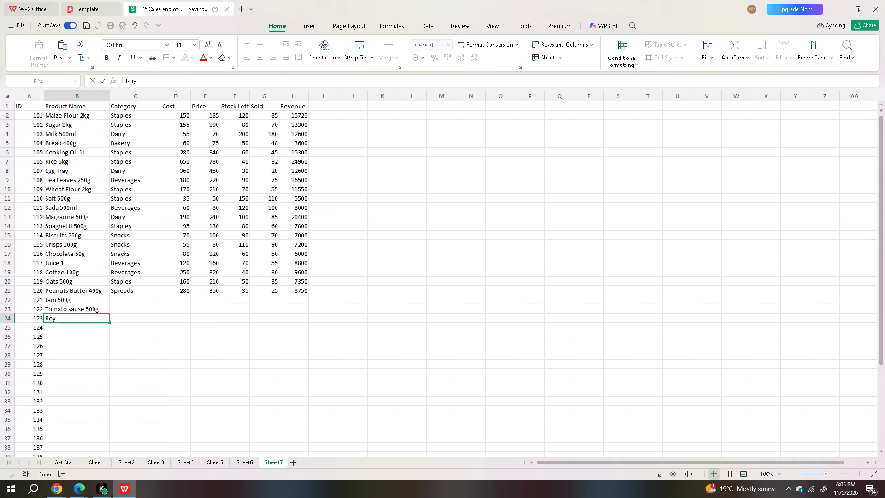
{"action": "type", "text": "co"}
{"action": "key", "text": "space"}
{"action": "type", "text": "100"}
{"action": "key", "text": "g"}
{"action": "key", "text": "Return"}
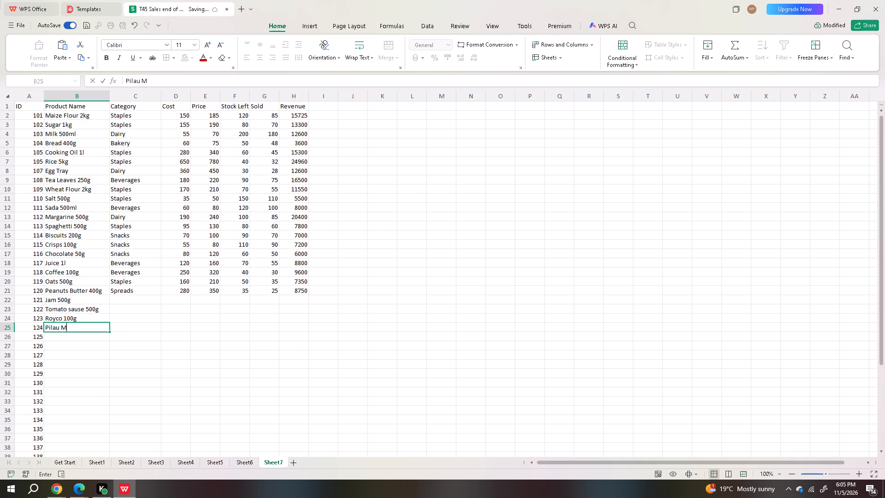
Enter "Pilau Masaa 50g" as the product name for ID 124.
{"action": "type", "text": "asaa"}
{"action": "key", "text": "Return"}
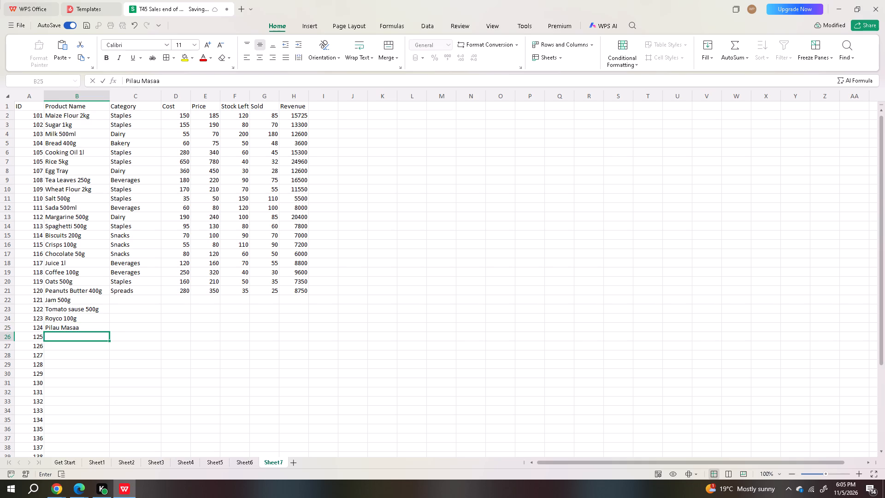
{"action": "key", "text": "Up"}
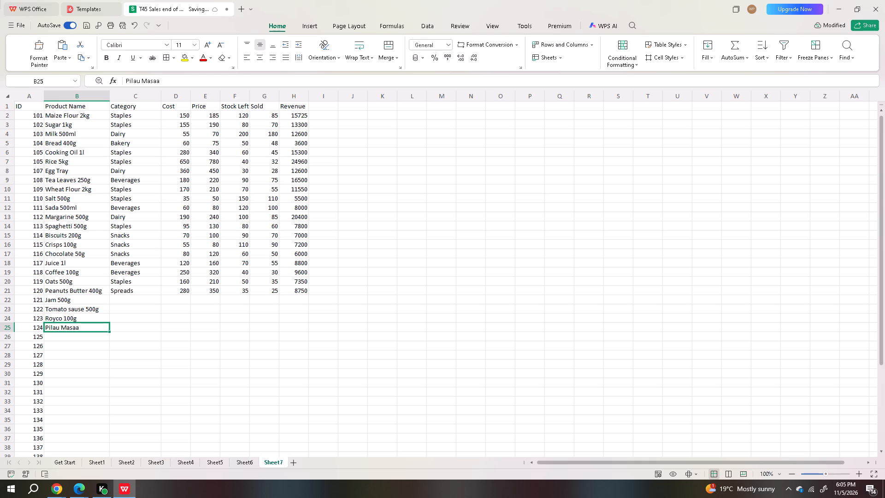
{"action": "left_click", "coordinate": [86, 325]}
{"action": "triple_click", "coordinate": [88, 328]}
{"action": "triple_click", "coordinate": [88, 328]}
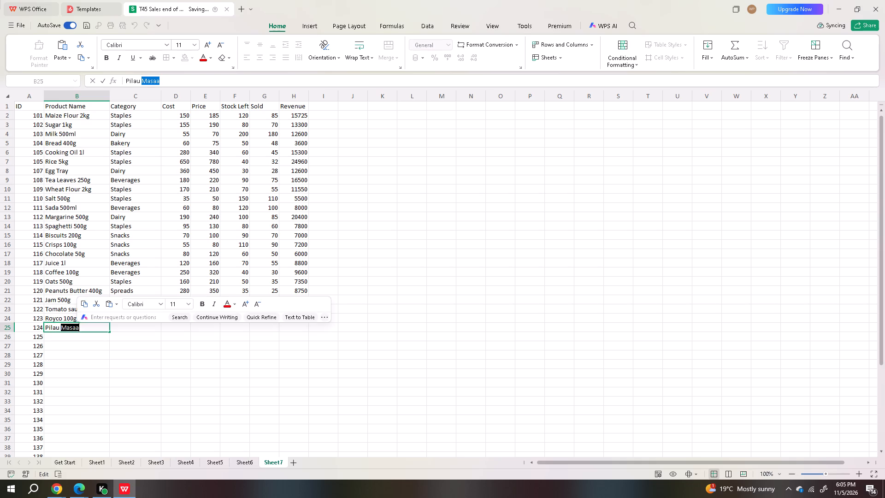
{"action": "left_click", "coordinate": [88, 328]}
{"action": "key", "text": "space"}
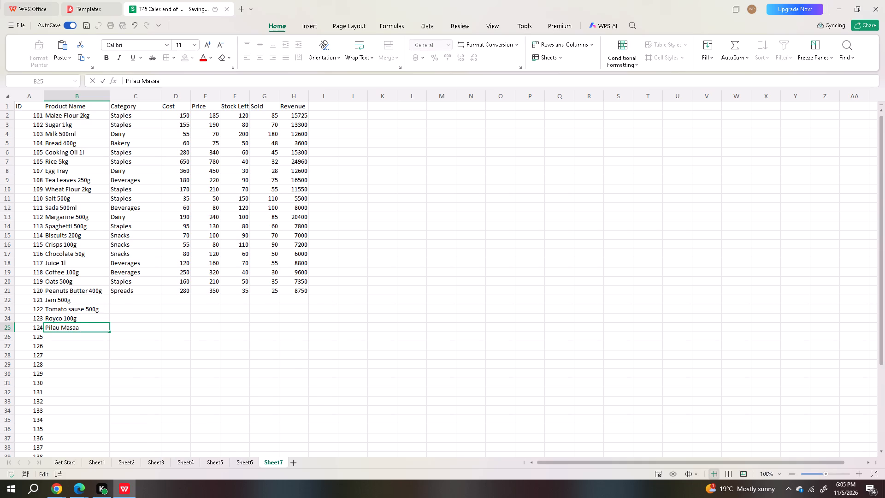
{"action": "type", "text": "50g"}
{"action": "key", "text": "Return"}
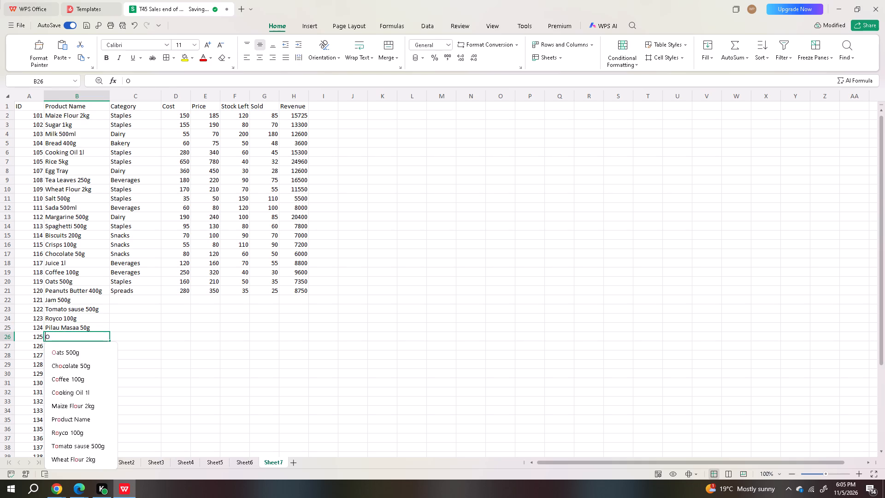
Enter Onions 1kg as the product name for ID 125.
{"action": "type", "text": "nions"}
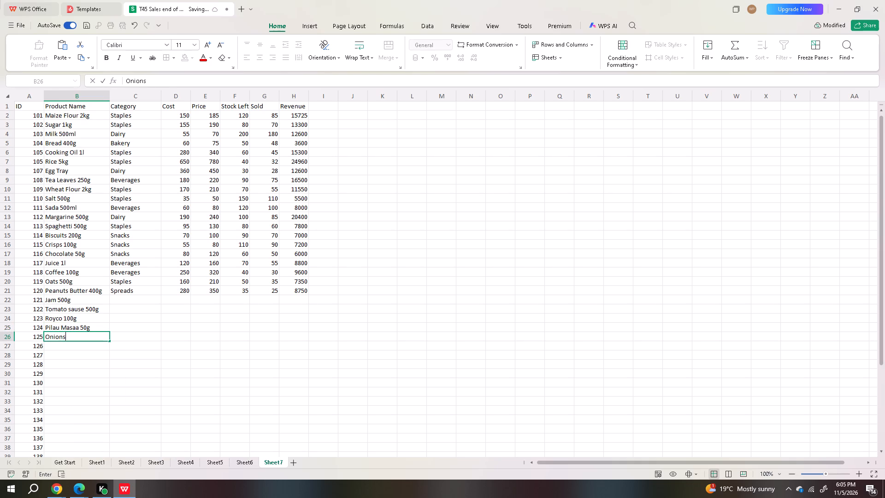
{"action": "key", "text": "space"}
{"action": "type", "text": "1kg"}
{"action": "key", "text": "Return"}
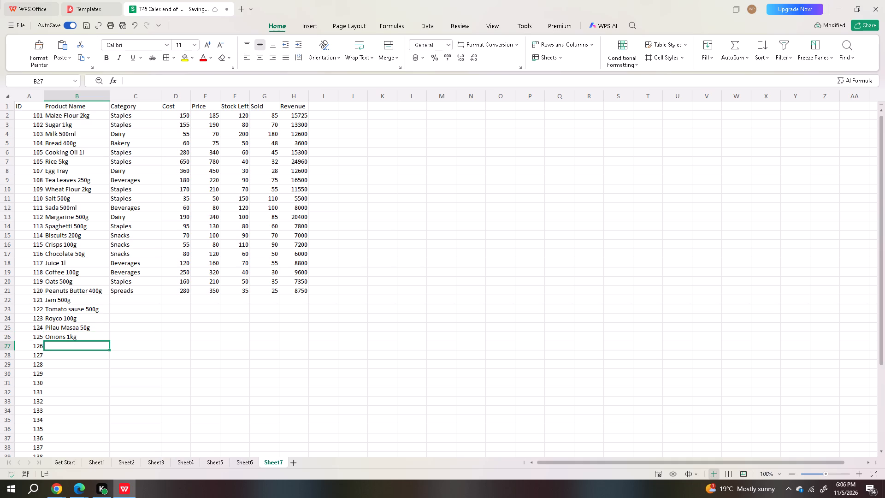
Enter Tomatoes 1kg as the product name for ID 126, replacing the suggested autocompletion.
{"action": "key", "text": "t"}
{"action": "type", "text": "om"}
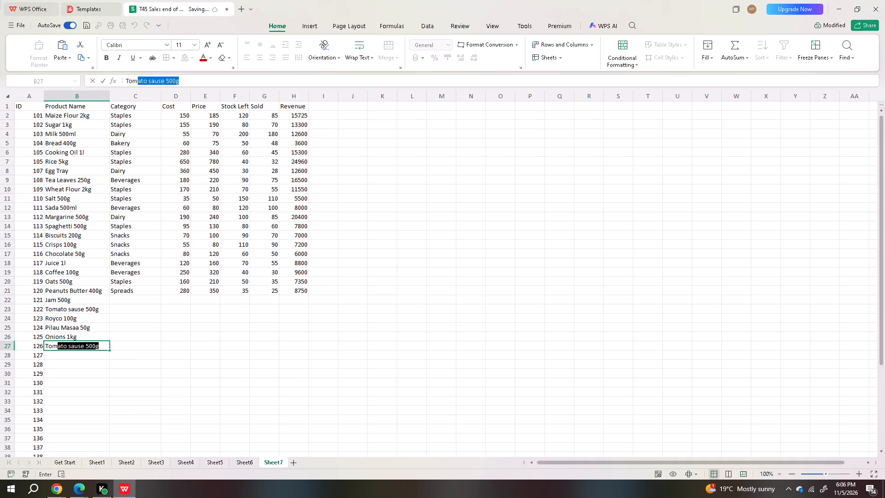
{"action": "key", "text": "a"}
{"action": "type", "text": "toes"}
{"action": "key", "text": "space"}
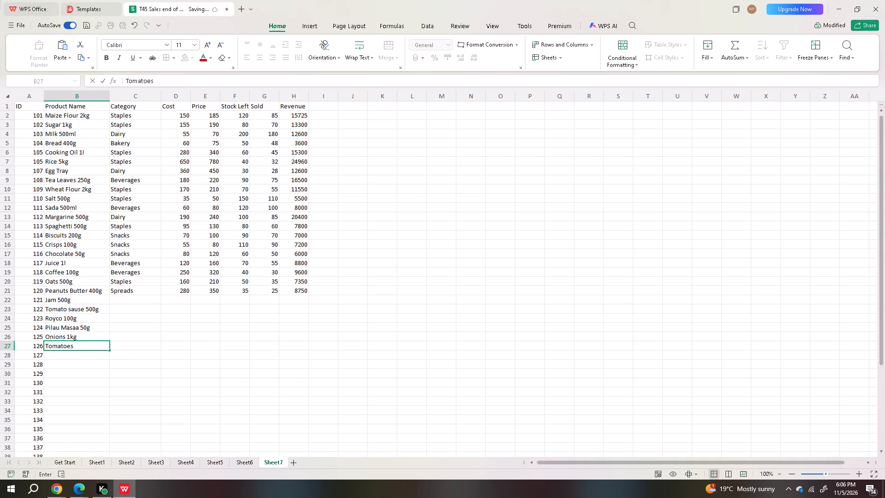
{"action": "type", "text": "1k"}
{"action": "key", "text": "g"}
{"action": "key", "text": "Return"}
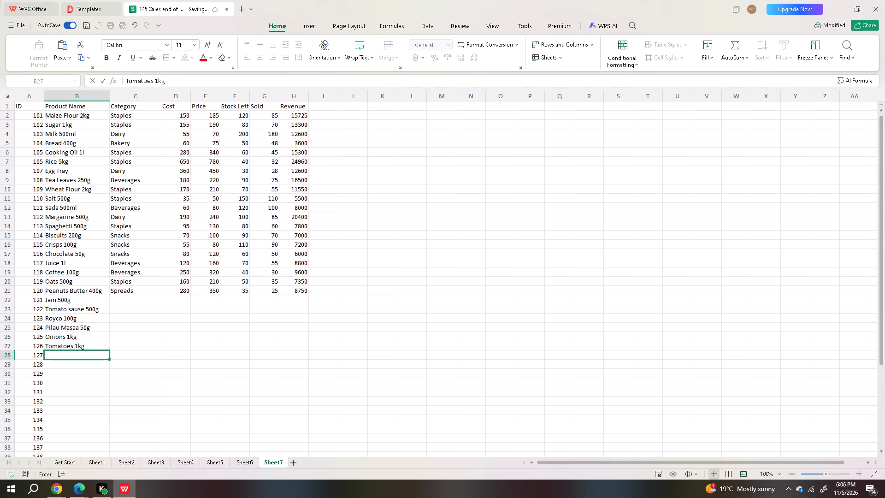
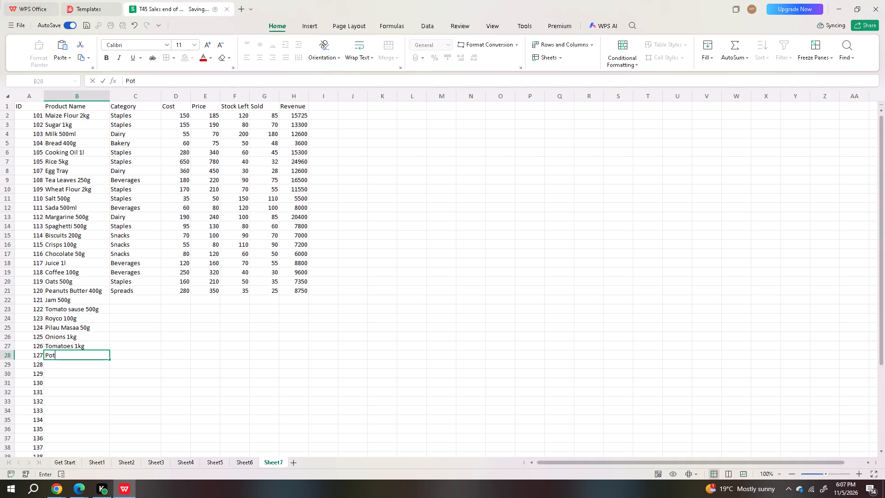
Complete the product name for ID 127 as Potatoes 1kg.
{"action": "type", "text": "atoes"}
{"action": "key", "text": "space"}
{"action": "type", "text": "1kg"}
{"action": "key", "text": "Return"}
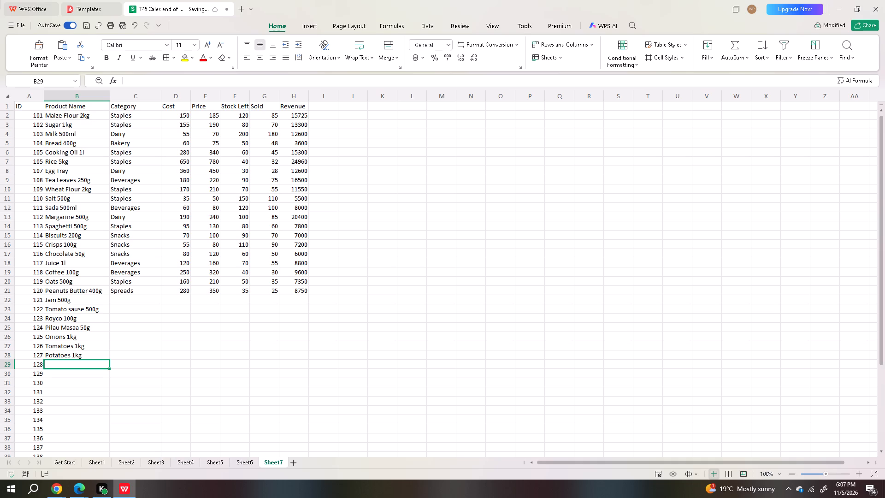
Enter Cabbage 1pc as the product name for ID 128.
{"action": "type", "text": "abbage"}
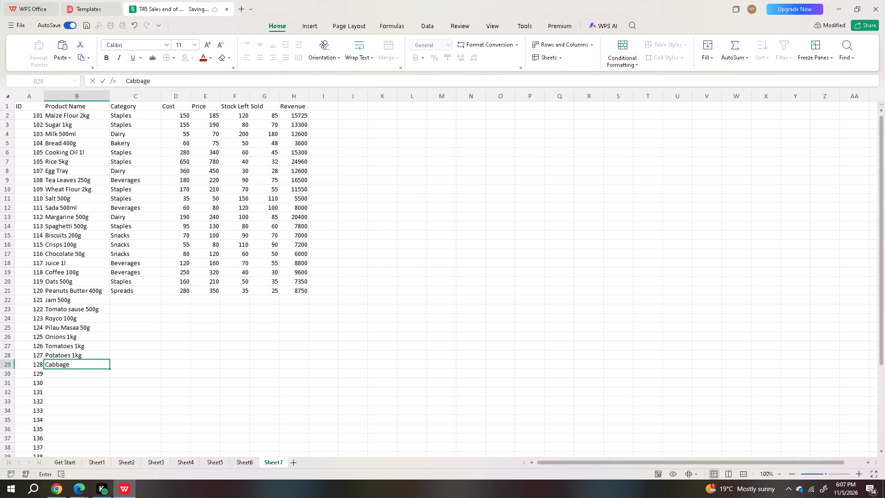
{"action": "key", "text": "space"}
{"action": "key", "text": "1"}
{"action": "key", "text": "p"}
{"action": "key", "text": "c"}
{"action": "key", "text": "Return"}
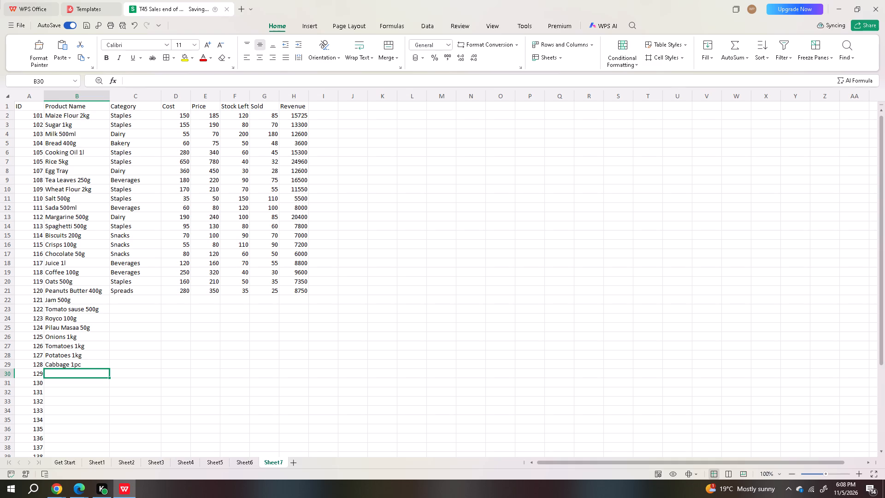
Enter Bananas 1kg as the product name for ID 129.
{"action": "type", "text": "anana"}
{"action": "key", "text": "s"}
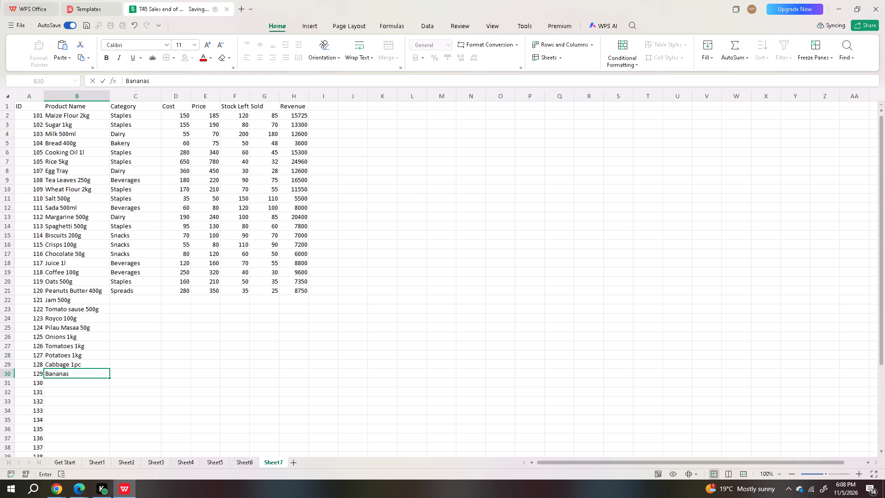
{"action": "key", "text": "space"}
{"action": "type", "text": "1k"}
{"action": "key", "text": "g"}
{"action": "key", "text": "Return"}
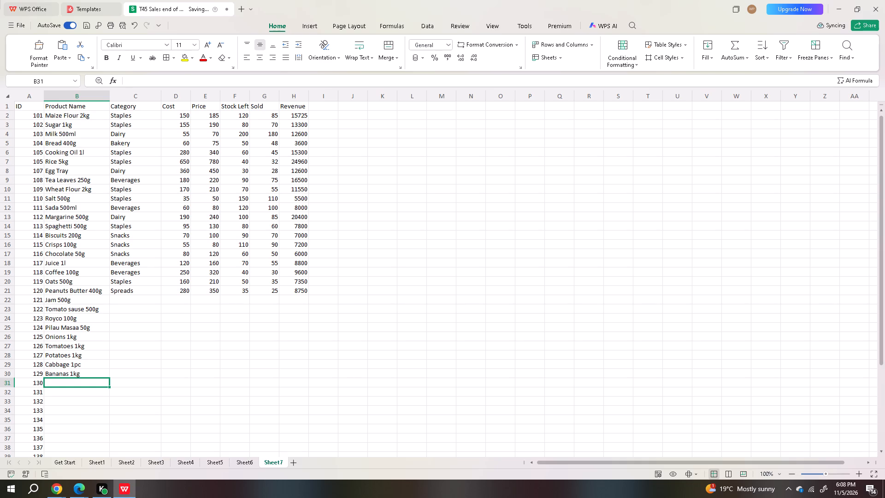
Enter Avocado 1pc as the product name for ID 130.
{"action": "key", "text": "a"}
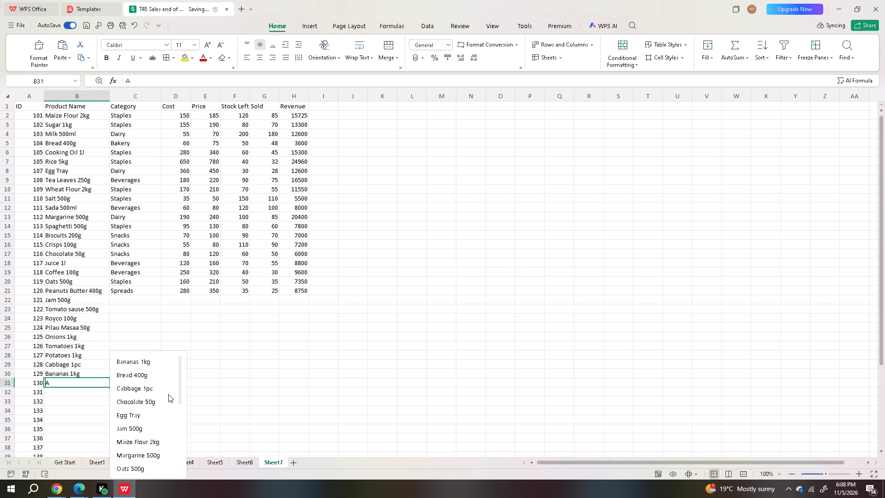
{"action": "type", "text": "oca"}
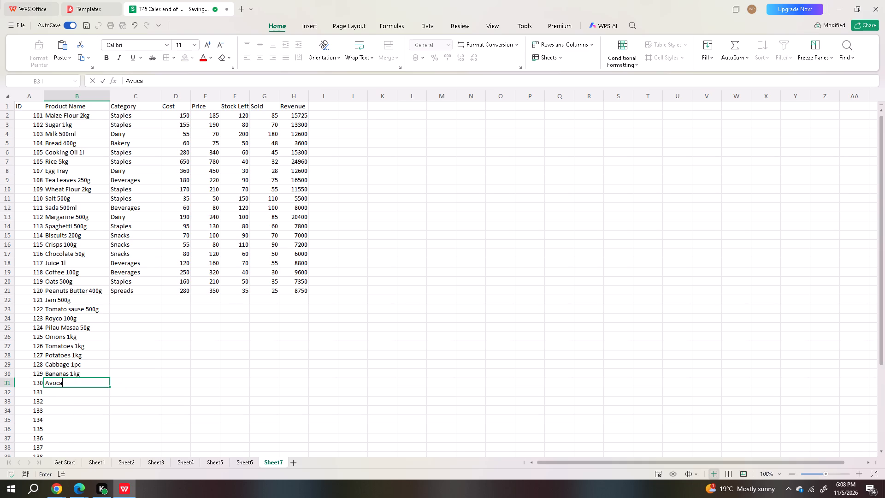
{"action": "type", "text": "do"}
{"action": "key", "text": "space"}
{"action": "type", "text": "1pc"}
{"action": "key", "text": "Return"}
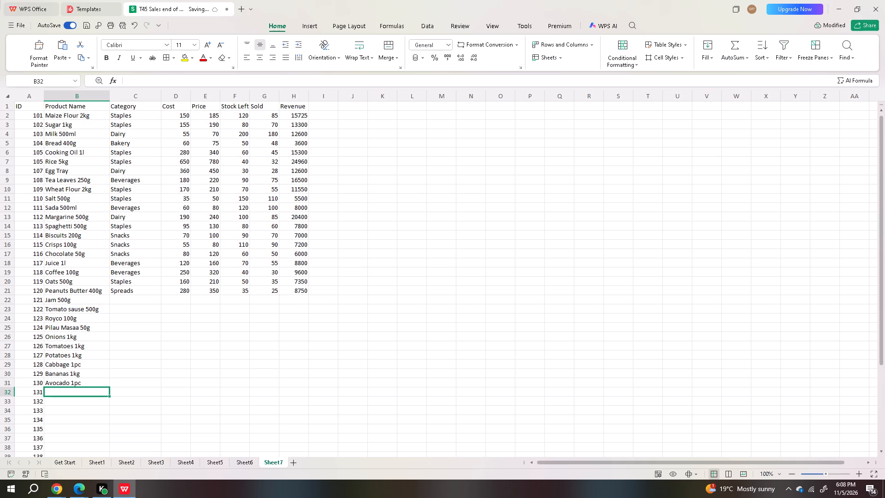
Enter Chicken 1kg as the product name for ID 131.
{"action": "key", "text": "c"}
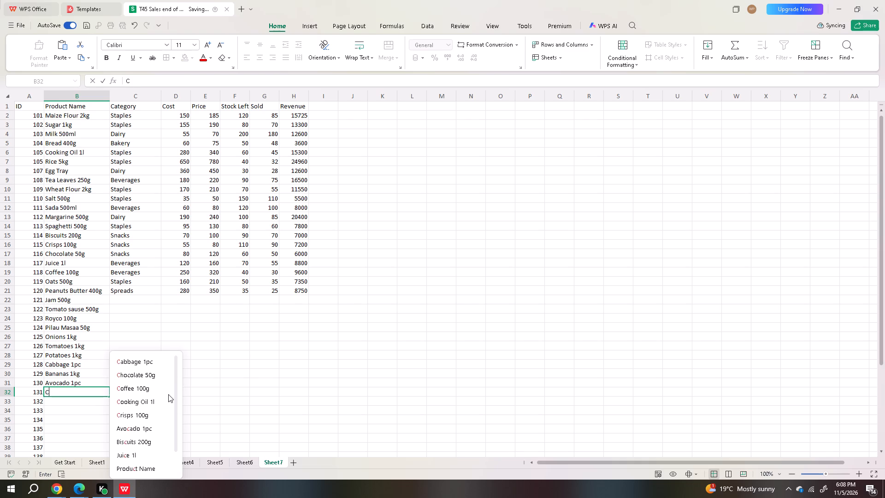
{"action": "key", "text": "h"}
{"action": "key", "text": "i"}
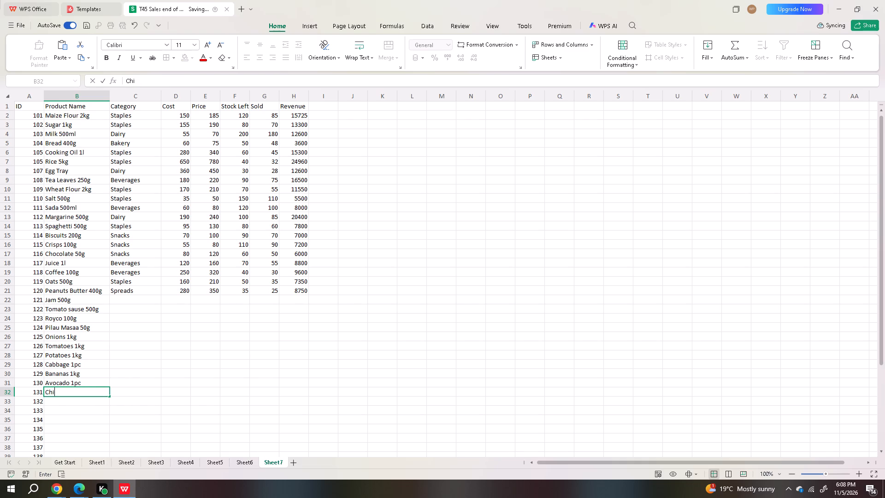
{"action": "type", "text": "cken"}
{"action": "key", "text": "space"}
{"action": "type", "text": "1k"}
{"action": "key", "text": "g"}
{"action": "key", "text": "Return"}
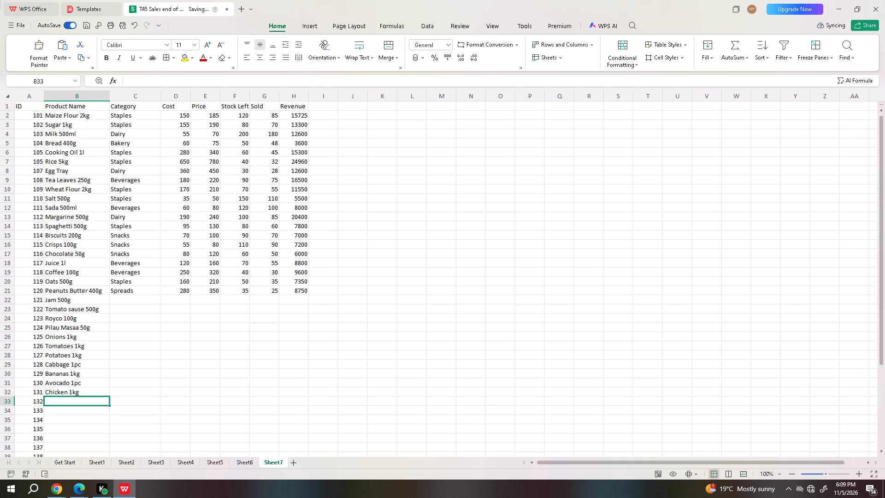
Enter Beef 1kg as the product name for ID 132.
{"action": "type", "text": "eef 1kg"}
{"action": "key", "text": "Return"}
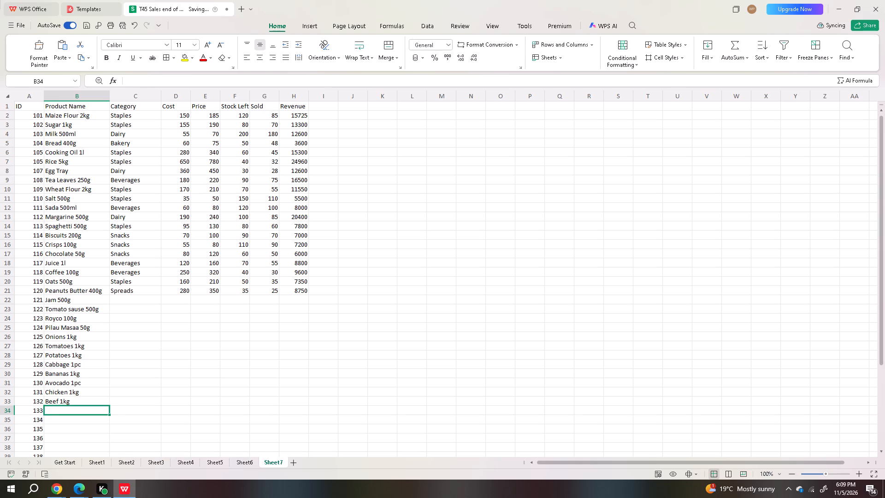
Enter Fish 1kg as the product name for ID 133.
{"action": "type", "text": "isj"}
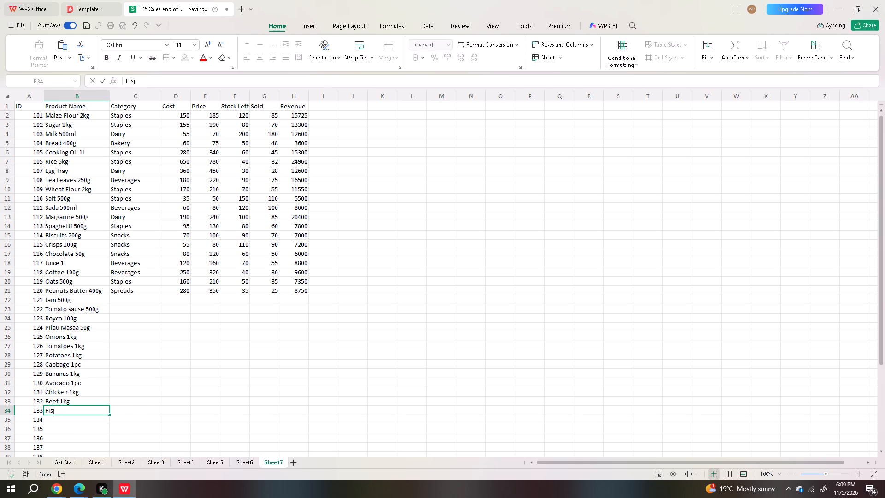
{"action": "key", "text": "BackSpace"}
{"action": "type", "text": "h"}
{"action": "key", "text": "space"}
{"action": "key", "text": "1"}
{"action": "key", "text": "k"}
{"action": "key", "text": "g"}
{"action": "key", "text": "Return"}
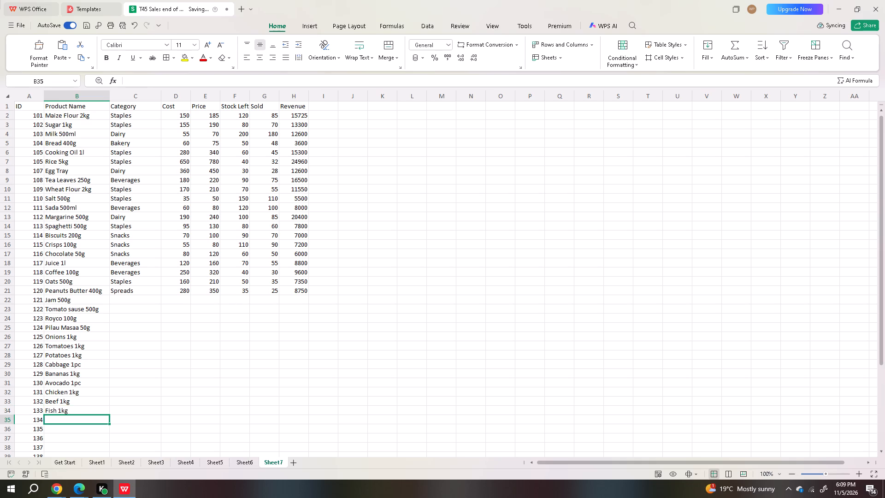
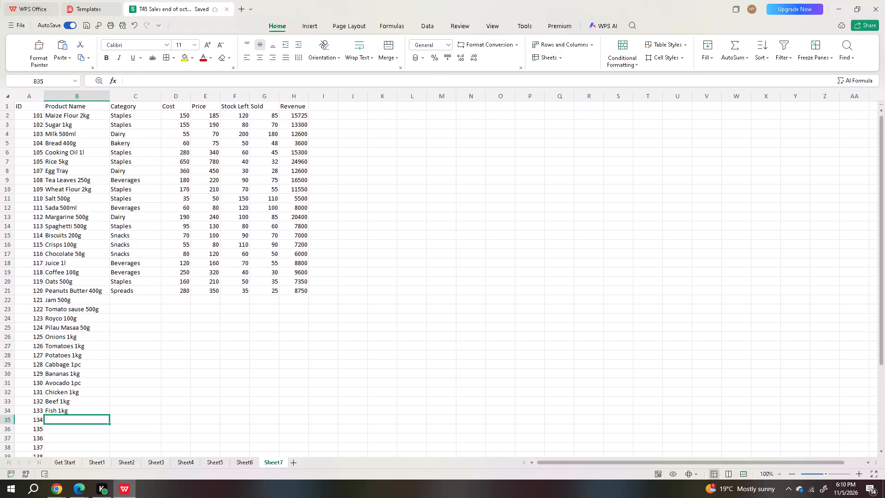
Enter Sausages 500g as the product name for ID 134.
{"action": "left_click", "coordinate": [104, 421]}
{"action": "type", "text": "au"}
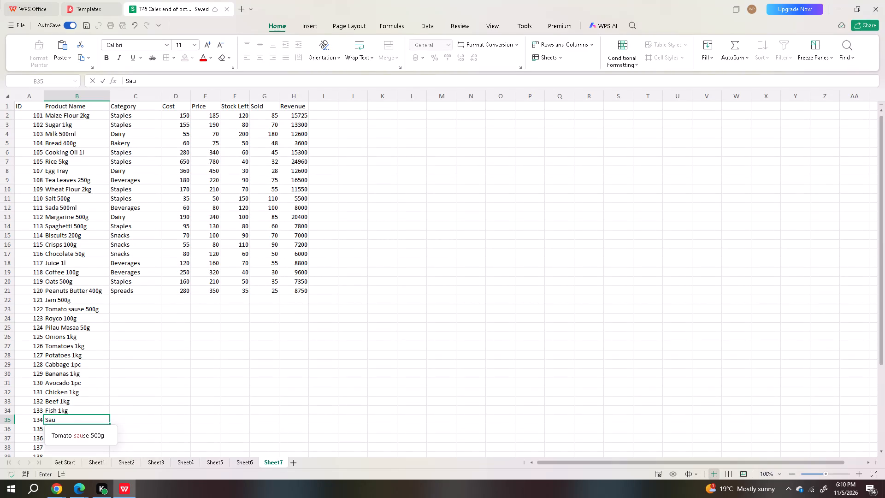
{"action": "type", "text": "sage"}
{"action": "type", "text": "s"}
{"action": "key", "text": "space"}
{"action": "type", "text": "500g"}
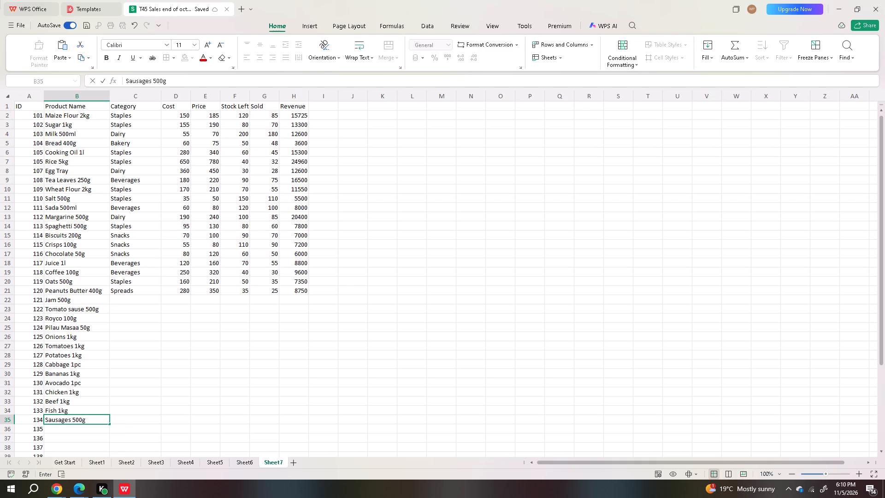
{"action": "key", "text": "Return"}
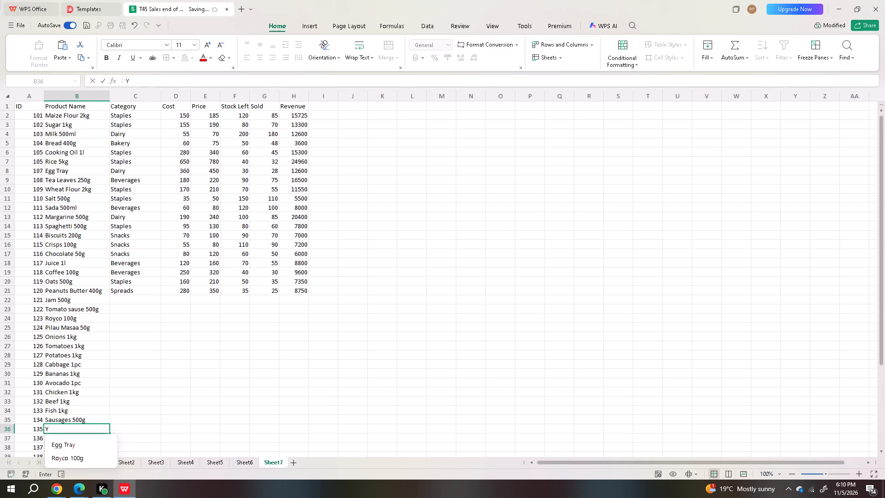
Enter Yoghurt 500ml as the product name for ID 135.
{"action": "key", "text": "o"}
{"action": "type", "text": "ghurt"}
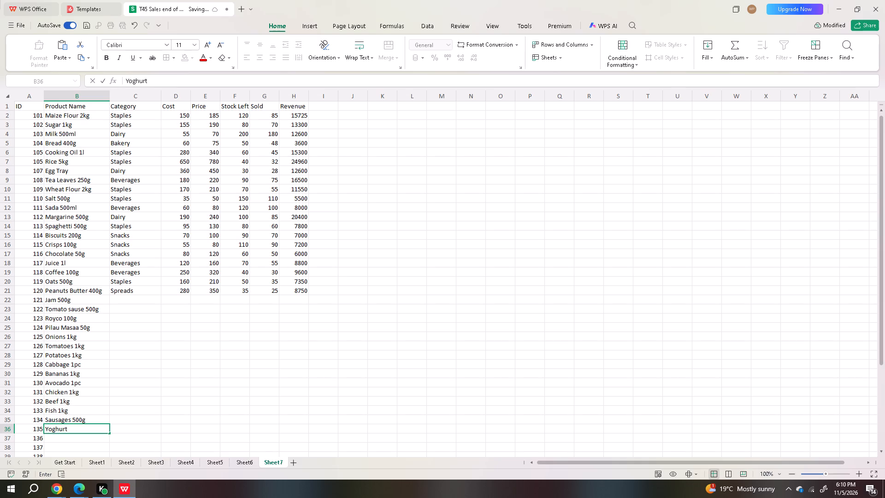
{"action": "key", "text": "space"}
{"action": "type", "text": "500"}
{"action": "key", "text": "m"}
{"action": "key", "text": "l"}
{"action": "key", "text": "Return"}
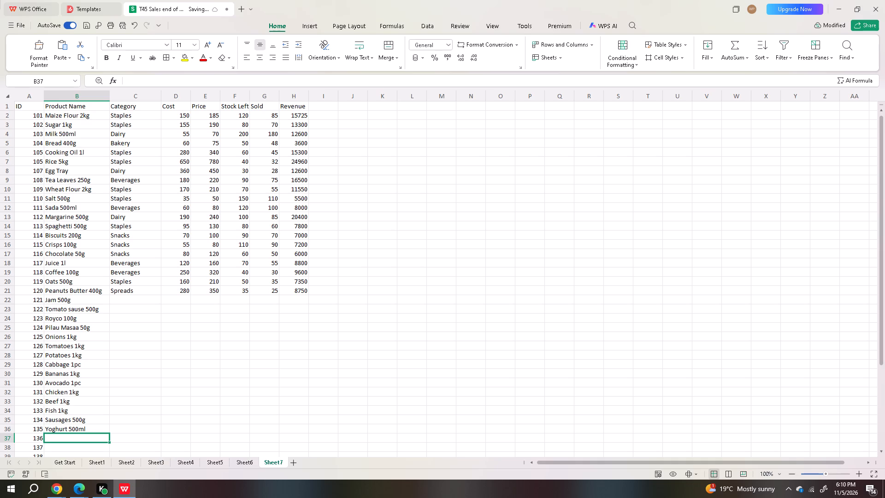
Enter Cheese 200g as the product name for ID 136.
{"action": "key", "text": "c"}
{"action": "type", "text": "heese"}
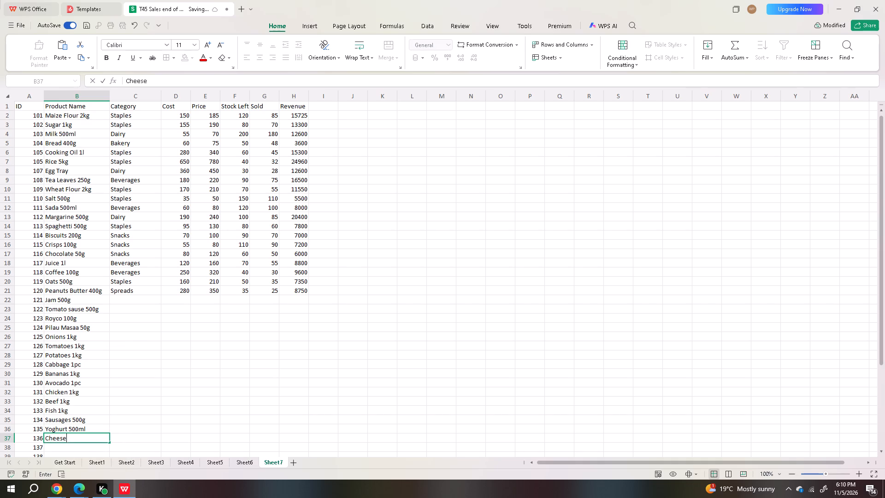
{"action": "key", "text": "space"}
{"action": "key", "text": "2"}
{"action": "type", "text": "00g"}
{"action": "key", "text": "Return"}
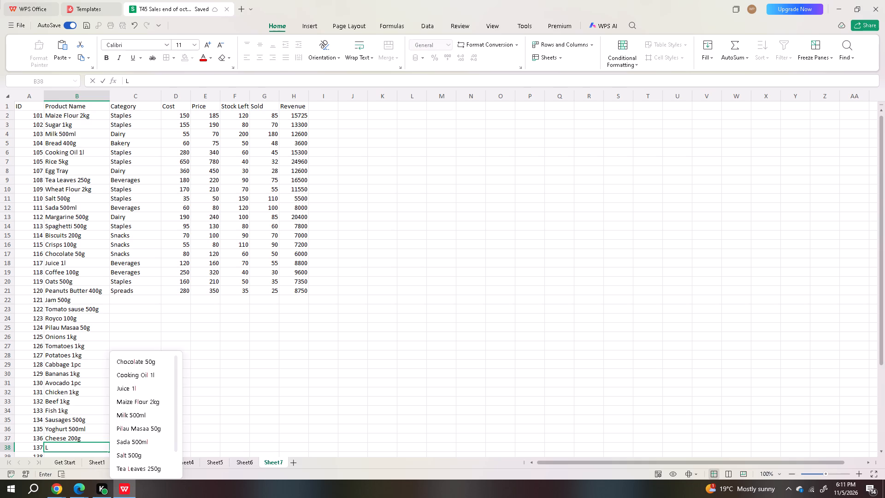
Enter Laundry Bar 800g as the product name for ID 137.
{"action": "type", "text": "aun"}
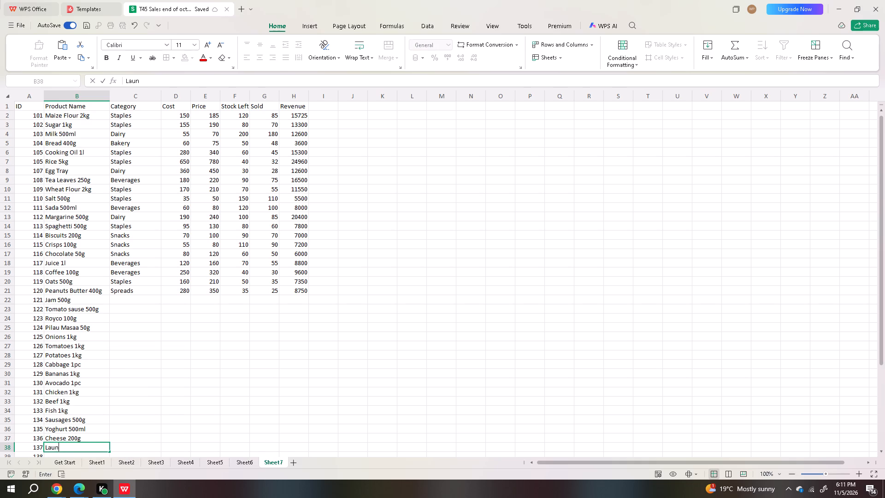
{"action": "type", "text": "dry"}
{"action": "key", "text": "space"}
{"action": "type", "text": "ar"}
{"action": "key", "text": "space"}
{"action": "type", "text": "800g"}
{"action": "key", "text": "Return"}
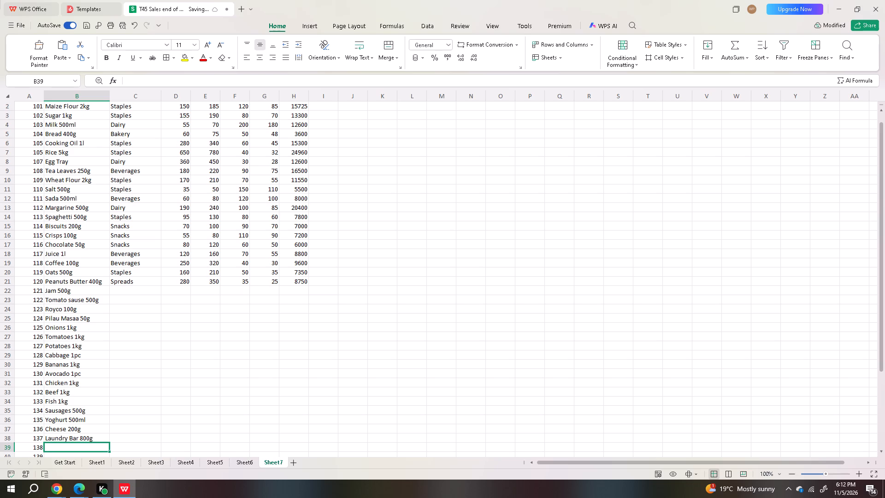
Select the empty product name cell for ID 138.
{"action": "left_click", "coordinate": [98, 444]}
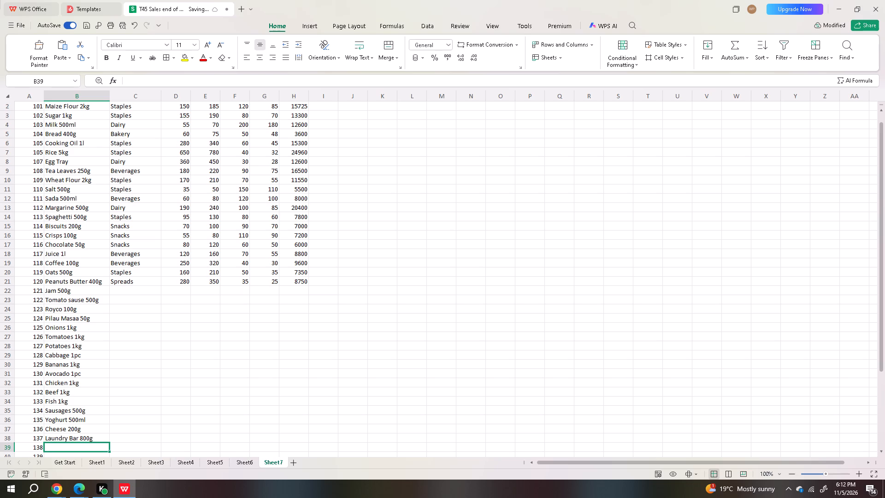
{"action": "left_click", "coordinate": [97, 447]}
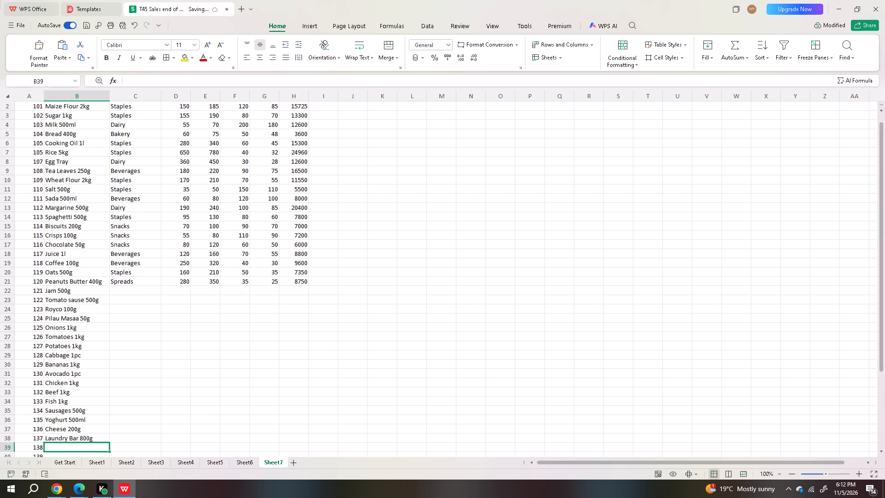
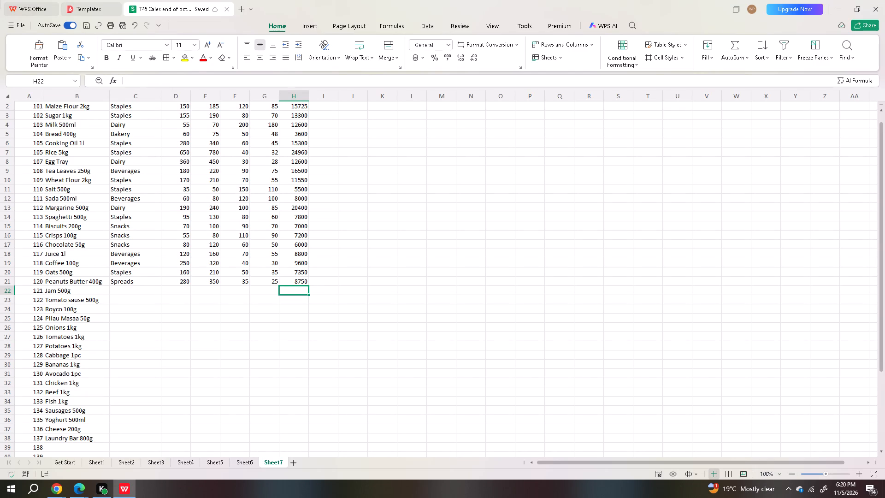
Enter the revenue formula =G22*E22 in cell H22 for the Jam 500g row.
{"action": "key", "text": "equal"}
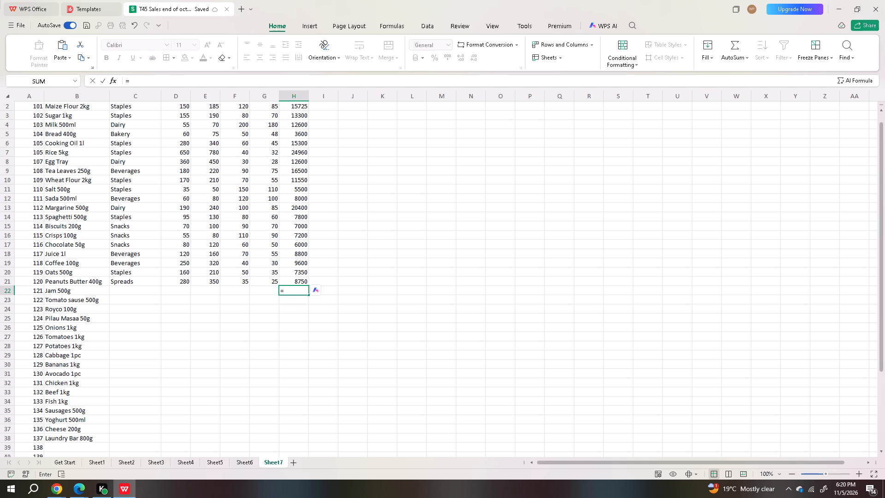
{"action": "key", "text": "g"}
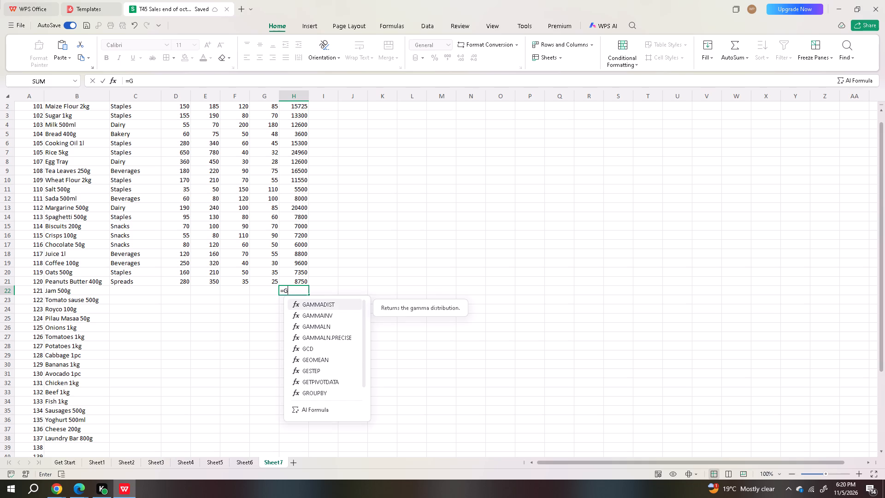
{"action": "type", "text": "22"}
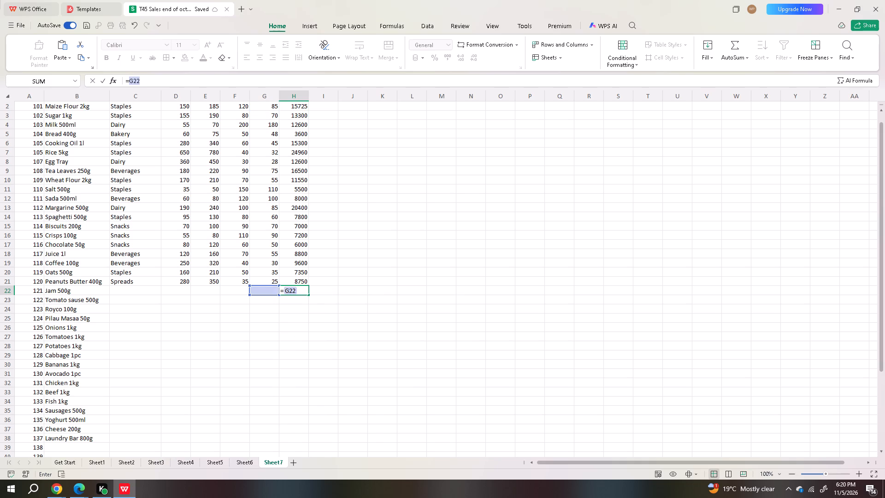
{"action": "key", "text": "shift+asterisk"}
{"action": "key", "text": "e"}
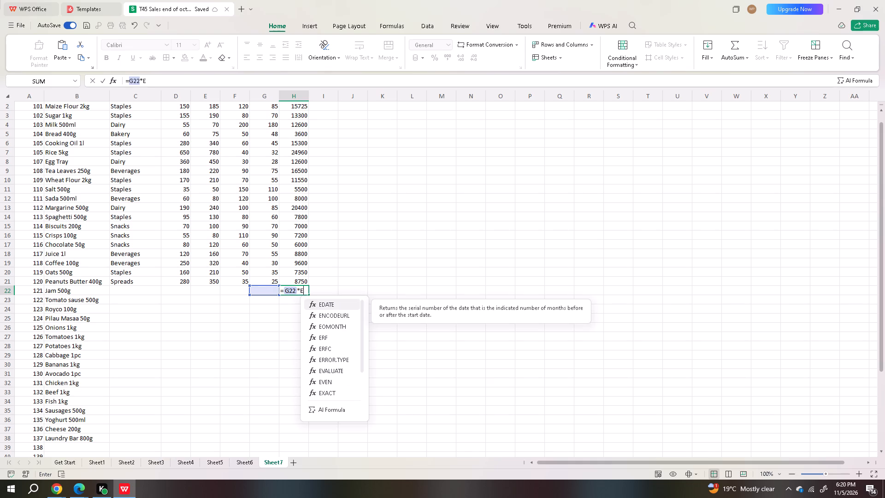
{"action": "type", "text": "22"}
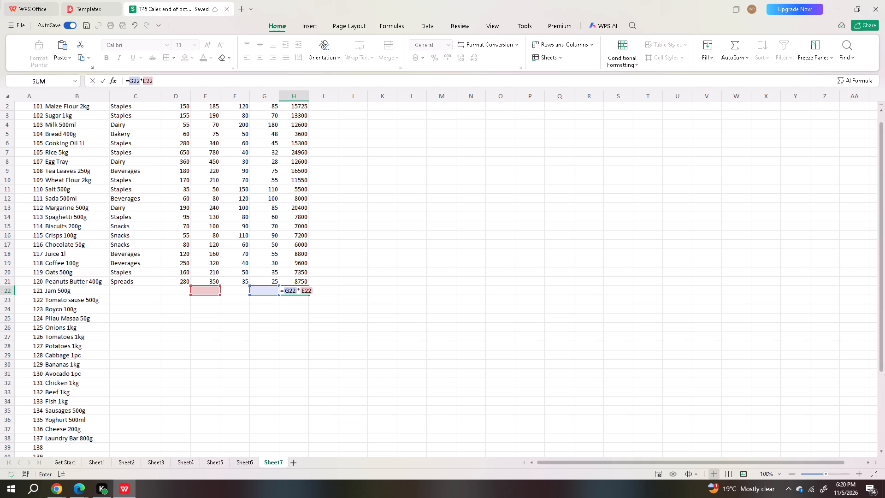
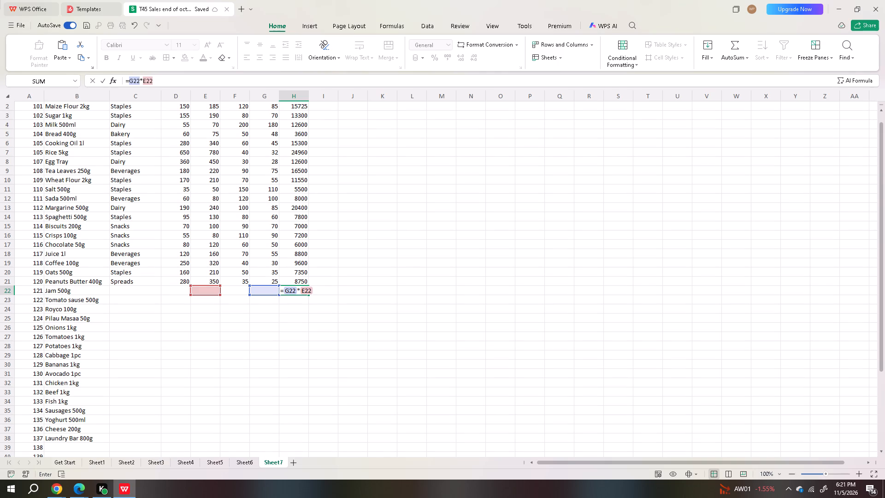
Commit the revenue formula =G22*E22 in cell H22 for Jam 500g.
{"action": "key", "text": "Return"}
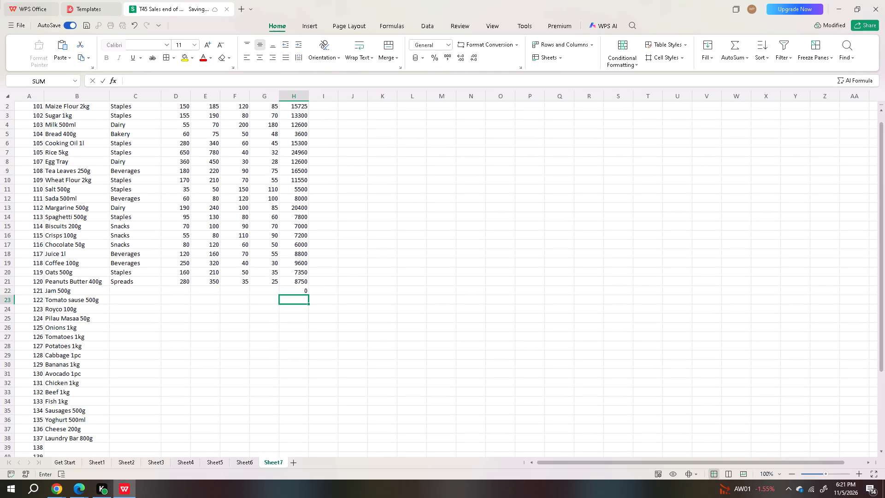
For Jam 500g in row 22, enter the category Spreads and a cost of 200.
{"action": "left_click", "coordinate": [183, 287]}
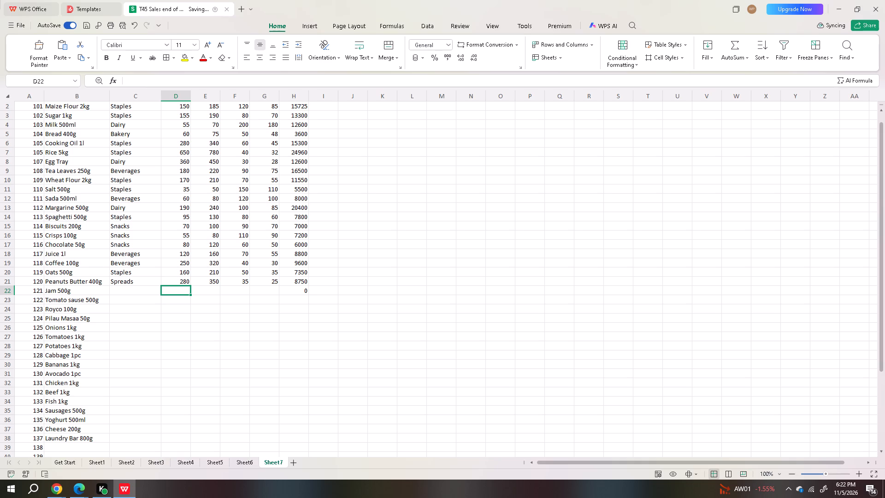
{"action": "left_click", "coordinate": [124, 290]}
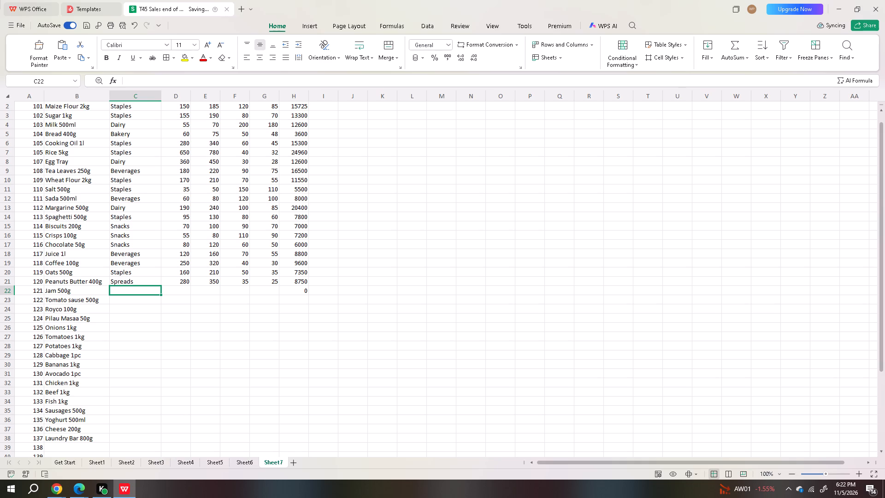
{"action": "key", "text": "s"}
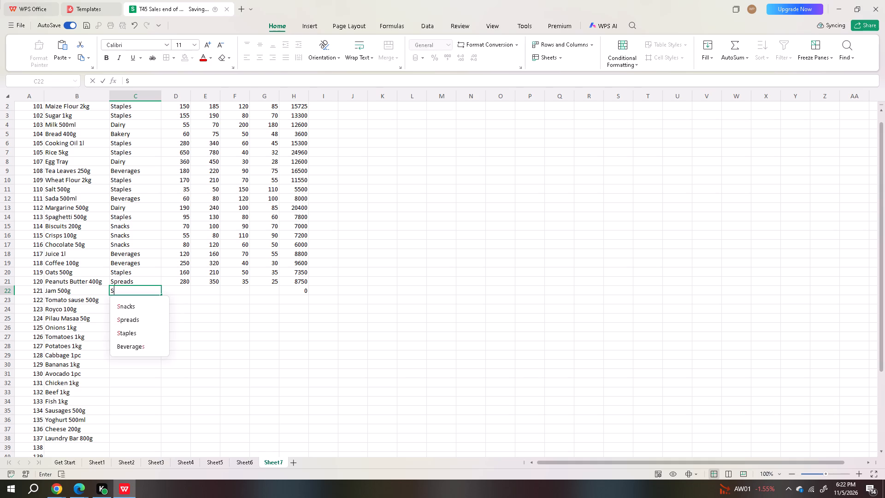
{"action": "left_click", "coordinate": [129, 318]}
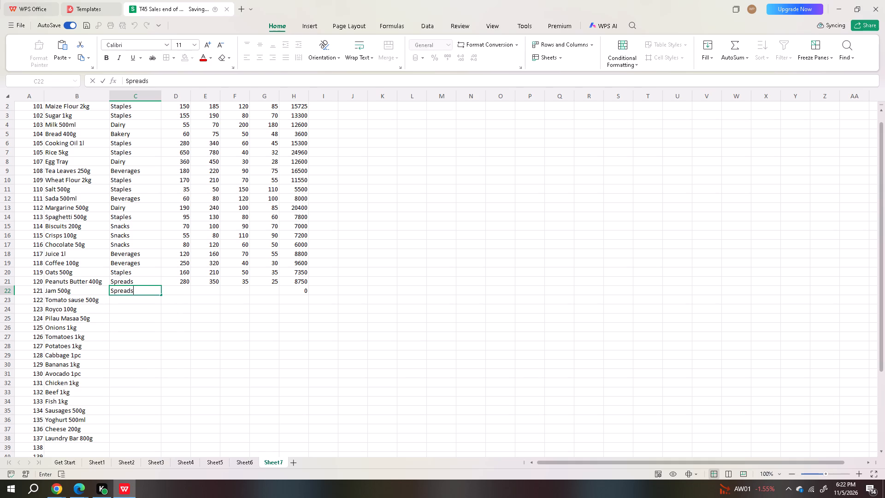
{"action": "left_click", "coordinate": [181, 293]}
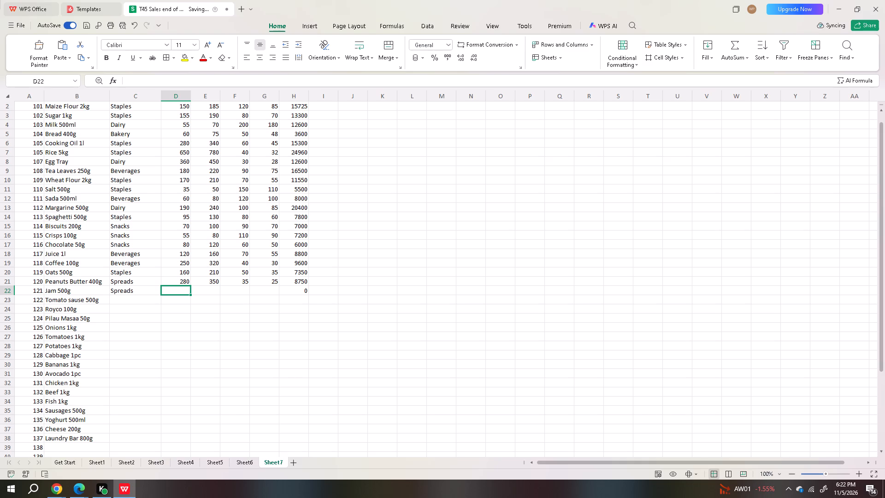
{"action": "type", "text": "22"}
{"action": "key", "text": "BackSpace"}
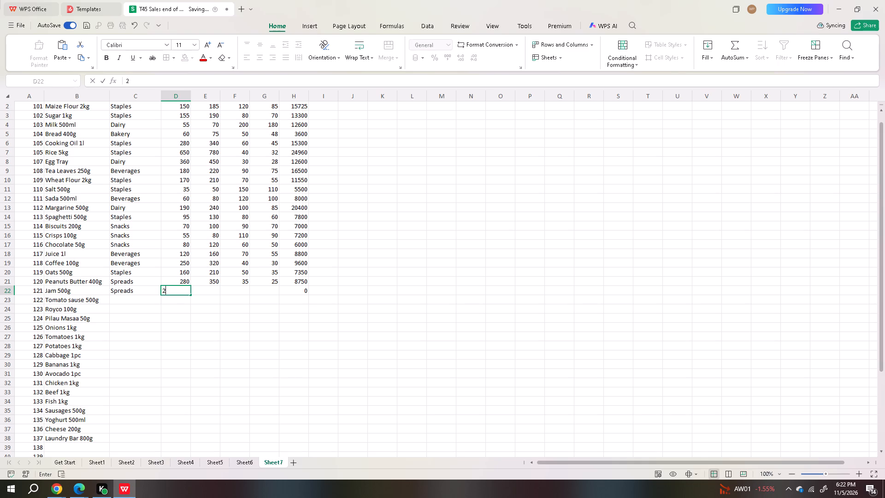
{"action": "key", "text": "BackSpace"}
{"action": "key", "text": "2"}
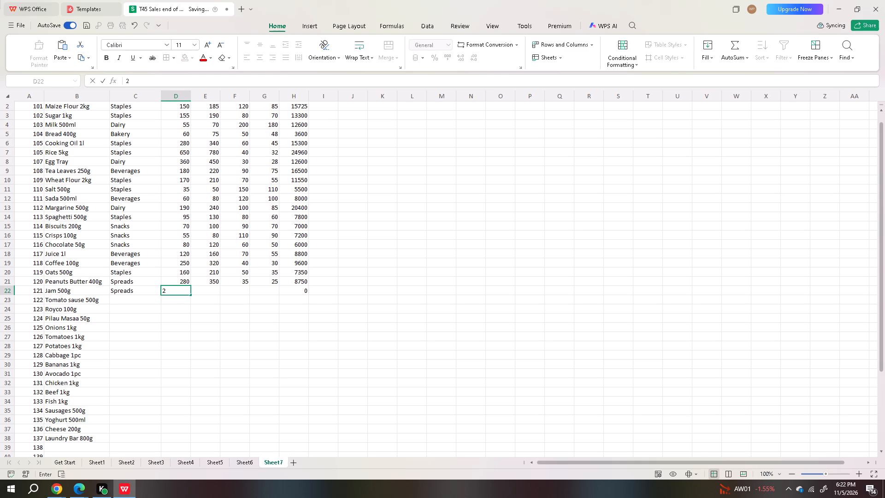
{"action": "type", "text": "00"}
{"action": "key", "text": "Tab"}
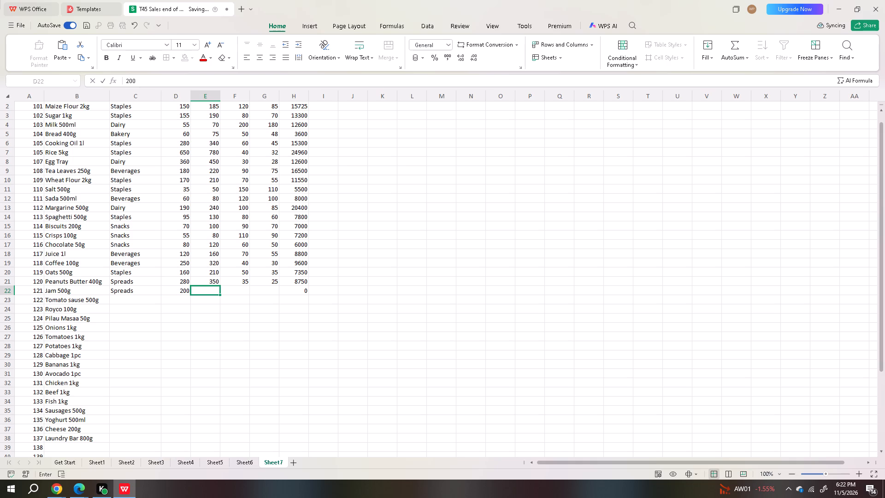
Complete the Jam 500g row with price 260, stock left 45 and sold 30.
{"action": "type", "text": "260"}
{"action": "key", "text": "Tab"}
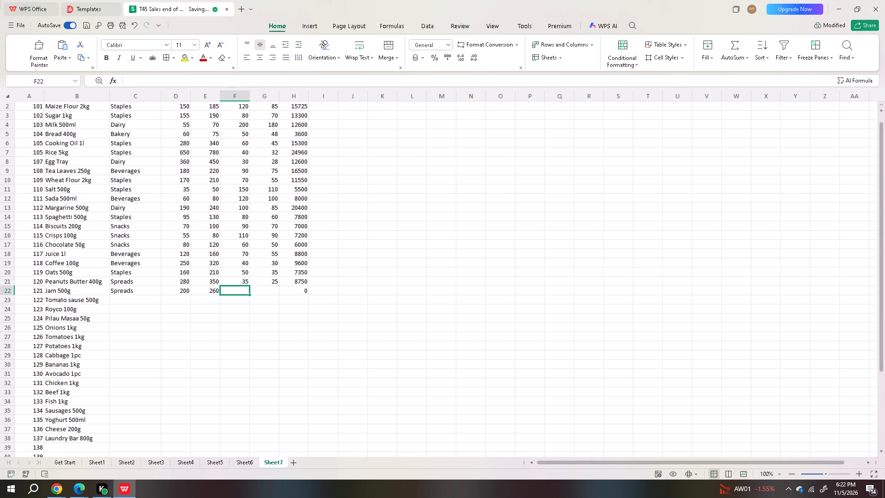
{"action": "type", "text": "45"}
{"action": "key", "text": "Tab"}
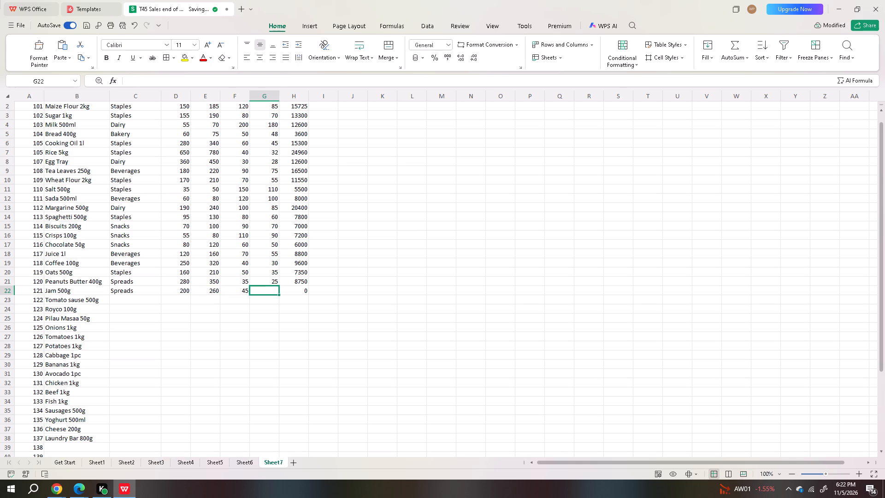
{"action": "key", "text": "3"}
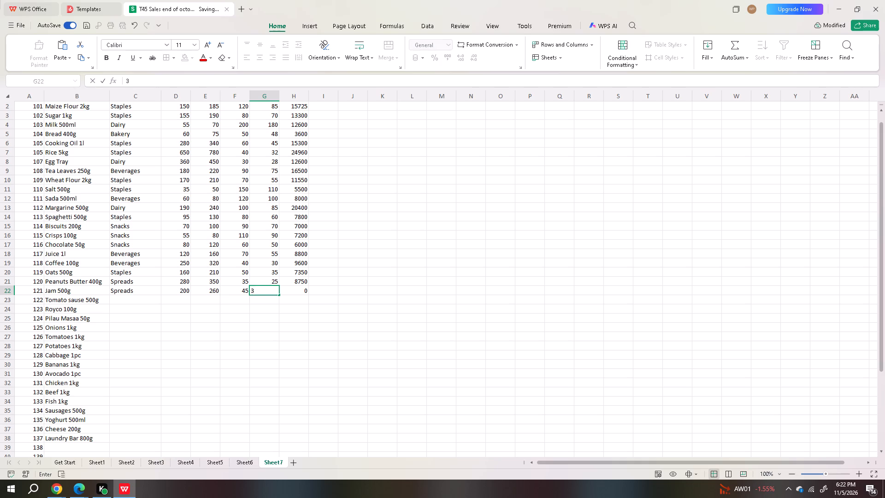
{"action": "type", "text": "90"}
{"action": "key", "text": "BackSpace"}
{"action": "key", "text": "BackSpace"}
{"action": "key", "text": "0"}
{"action": "key", "text": "Return"}
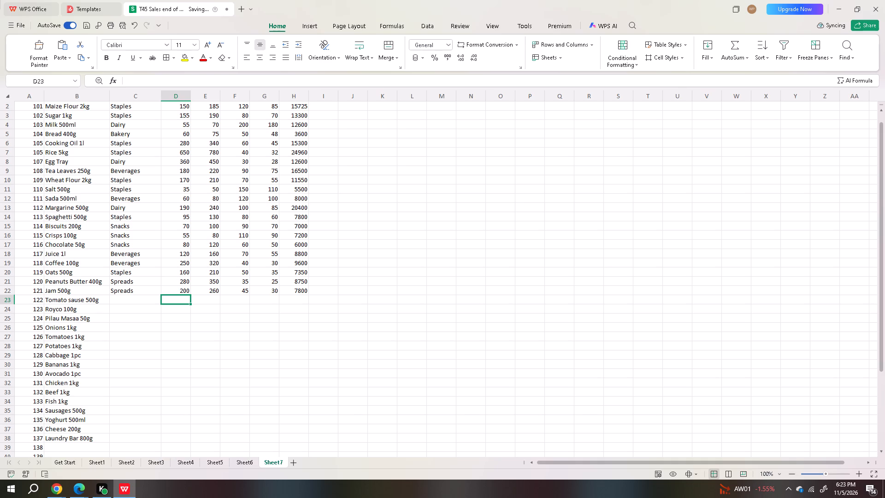
Fill in the Tomato sause 500g row with category Condiment, cost 130, price 170, stock left 60 and sold 45.
{"action": "left_click", "coordinate": [128, 299]}
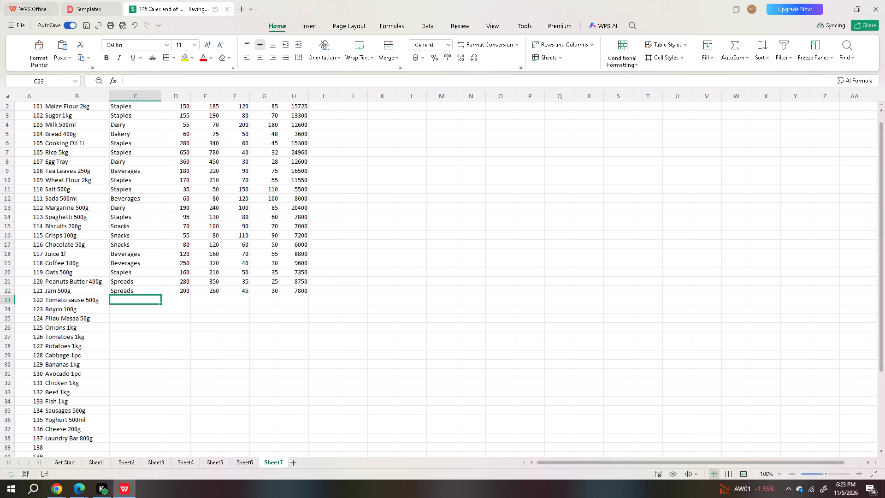
{"action": "key", "text": "c"}
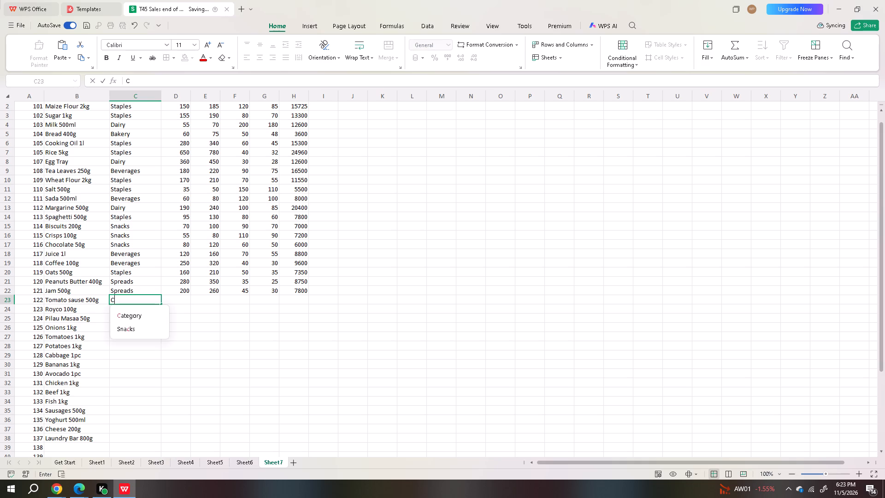
{"action": "type", "text": "ondiment"}
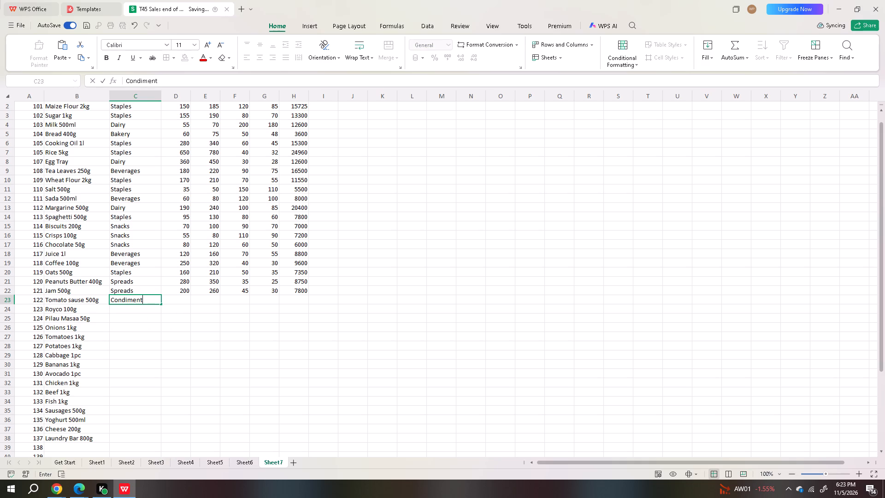
{"action": "key", "text": "Tab"}
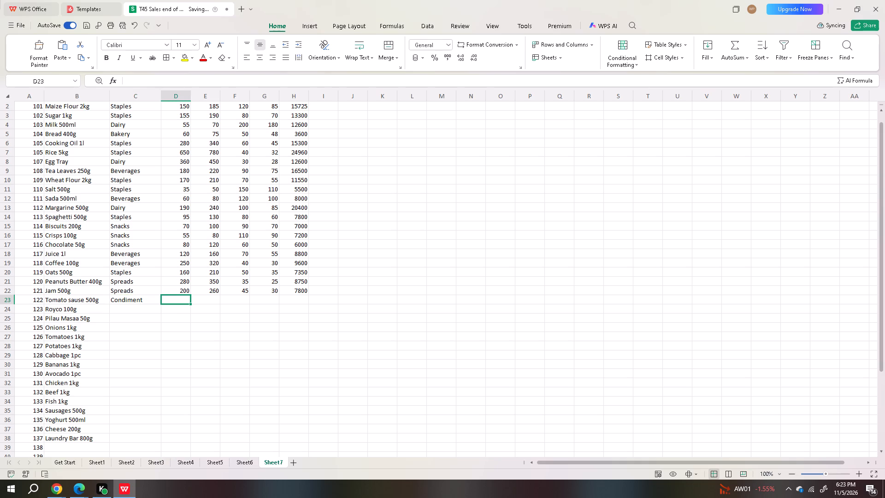
{"action": "type", "text": "130"}
{"action": "key", "text": "Tab"}
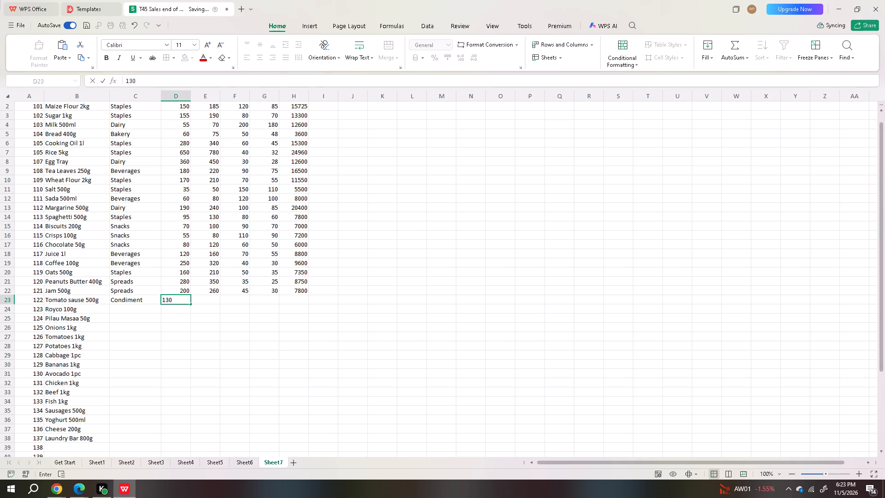
{"action": "type", "text": "170"}
{"action": "key", "text": "Tab"}
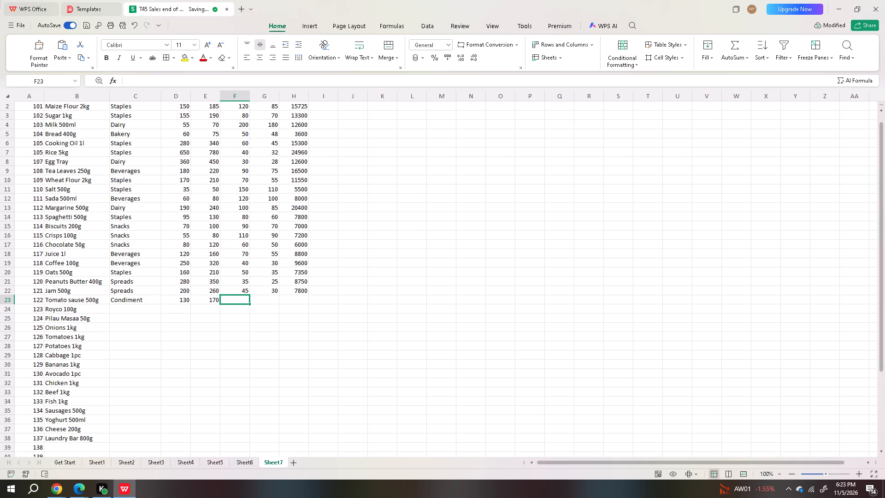
{"action": "type", "text": "60"}
{"action": "key", "text": "Tab"}
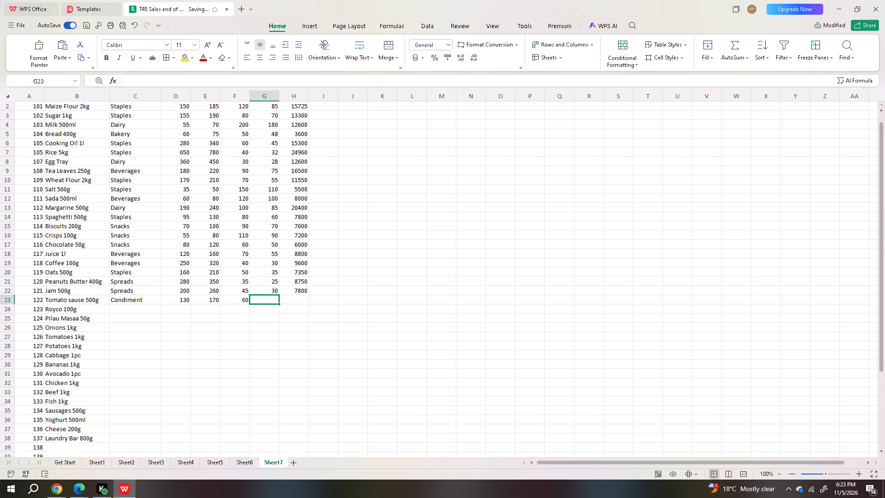
{"action": "type", "text": "45"}
{"action": "key", "text": "Tab"}
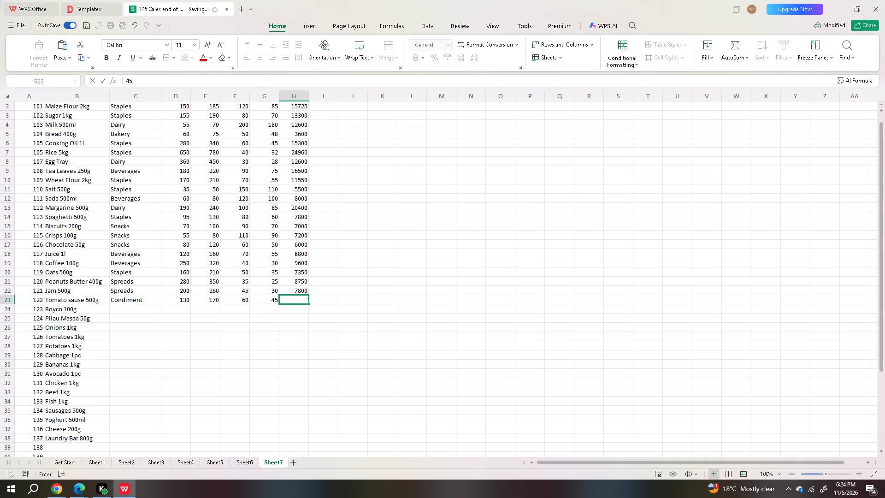
Enter the revenue formula =G23*E23 in cell H23 for the Tomato sause 500g row.
{"action": "key", "text": "equal"}
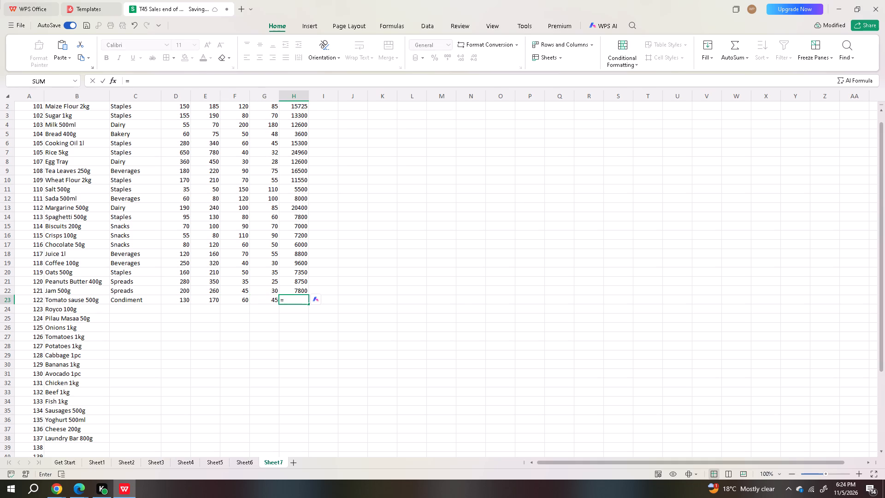
{"action": "key", "text": "g"}
{"action": "key", "text": "BackSpace"}
{"action": "type", "text": "G23"}
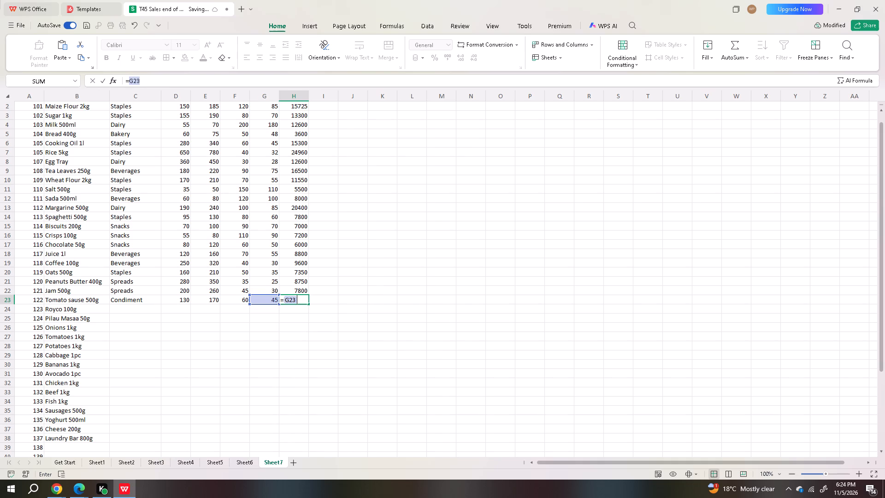
{"action": "key", "text": "shift+asterisk"}
{"action": "key", "text": "e"}
{"action": "type", "text": "23"}
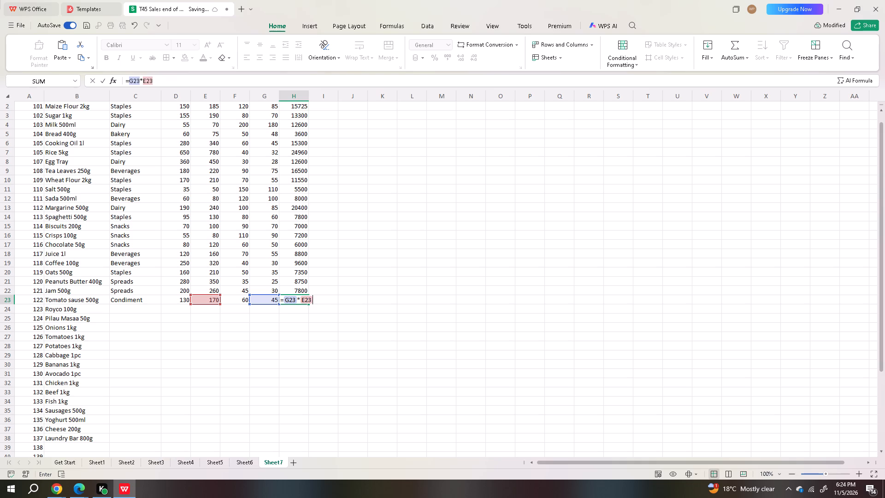
{"action": "key", "text": "Return"}
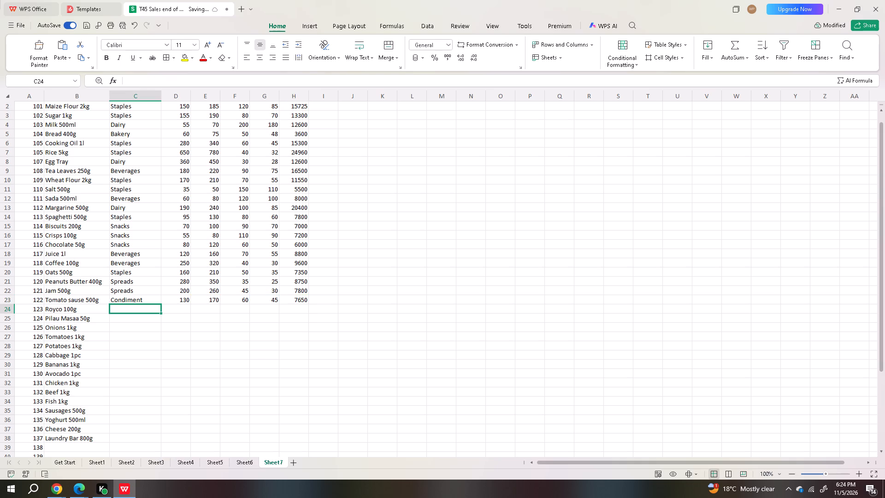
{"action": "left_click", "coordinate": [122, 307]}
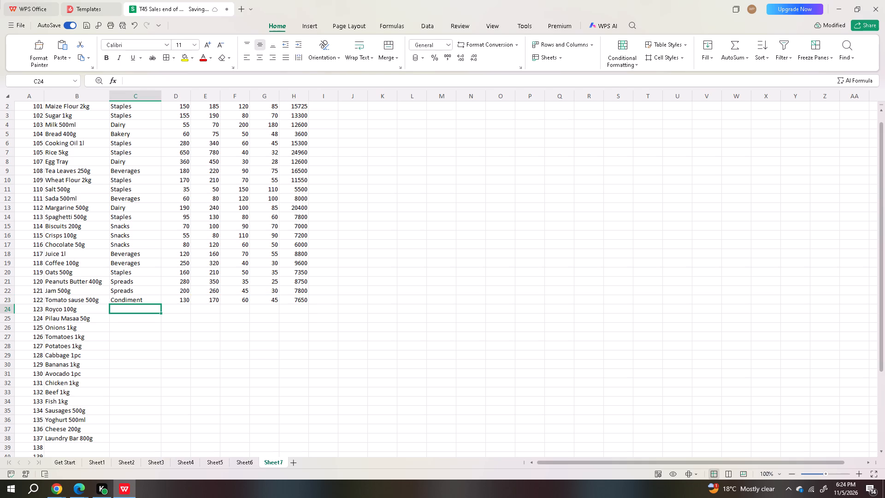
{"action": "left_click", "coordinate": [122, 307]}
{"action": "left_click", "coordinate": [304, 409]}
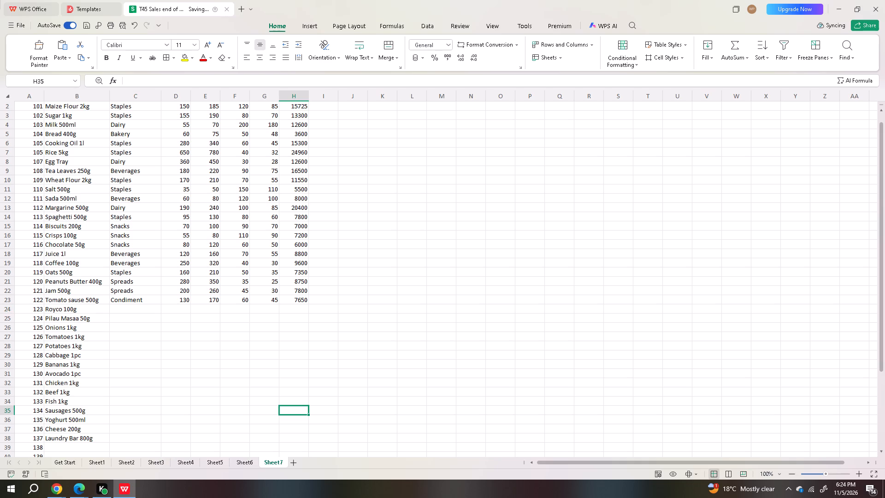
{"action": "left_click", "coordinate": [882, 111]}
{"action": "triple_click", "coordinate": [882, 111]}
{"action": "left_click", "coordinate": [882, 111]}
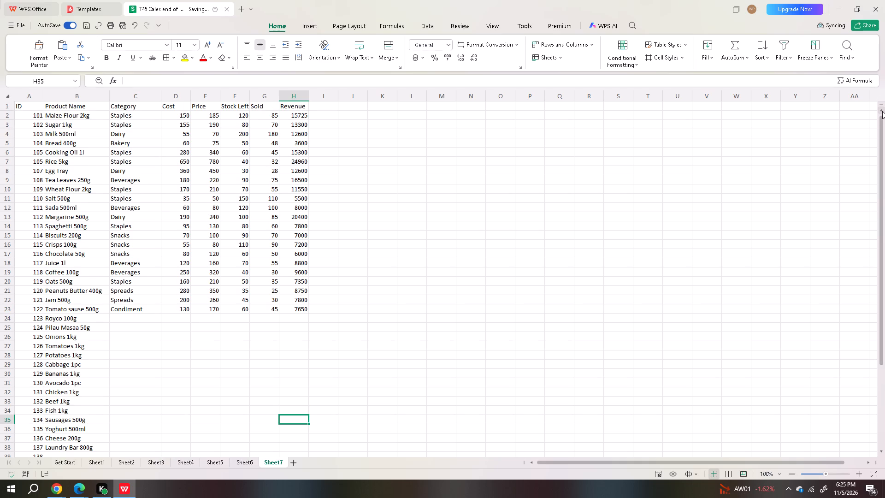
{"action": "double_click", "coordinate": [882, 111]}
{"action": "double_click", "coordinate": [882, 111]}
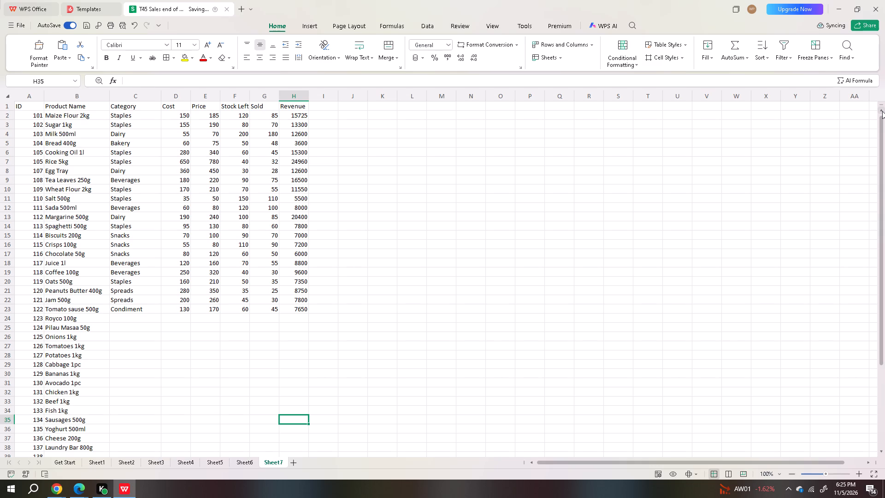
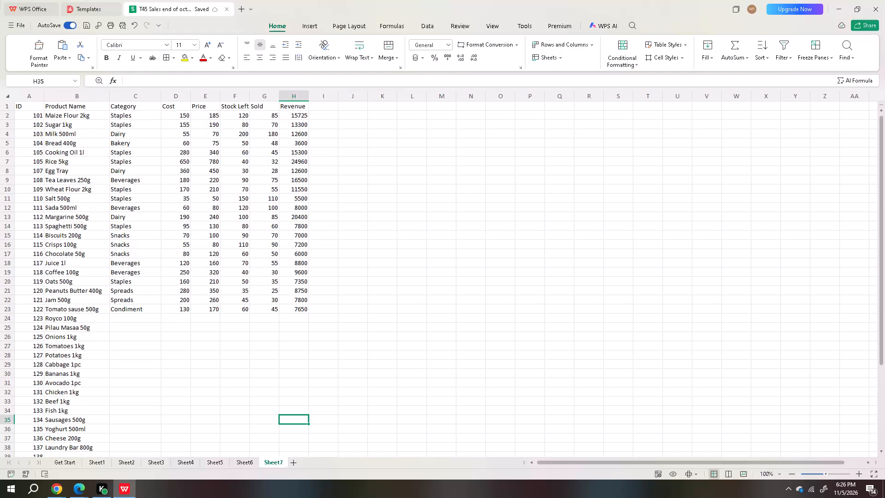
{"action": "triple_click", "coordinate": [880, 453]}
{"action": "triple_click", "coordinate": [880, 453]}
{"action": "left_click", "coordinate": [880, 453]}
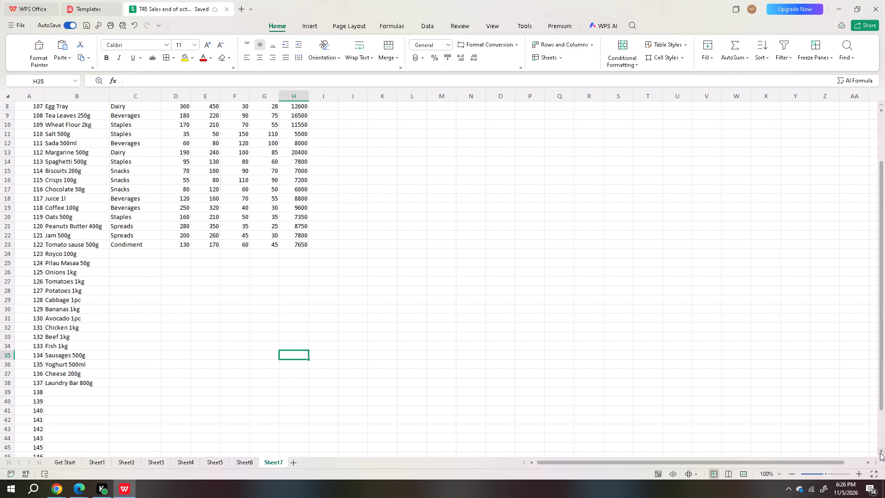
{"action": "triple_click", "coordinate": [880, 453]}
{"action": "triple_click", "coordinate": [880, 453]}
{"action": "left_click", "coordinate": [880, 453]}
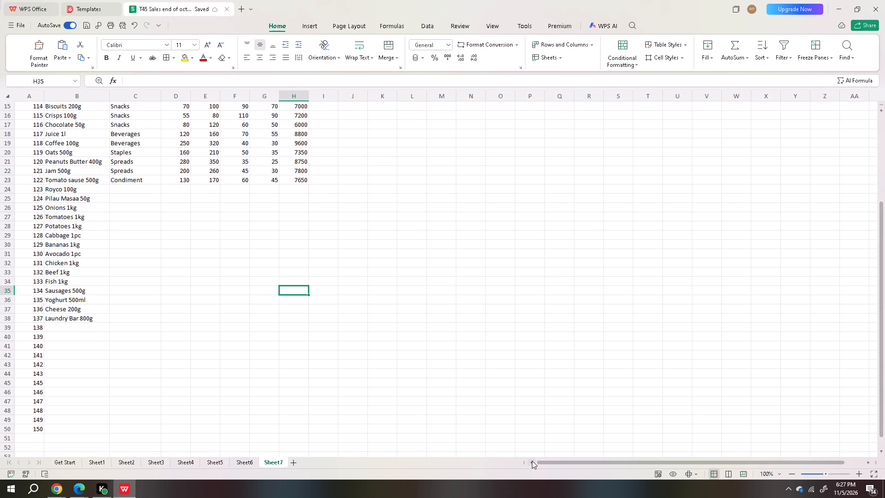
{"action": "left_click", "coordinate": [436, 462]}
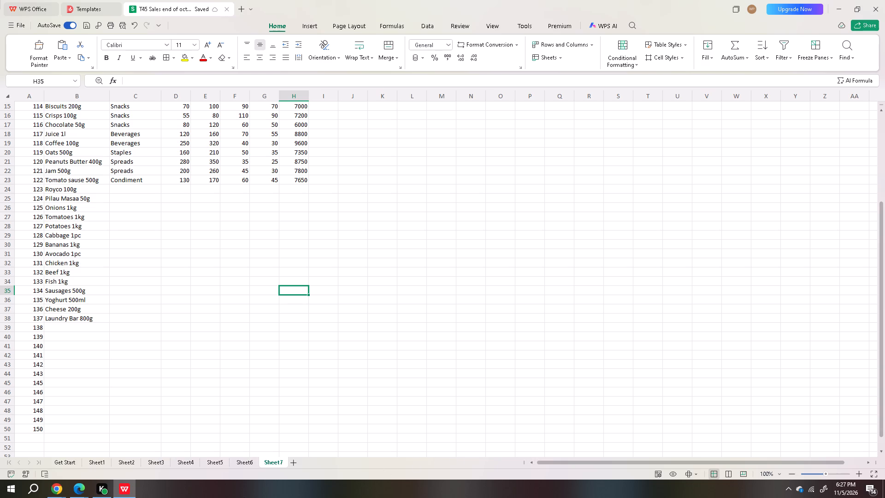
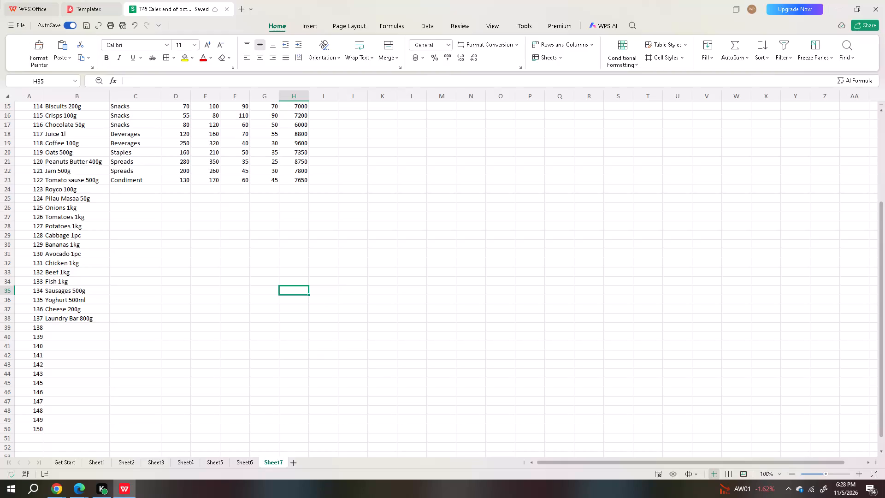
Enter Condiment as the category for product 123, Royco 100g.
{"action": "left_click", "coordinate": [116, 189]}
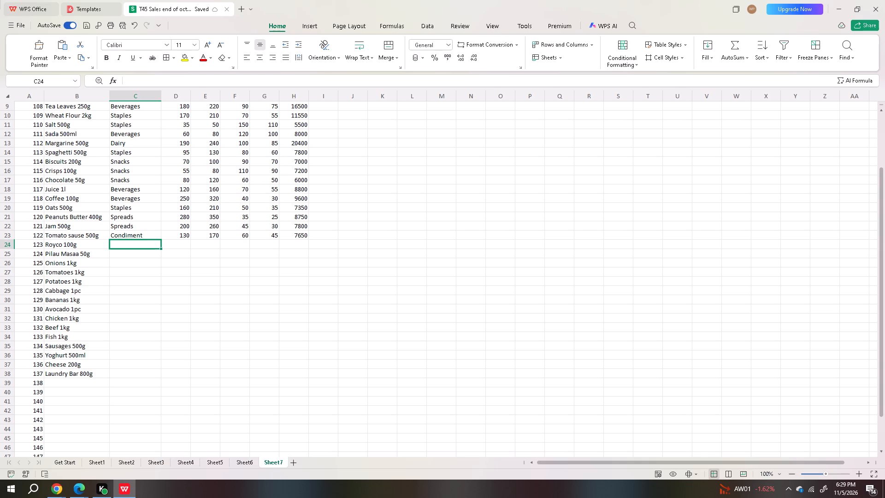
{"action": "left_click", "coordinate": [884, 136]}
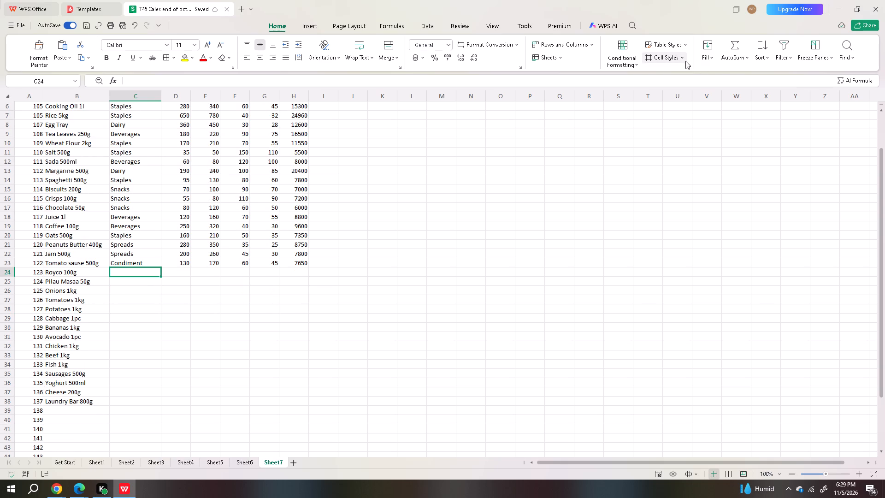
{"action": "left_click", "coordinate": [148, 272]}
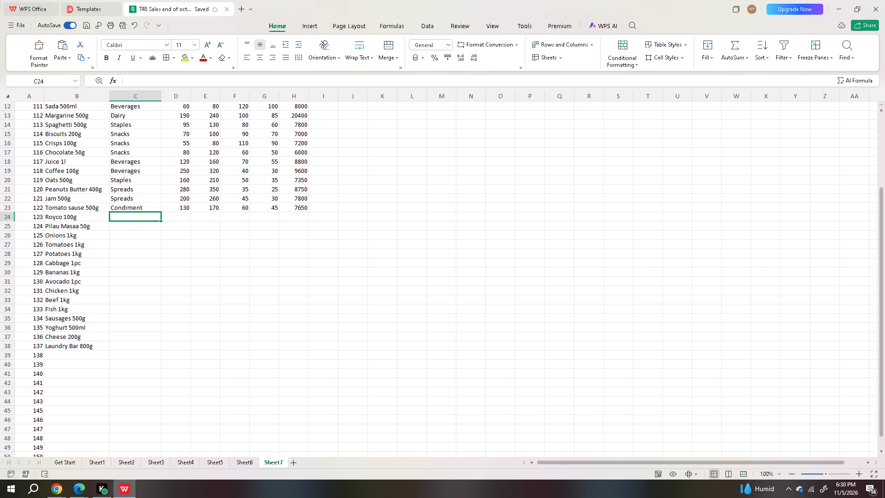
{"action": "left_click", "coordinate": [120, 215]}
{"action": "key", "text": "c"}
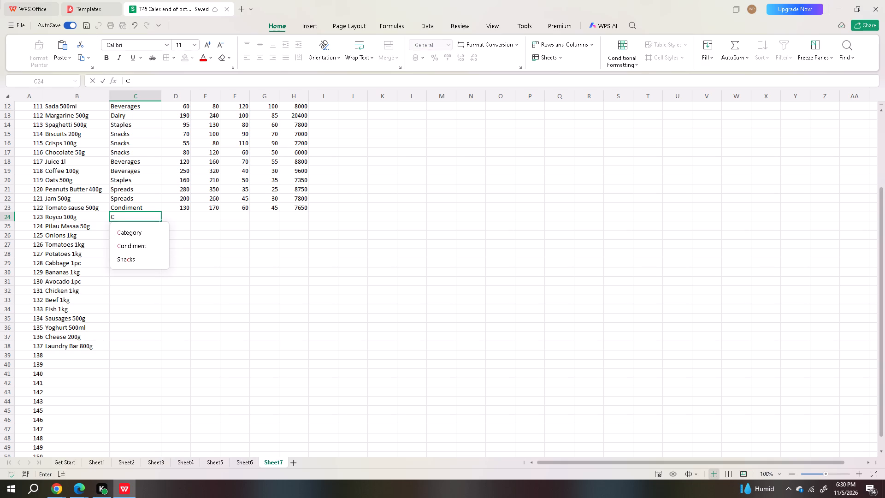
{"action": "left_click", "coordinate": [143, 246]}
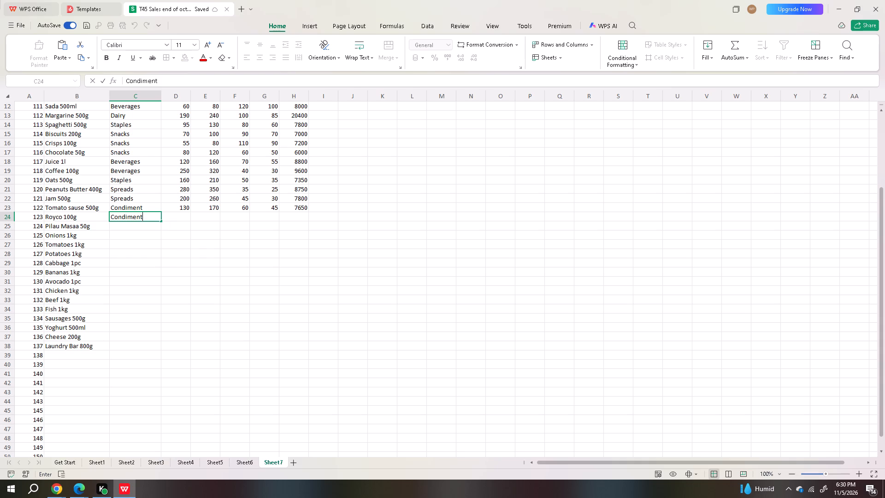
{"action": "left_click", "coordinate": [178, 219]}
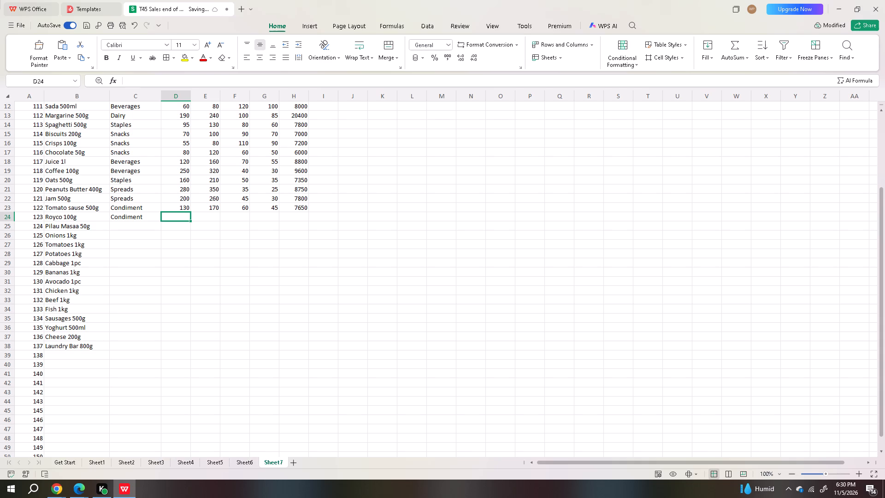
Fill in the category for product 124, Pilau Masaa 50g.
{"action": "triple_click", "coordinate": [522, 172]}
{"action": "triple_click", "coordinate": [522, 172]}
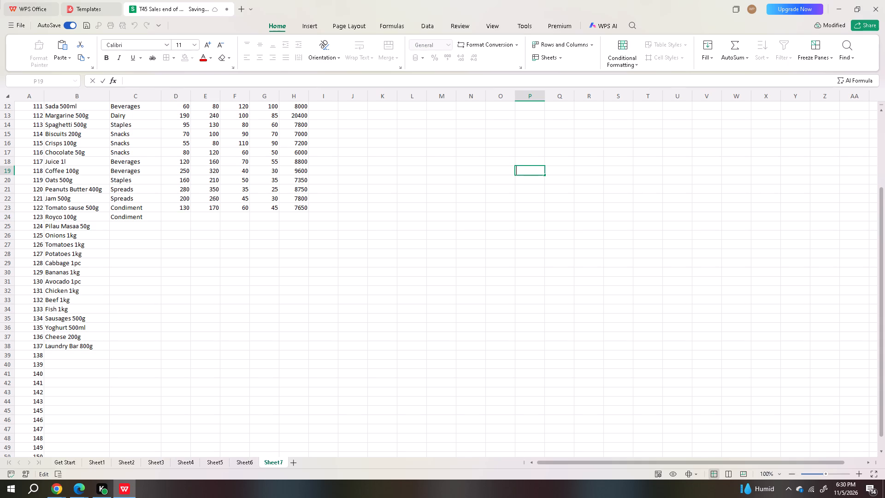
{"action": "triple_click", "coordinate": [882, 110]}
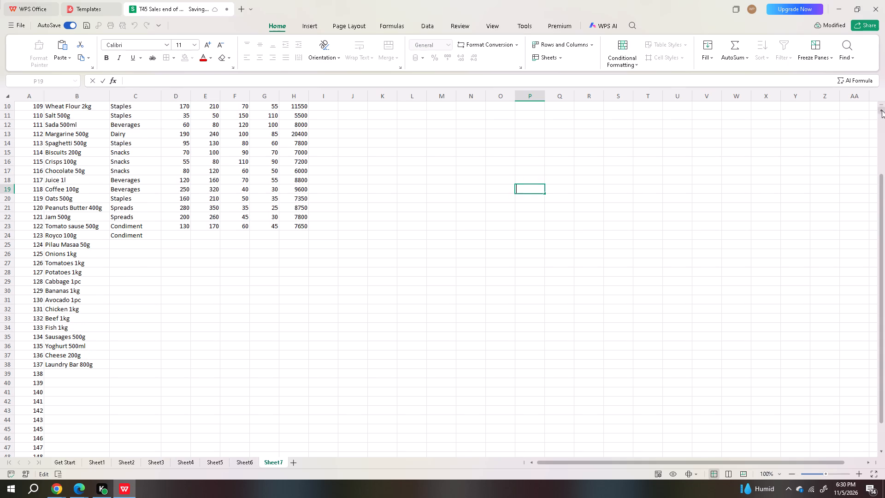
{"action": "triple_click", "coordinate": [882, 110]}
{"action": "triple_click", "coordinate": [882, 110]}
{"action": "triple_click", "coordinate": [882, 110]}
{"action": "triple_click", "coordinate": [882, 110]}
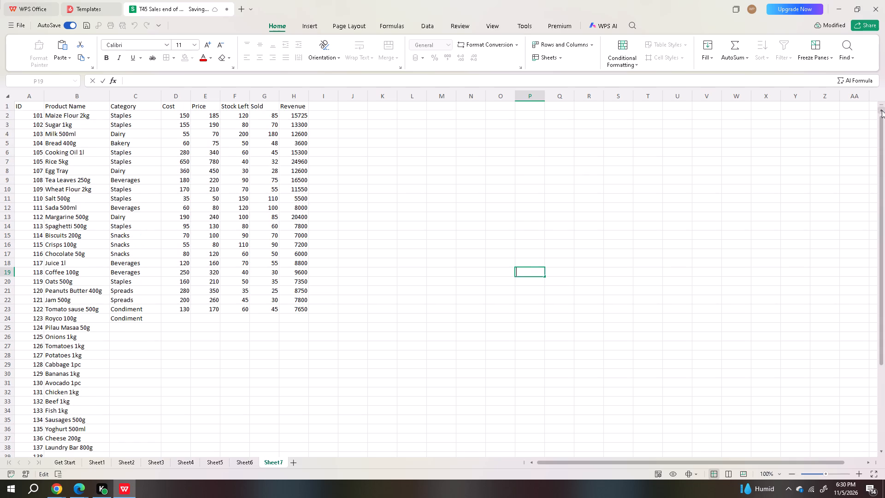
{"action": "left_click", "coordinate": [882, 110]}
{"action": "left_click", "coordinate": [882, 110]}
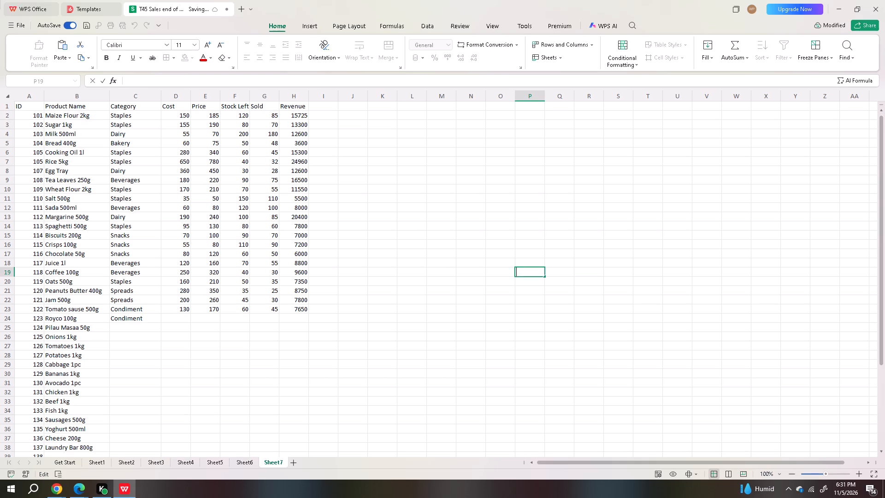
{"action": "left_click", "coordinate": [124, 328]}
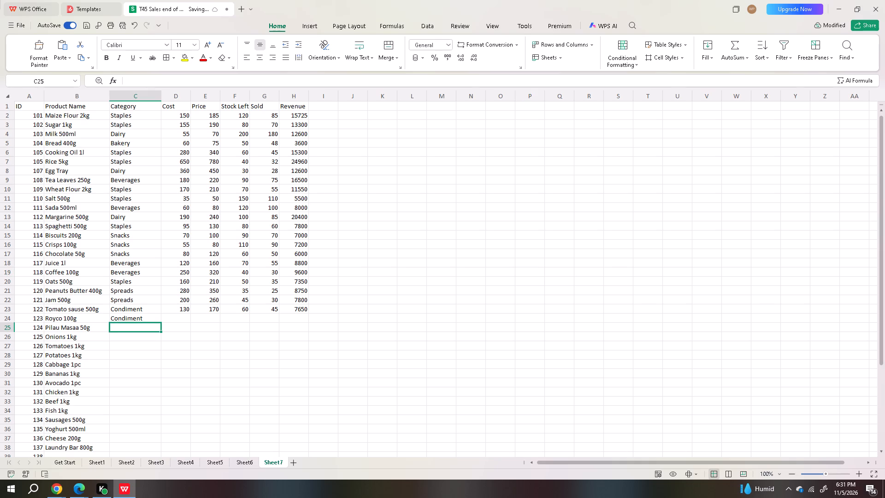
{"action": "key", "text": "c"}
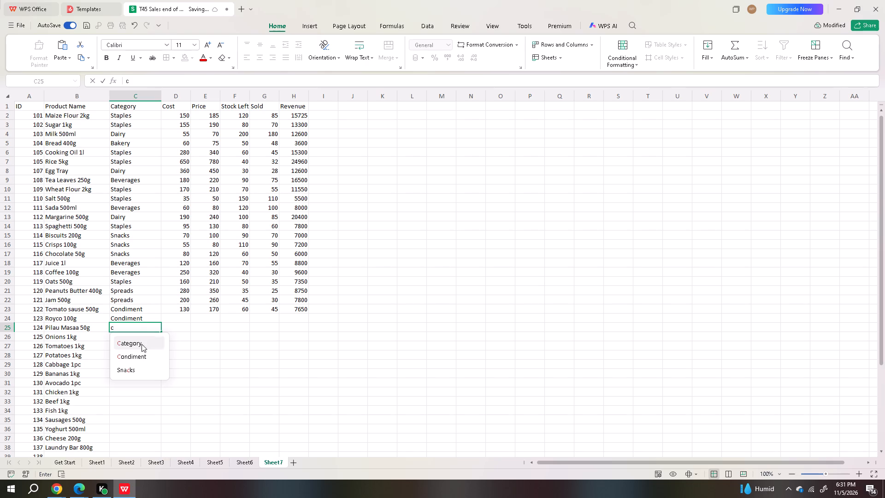
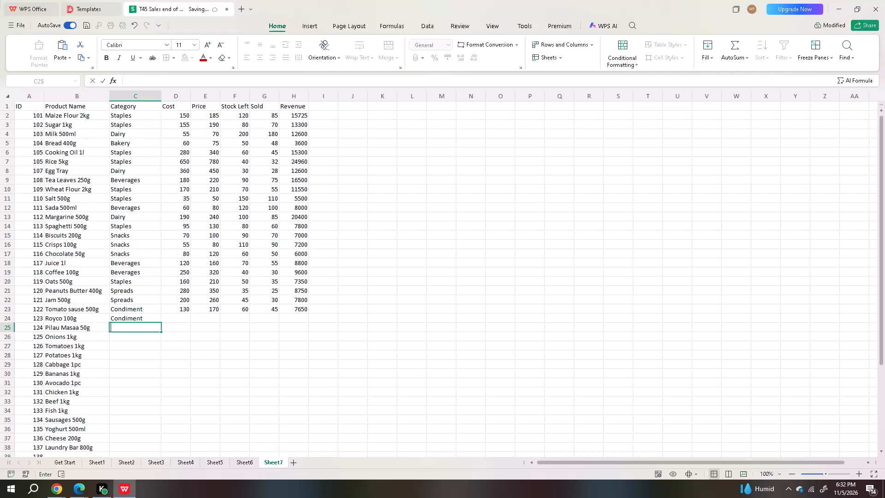
Enter Royco as the category for product 124, Pilau Masaa 50g.
{"action": "key", "text": "r"}
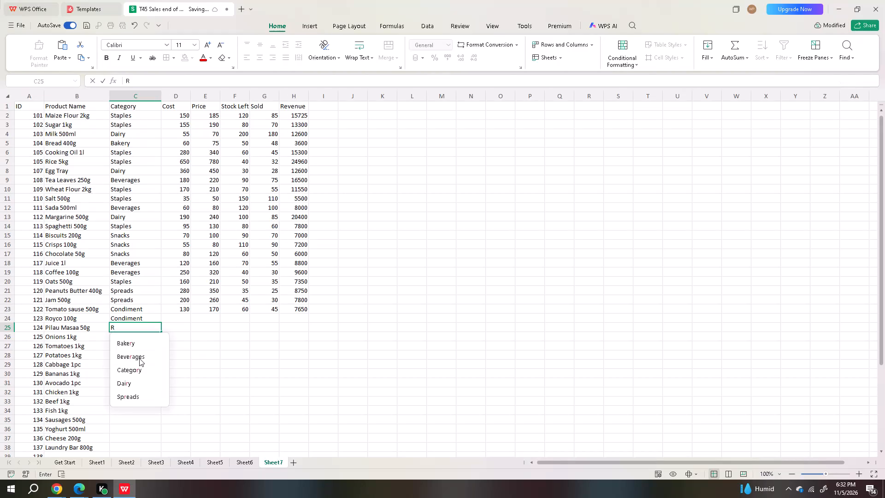
{"action": "type", "text": "oyco"}
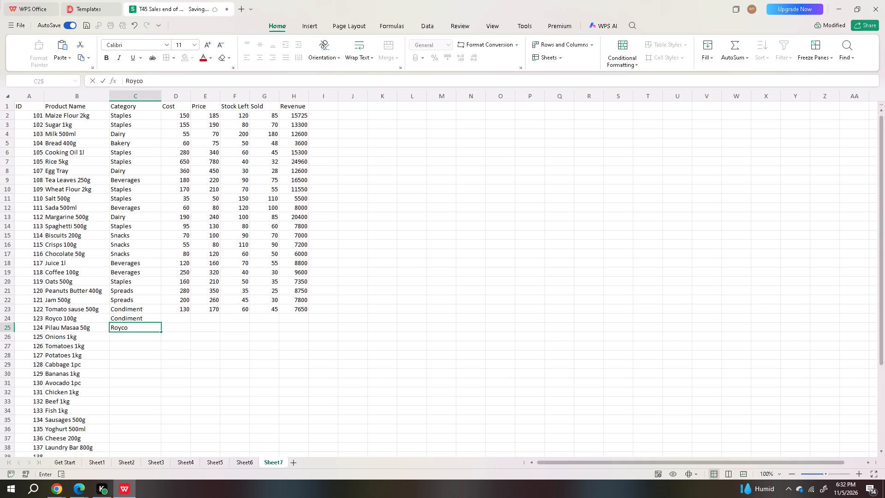
{"action": "key", "text": "Right"}
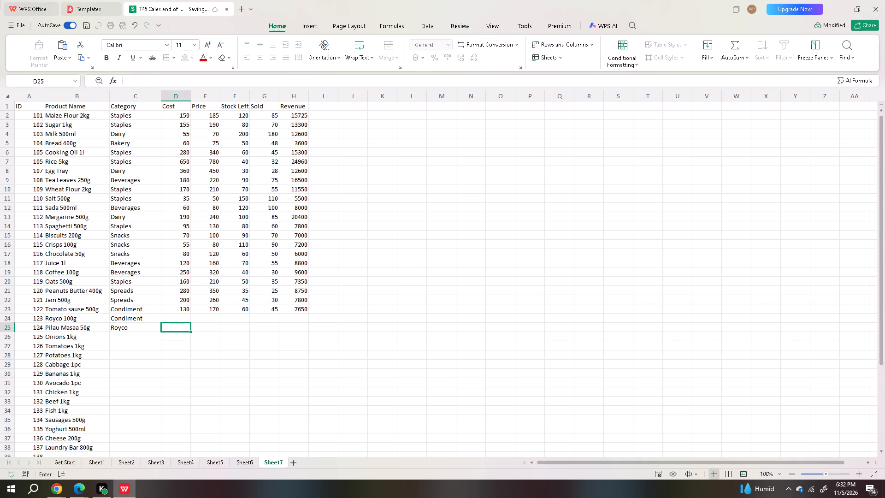
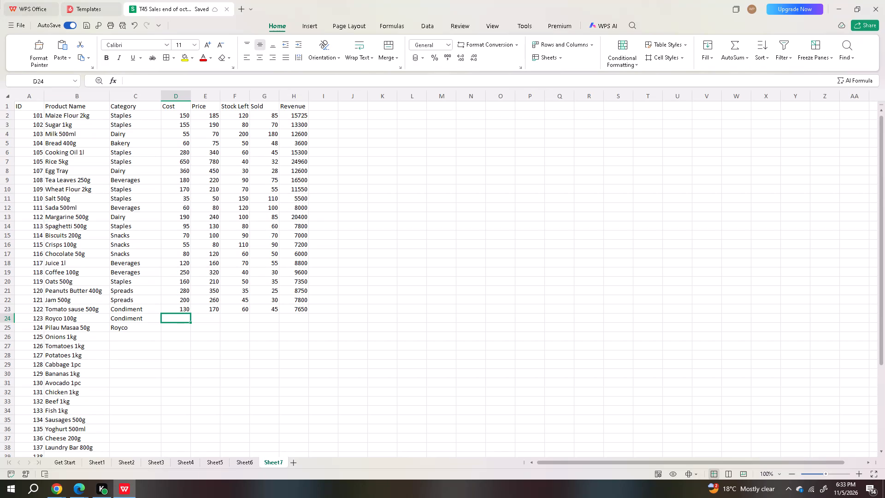
Change the category of product 123, Royco 100g, to spices.
{"action": "key", "text": "Left"}
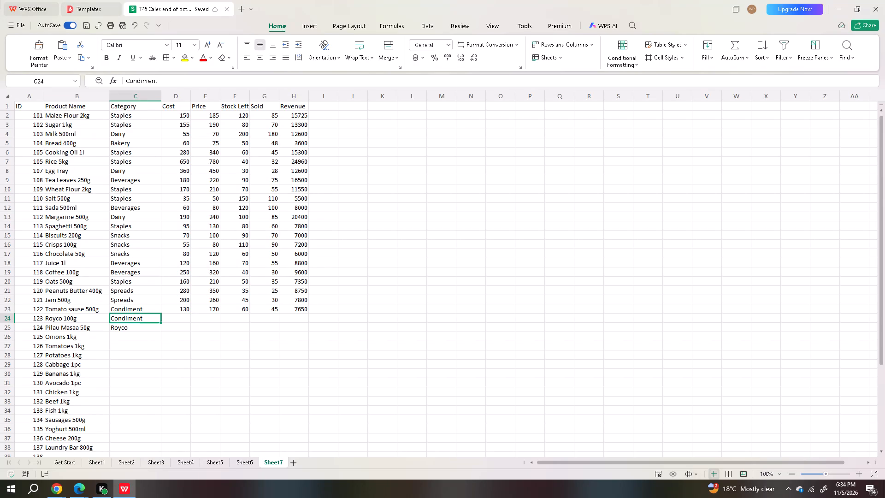
{"action": "key", "text": "BackSpace"}
{"action": "type", "text": "sp"}
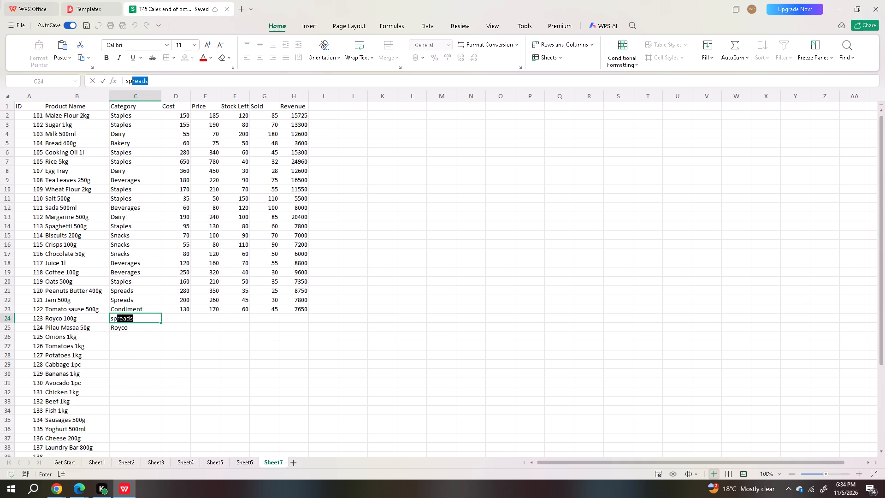
{"action": "type", "text": "ice"}
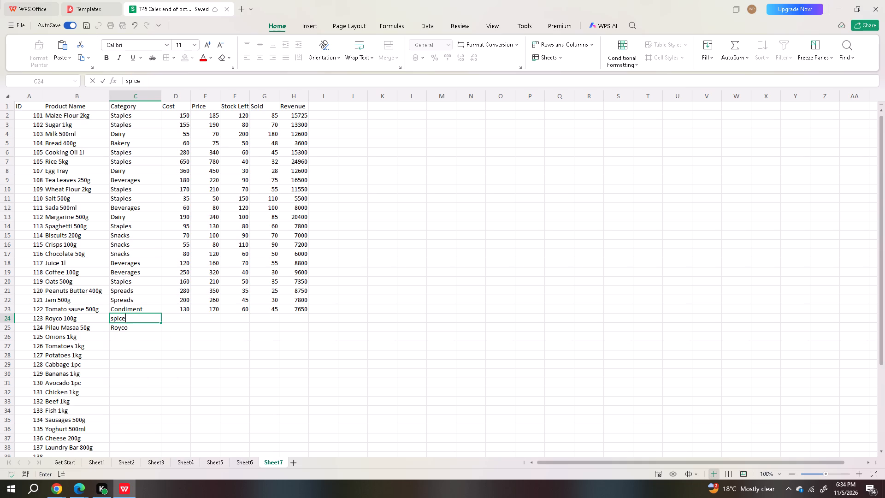
{"action": "key", "text": "s"}
{"action": "key", "text": "Right"}
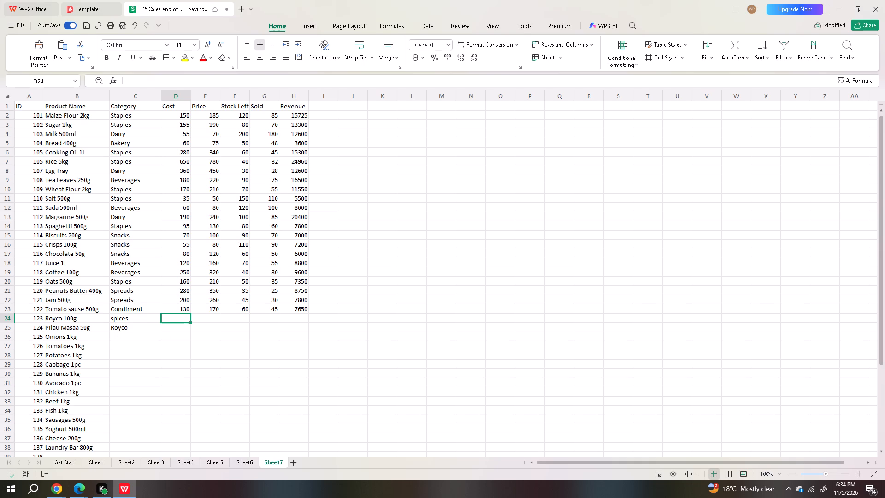
Enter cost 60, price 85, stock left 100 and sold 80 for product 123, Royco 100g.
{"action": "type", "text": "60"}
{"action": "key", "text": "Right"}
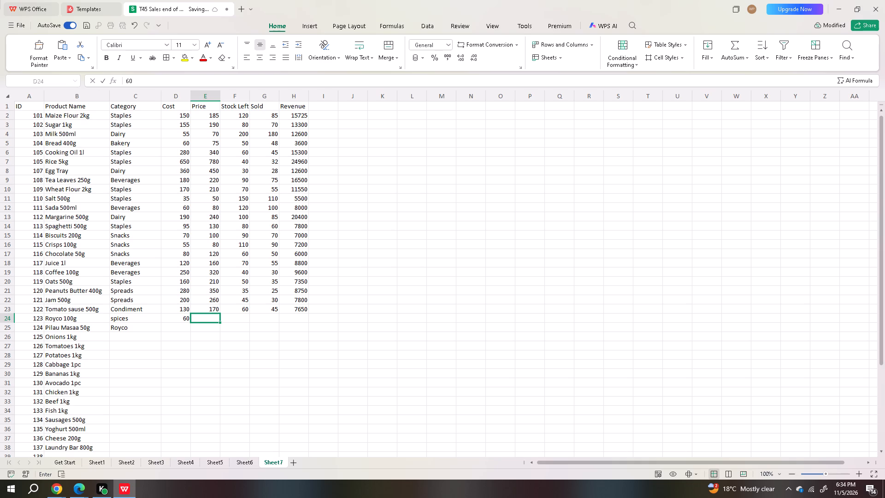
{"action": "type", "text": "85"}
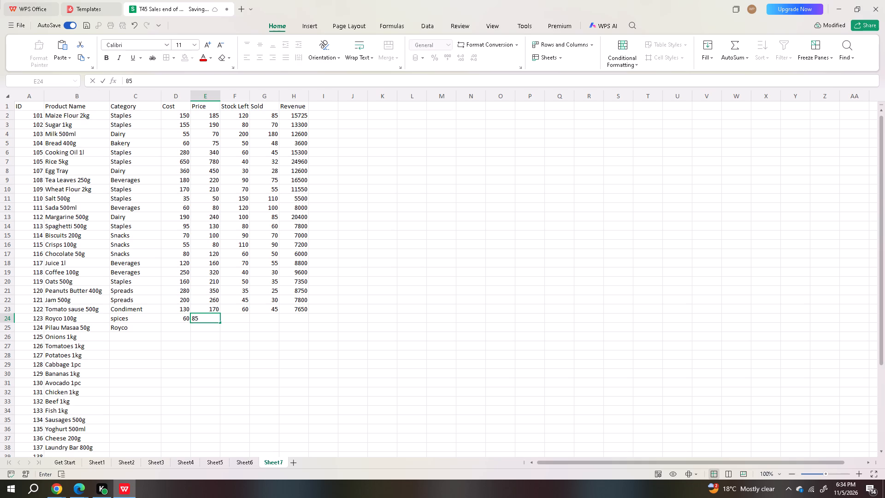
{"action": "key", "text": "Right"}
{"action": "type", "text": "100"}
{"action": "key", "text": "Right"}
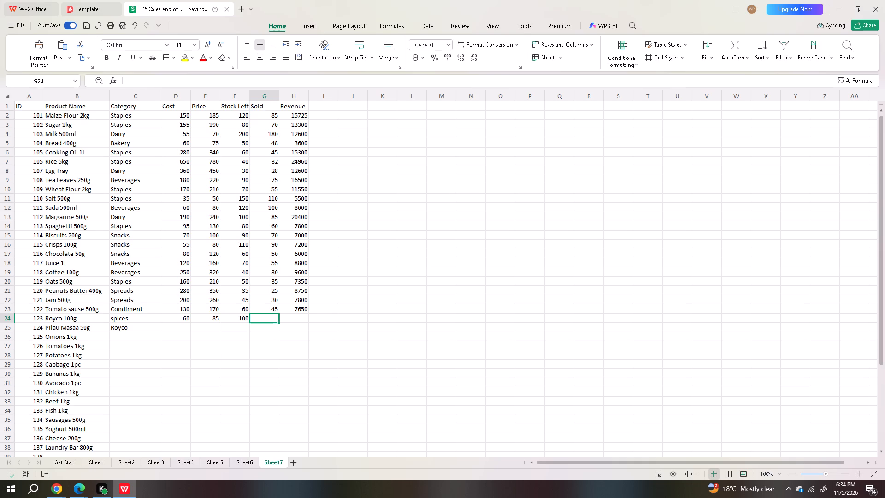
{"action": "key", "text": "8"}
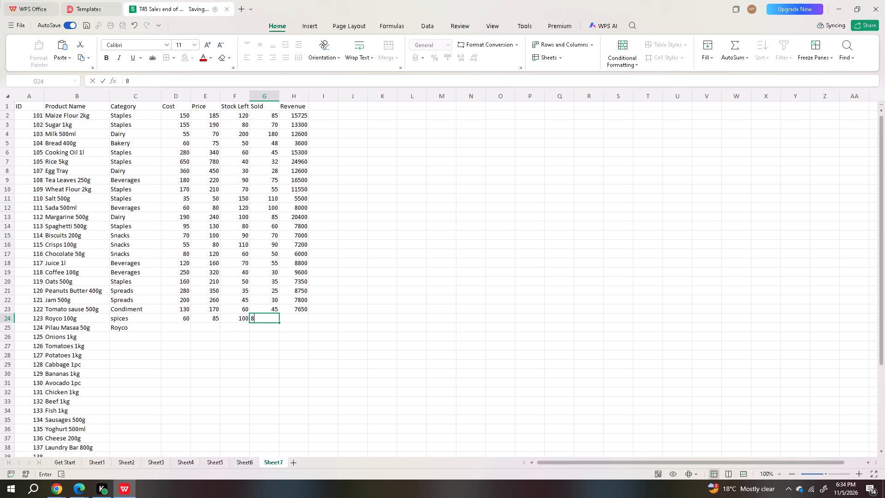
{"action": "key", "text": "0"}
{"action": "key", "text": "Down"}
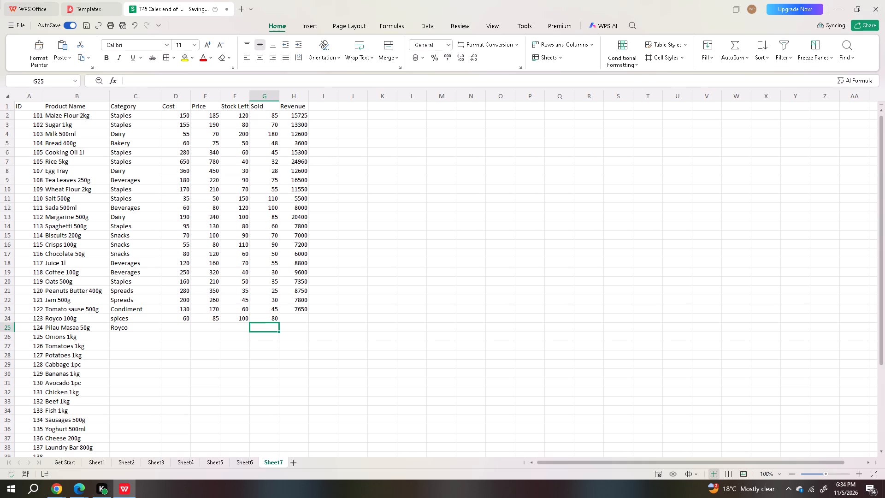
Replace the category of product 124, Pilau Masaa 50g, with spices.
{"action": "key", "text": "Left"}
{"action": "key", "text": "Left"}
{"action": "key", "text": "Left"}
{"action": "key", "text": "Left"}
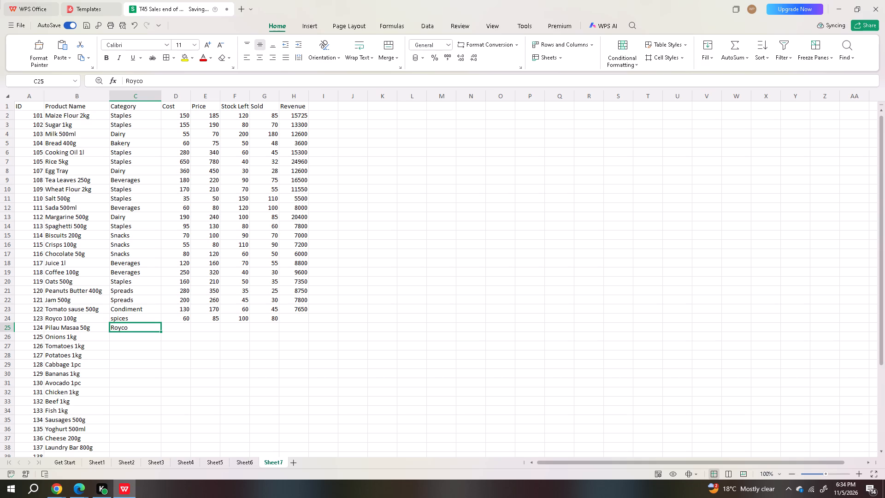
{"action": "key", "text": "BackSpace"}
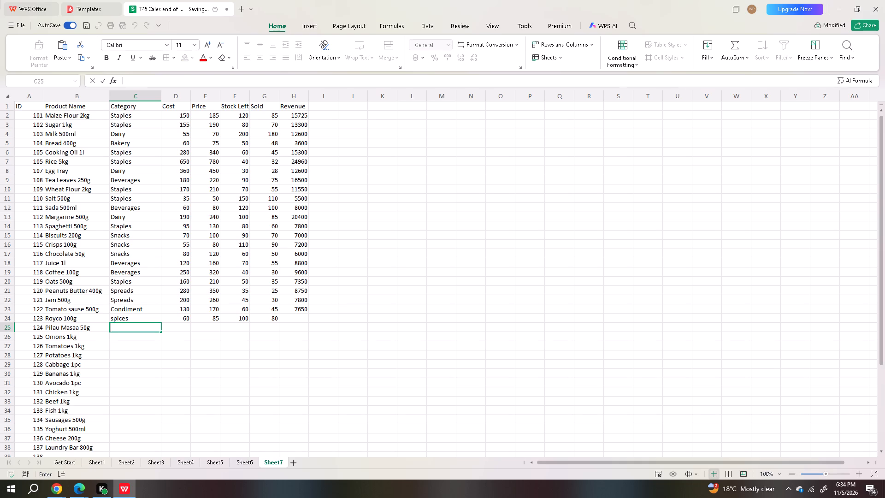
{"action": "type", "text": "sp"}
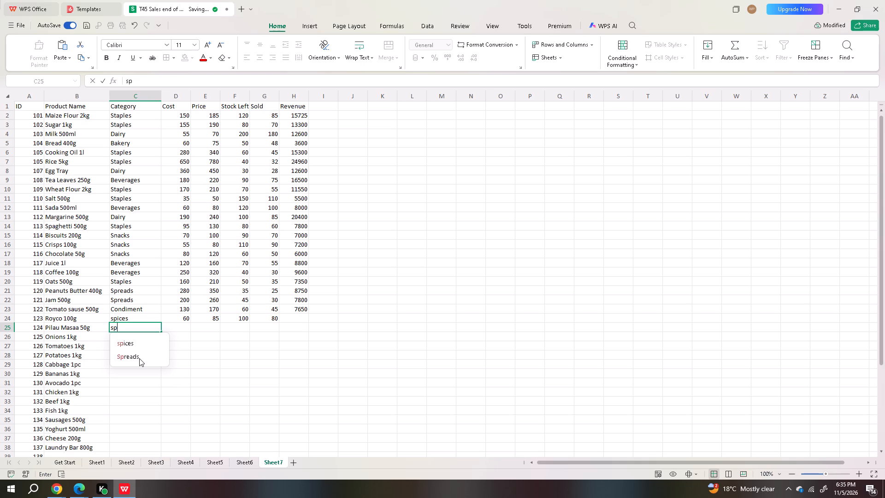
{"action": "left_click", "coordinate": [136, 345]}
{"action": "left_click", "coordinate": [167, 328]}
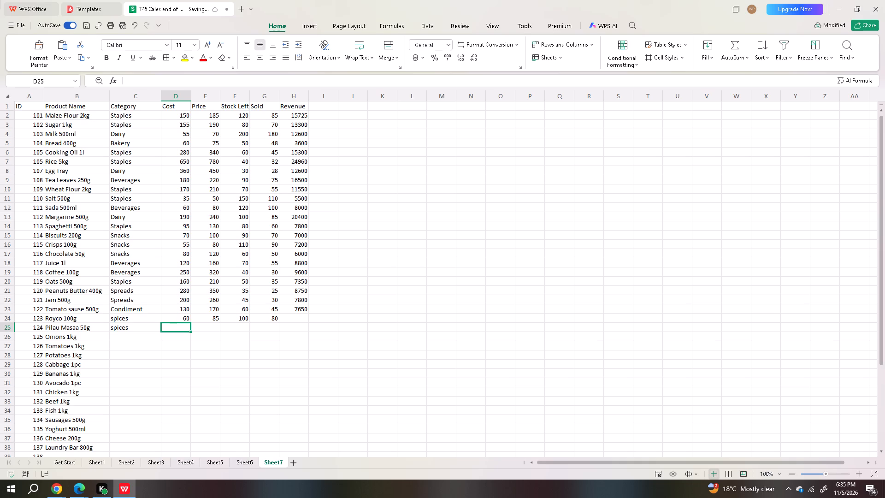
Enter cost 45, price 70, stock left 90 and sold 65 for product 124, Pilau Masaa 50g.
{"action": "type", "text": "45"}
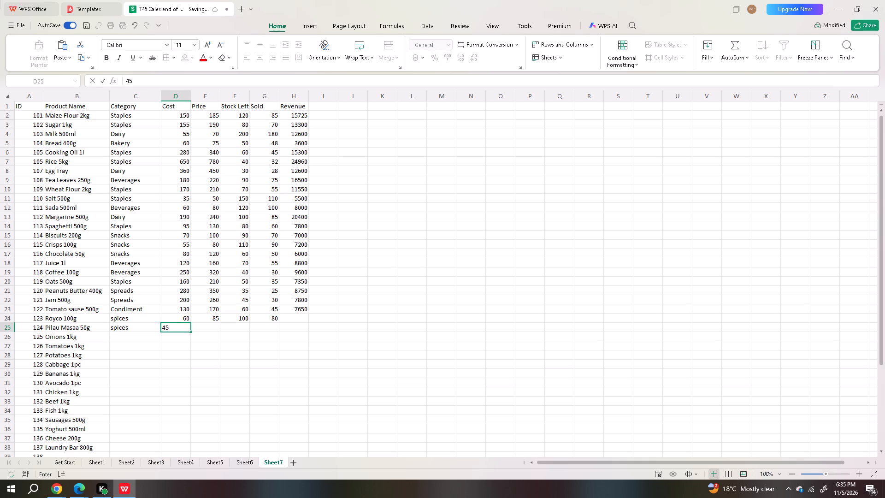
{"action": "key", "text": "Right"}
{"action": "type", "text": "70"}
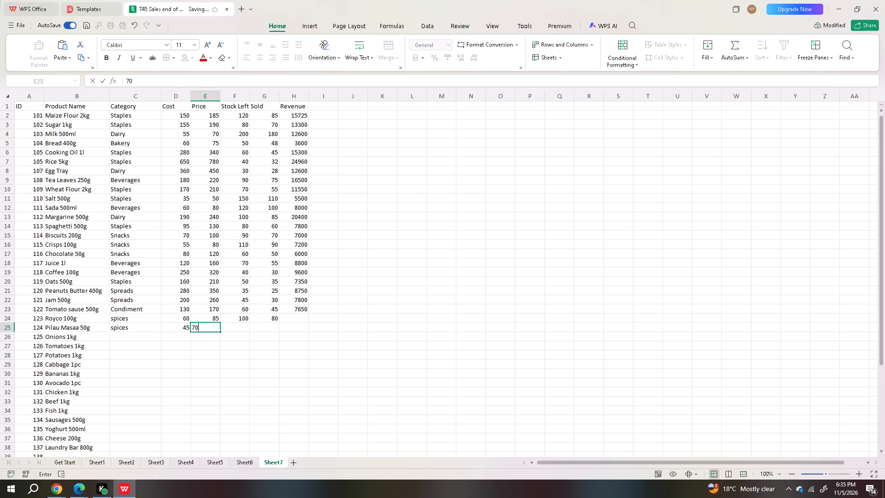
{"action": "key", "text": "Right"}
{"action": "type", "text": "90"}
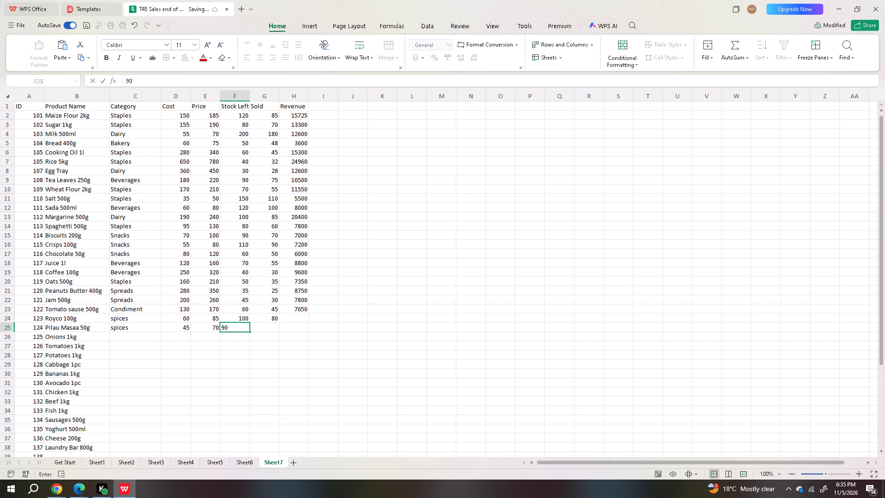
{"action": "key", "text": "Right"}
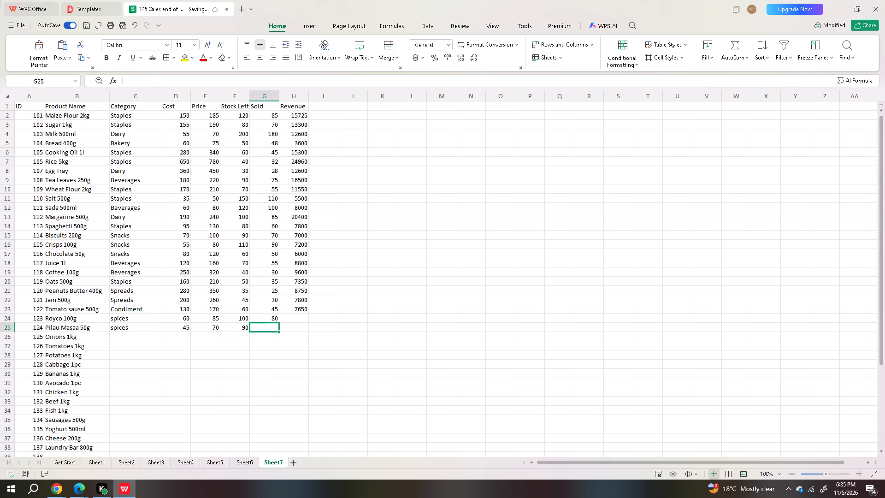
{"action": "type", "text": "65"}
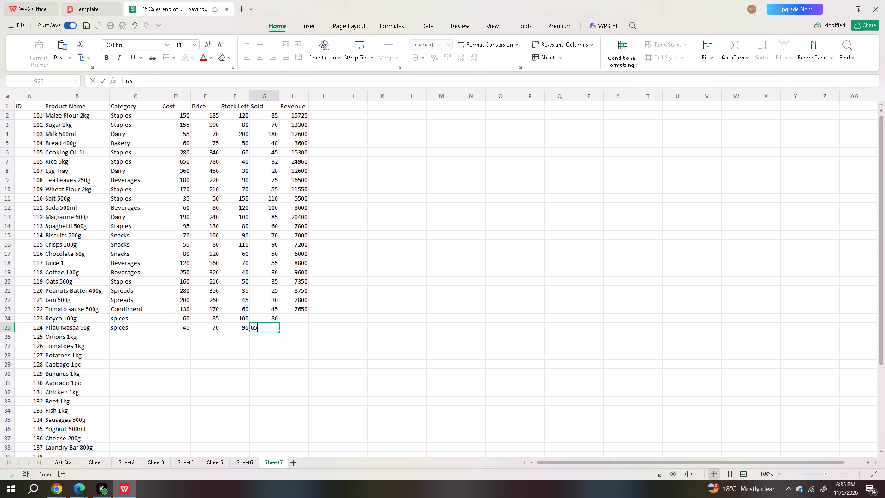
{"action": "key", "text": "Down"}
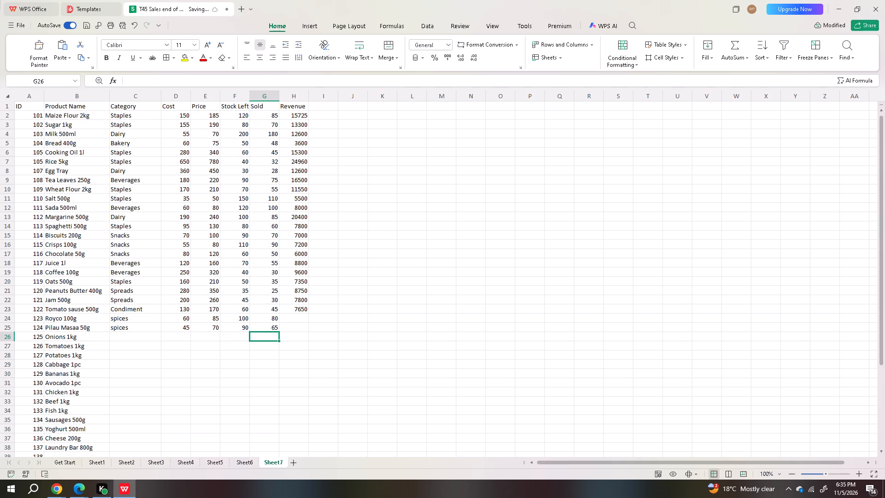
Enter fresh as the category for product 125, Onions 1kg.
{"action": "key", "text": "Left"}
{"action": "key", "text": "Left"}
{"action": "key", "text": "Left"}
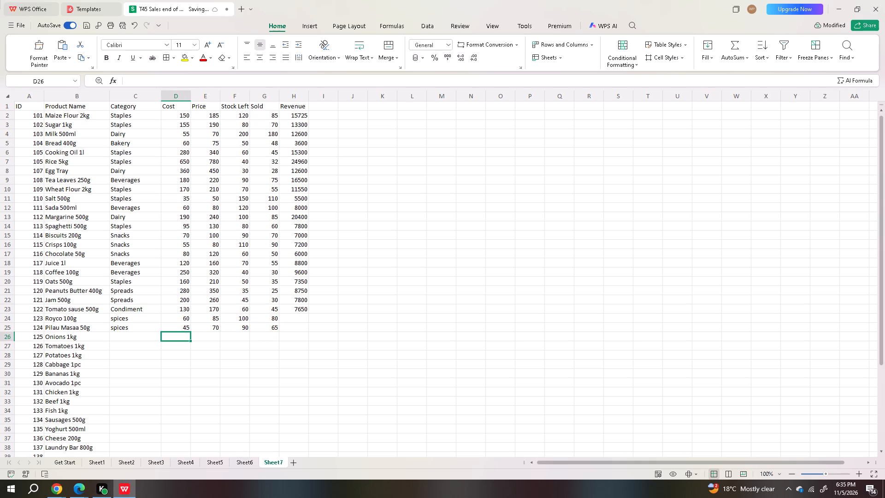
{"action": "key", "text": "Left"}
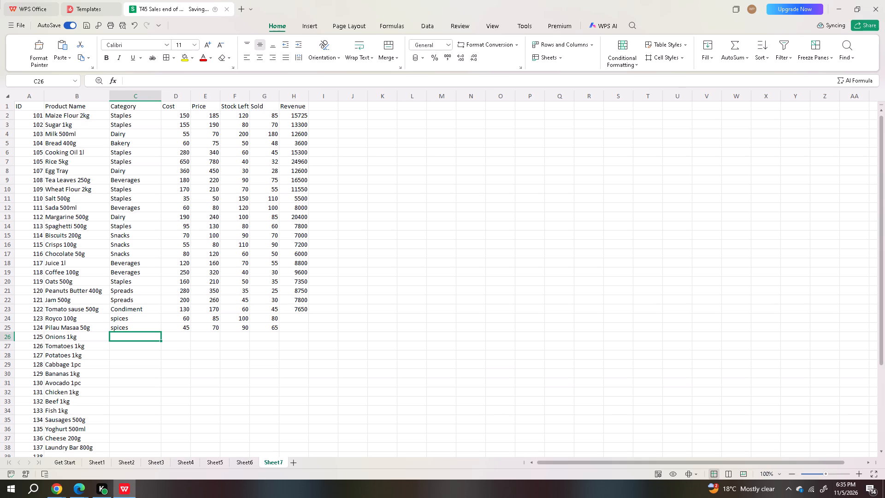
{"action": "type", "text": "fres"}
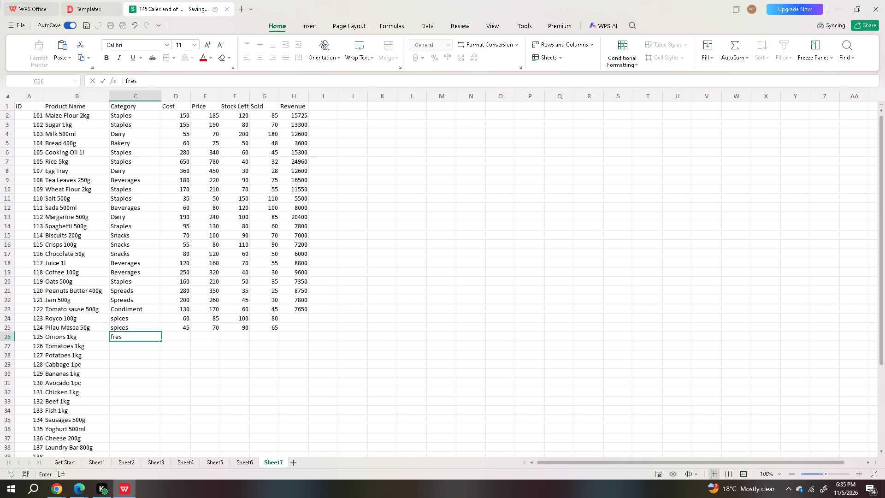
{"action": "key", "text": "h"}
{"action": "key", "text": "Right"}
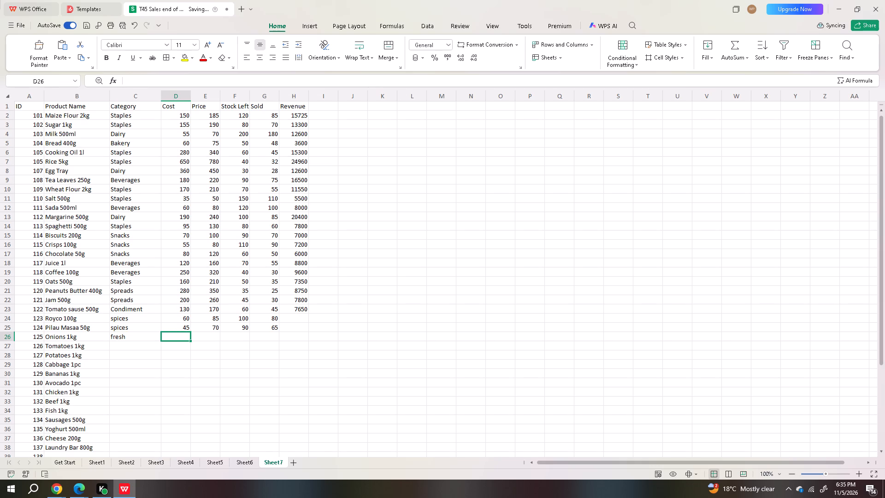
Enter cost 90, price 130, stock left 80 and sold 75 for product 125, Onions 1kg.
{"action": "type", "text": "90"}
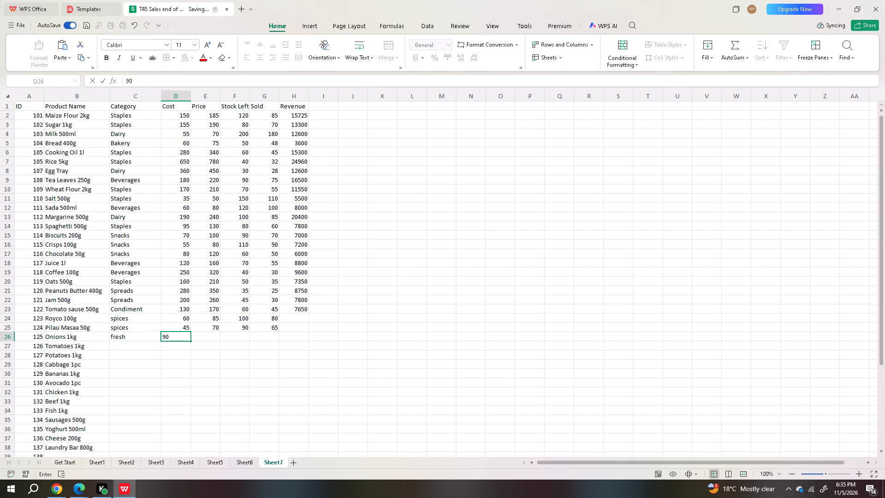
{"action": "key", "text": "Right"}
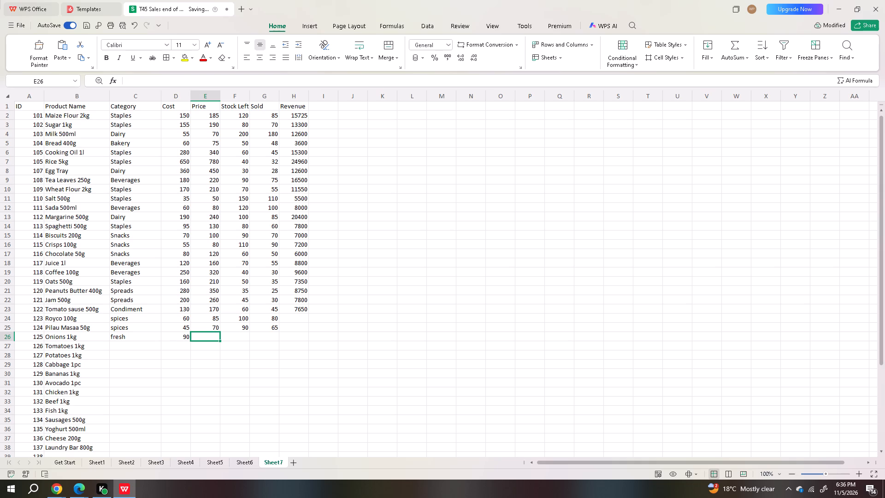
{"action": "type", "text": "130"}
{"action": "key", "text": "Right"}
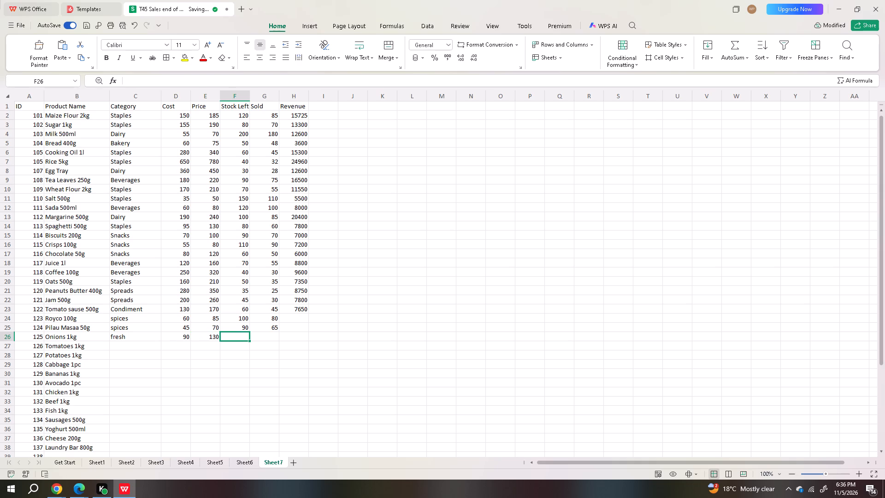
{"action": "type", "text": "80"}
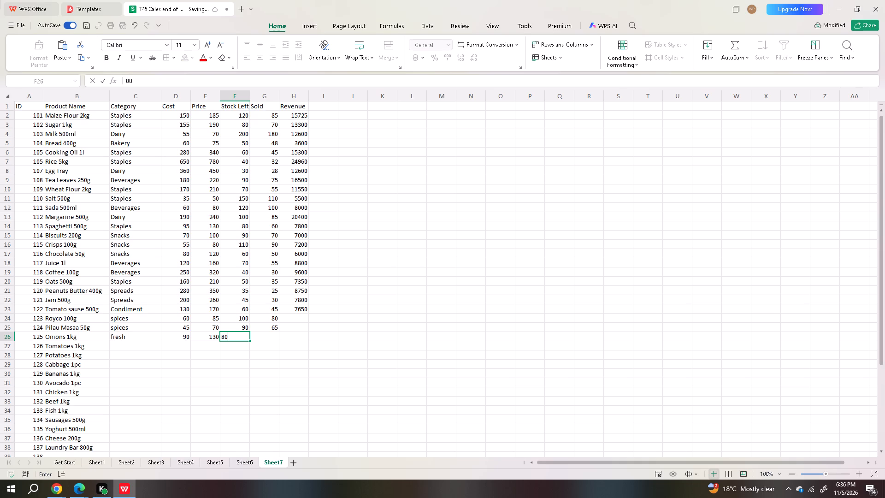
{"action": "key", "text": "Right"}
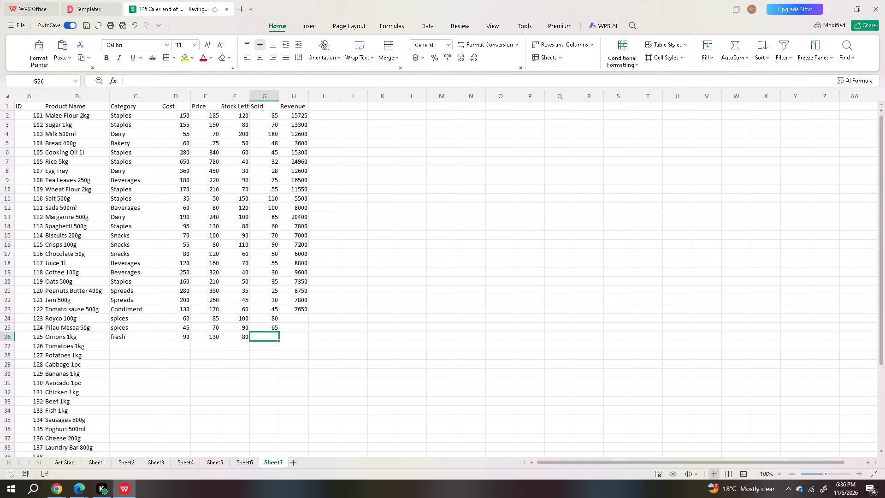
{"action": "type", "text": "75"}
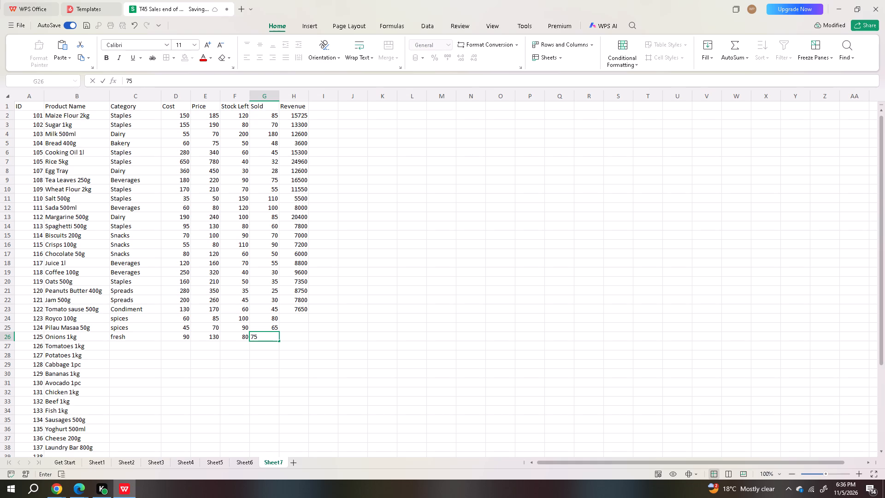
{"action": "key", "text": "Down"}
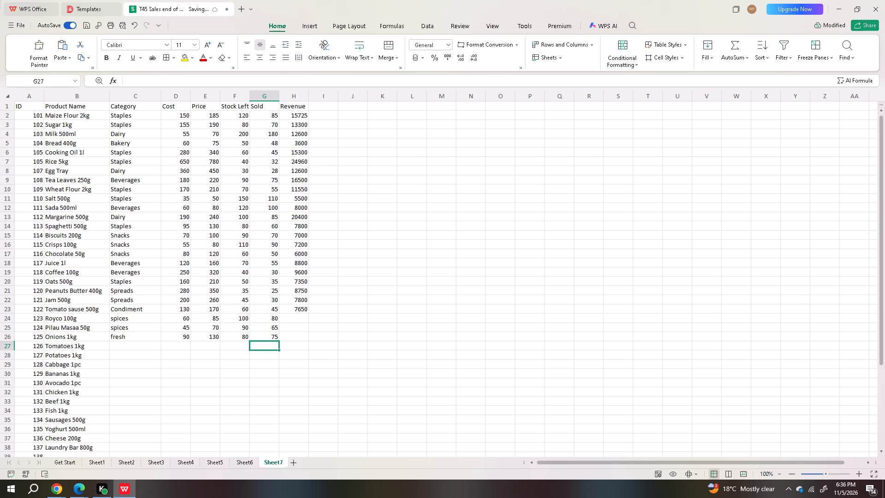
Enter fresh as the category for product 126, Tomatoes 1kg.
{"action": "key", "text": "Left"}
{"action": "key", "text": "Left"}
{"action": "key", "text": "Left"}
{"action": "key", "text": "Left"}
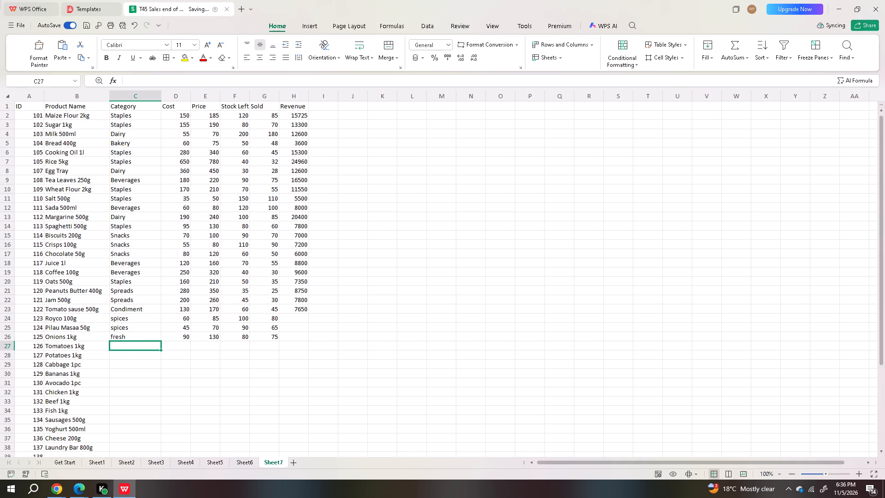
{"action": "type", "text": "fr"}
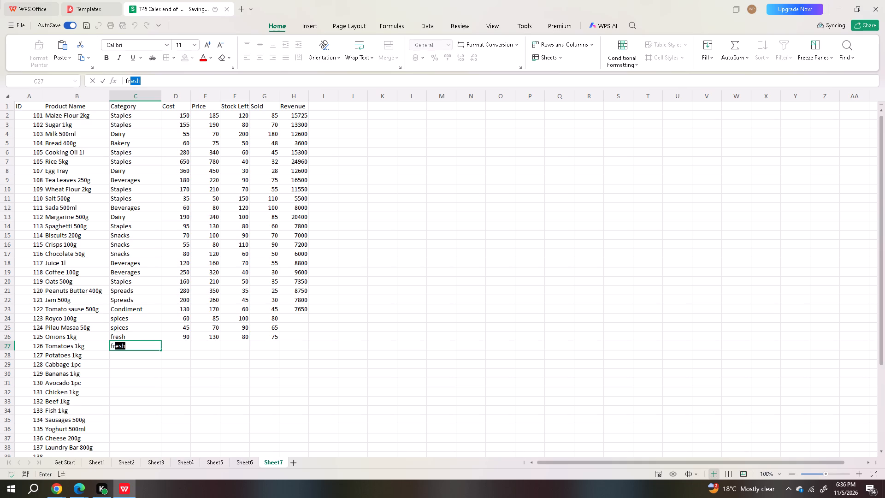
{"action": "key", "text": "Right"}
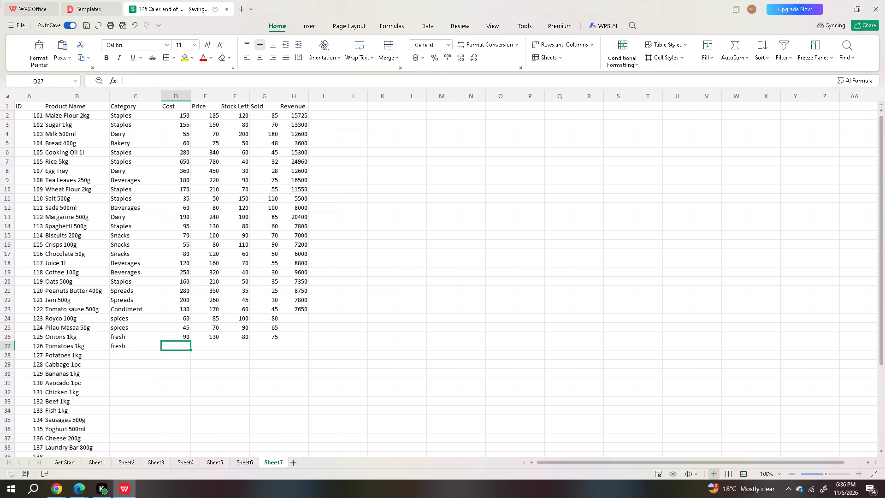
Enter cost 100, price 140, stock left 70 and sold 65 for product 126, Tomatoes 1kg.
{"action": "type", "text": "100"}
{"action": "key", "text": "Right"}
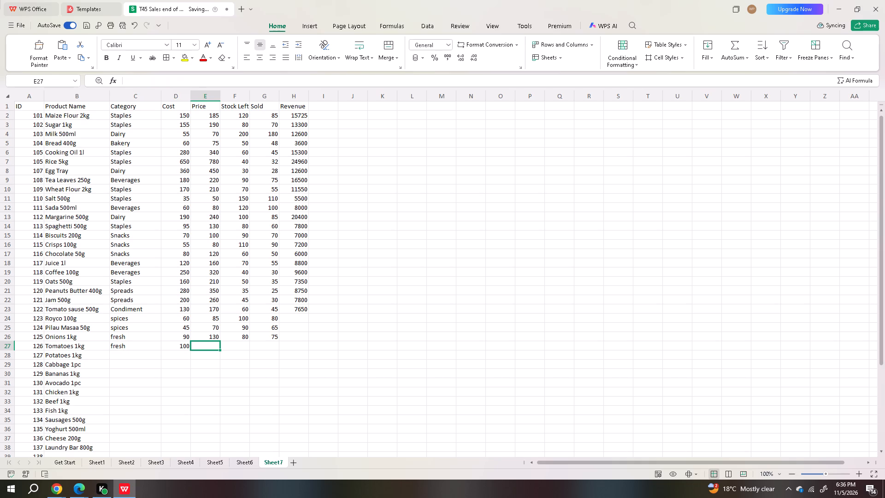
{"action": "key", "text": "1"}
{"action": "key", "text": "5"}
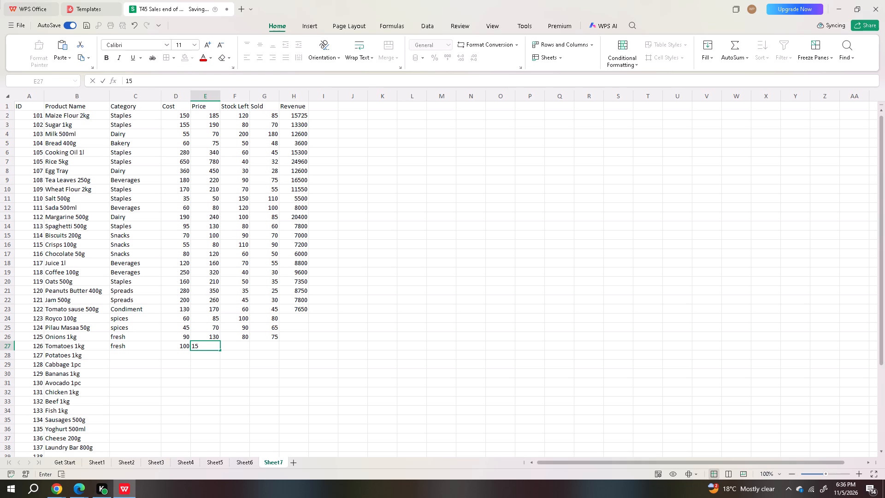
{"action": "key", "text": "BackSpace"}
{"action": "type", "text": "40"}
{"action": "key", "text": "Right"}
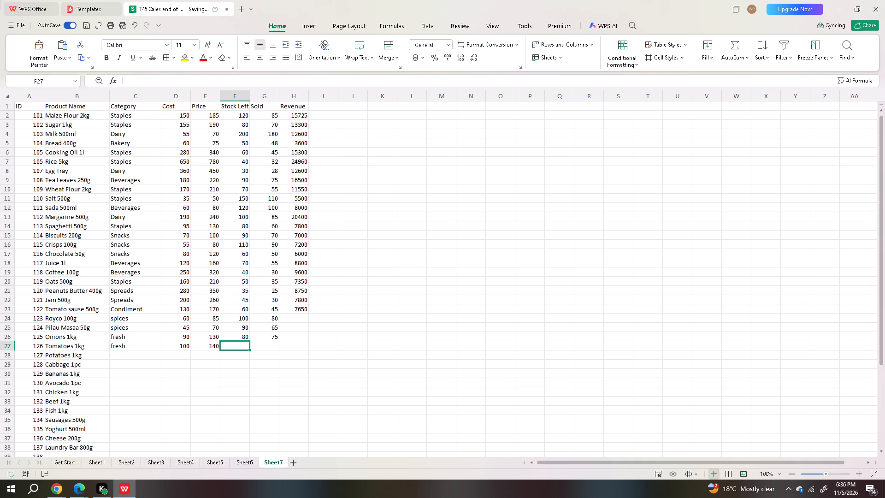
{"action": "type", "text": "70"}
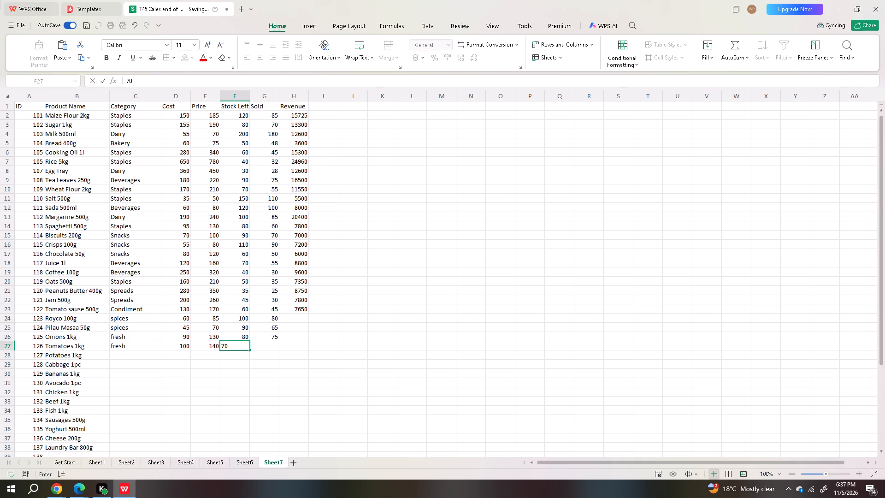
{"action": "key", "text": "Right"}
{"action": "type", "text": "65"}
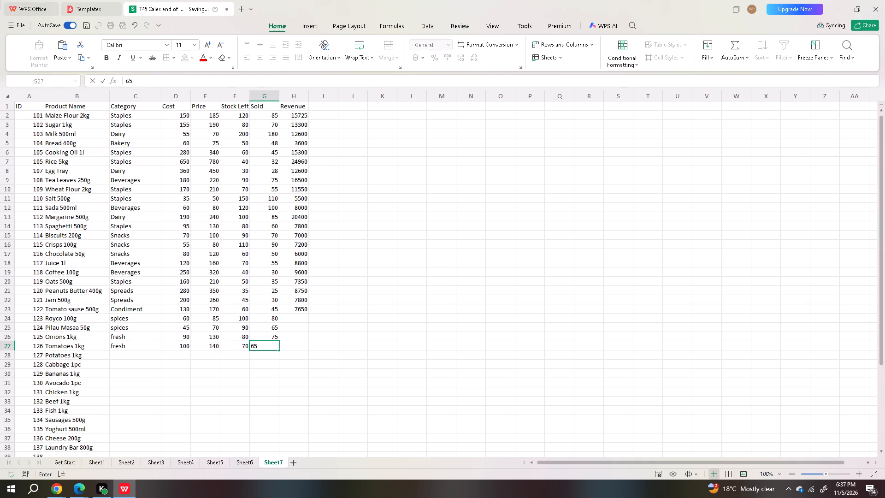
{"action": "key", "text": "Down"}
Enter fresh as the category for product 127, Potatoes 1kg.
{"action": "key", "text": "Left"}
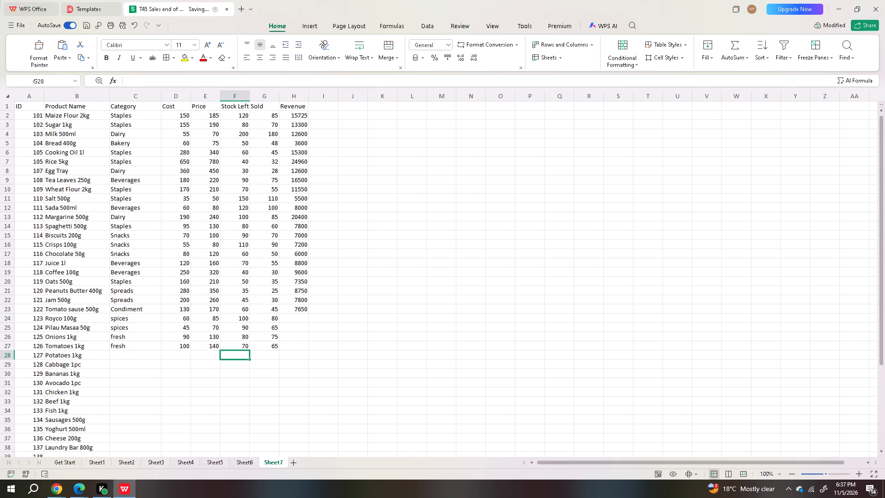
{"action": "key", "text": "Left"}
{"action": "key", "text": "Left"}
{"action": "key", "text": "Left"}
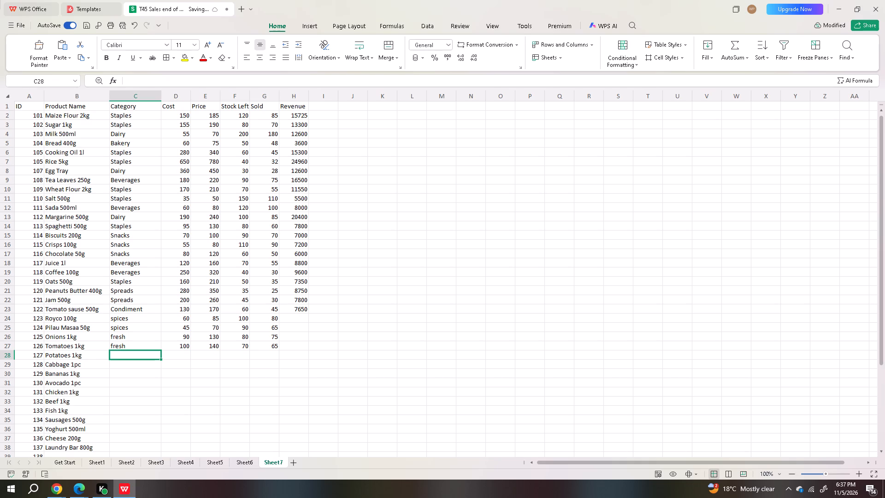
{"action": "key", "text": "f"}
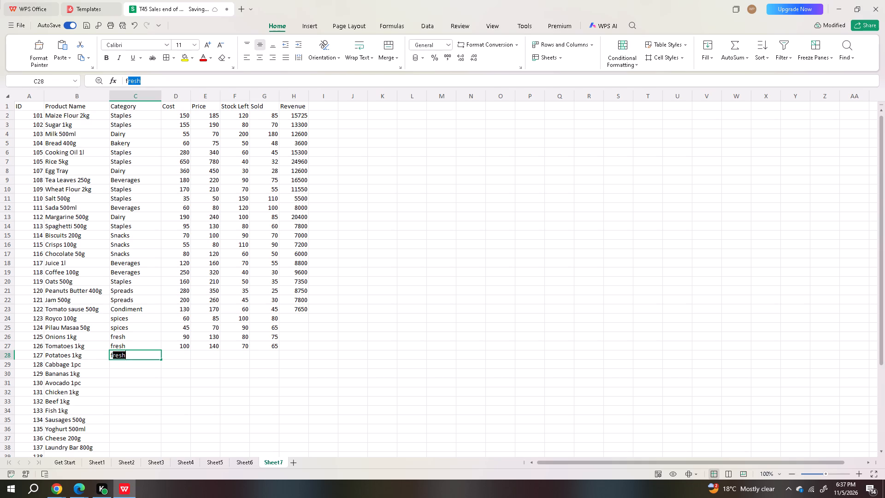
{"action": "key", "text": "Right"}
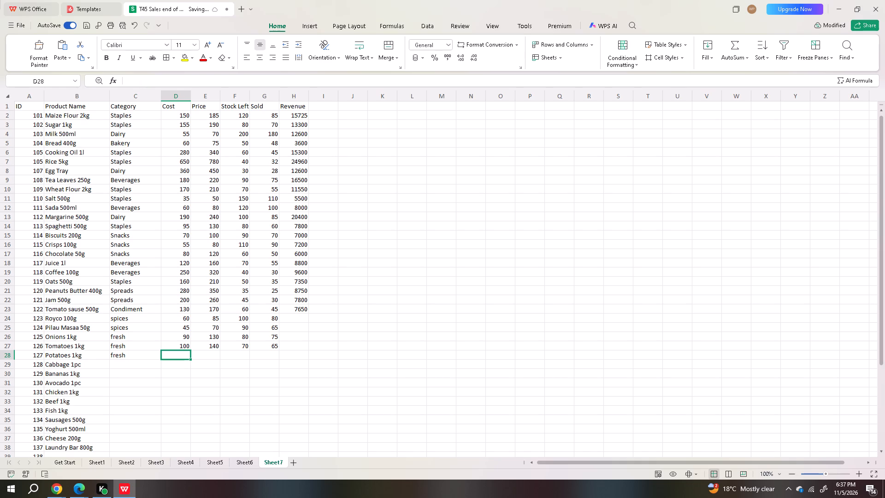
Enter cost 80, price 120, stock left 90 and sold 70 for product 127, Potatoes 1kg.
{"action": "type", "text": "80"}
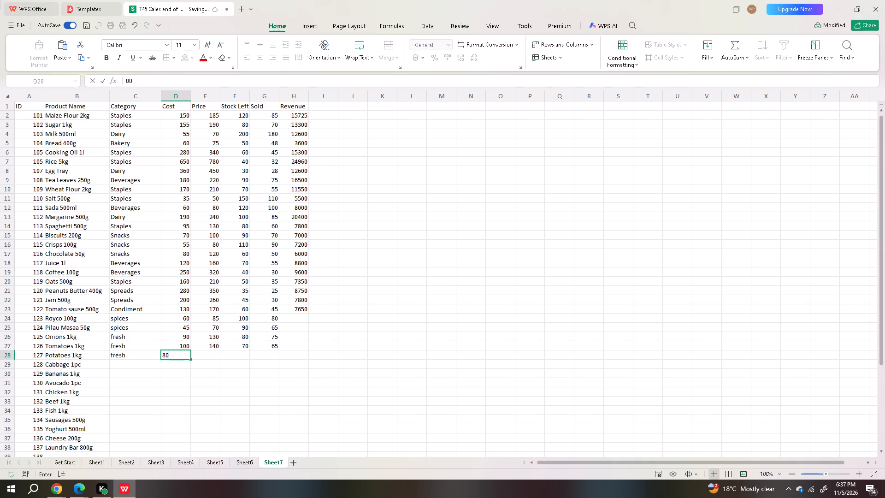
{"action": "key", "text": "Right"}
{"action": "type", "text": "120"}
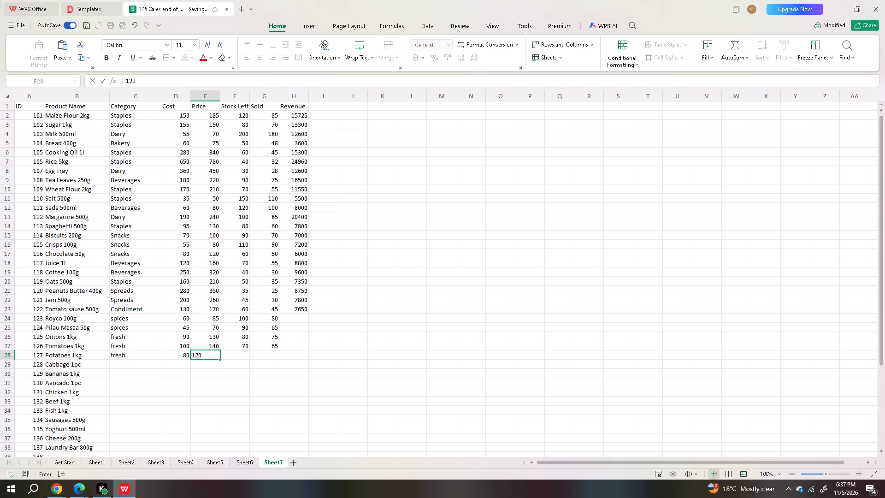
{"action": "key", "text": "Right"}
{"action": "type", "text": "90"}
{"action": "key", "text": "Right"}
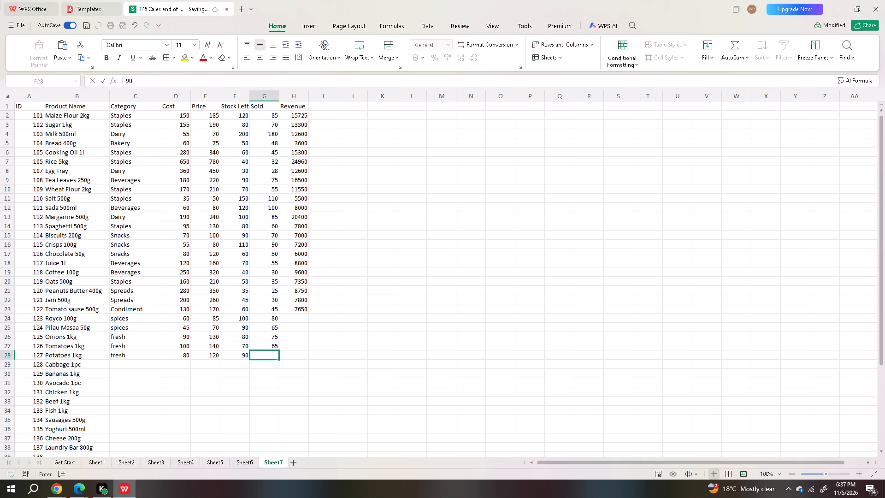
{"action": "type", "text": "70"}
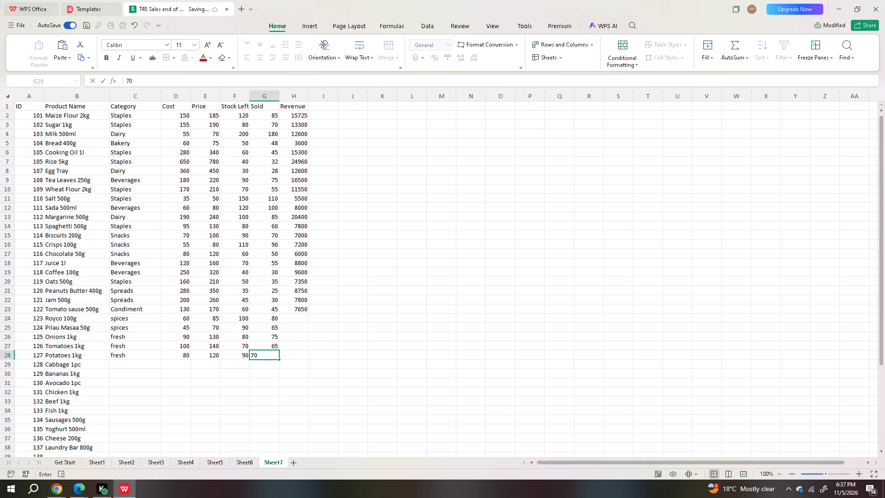
{"action": "key", "text": "Down"}
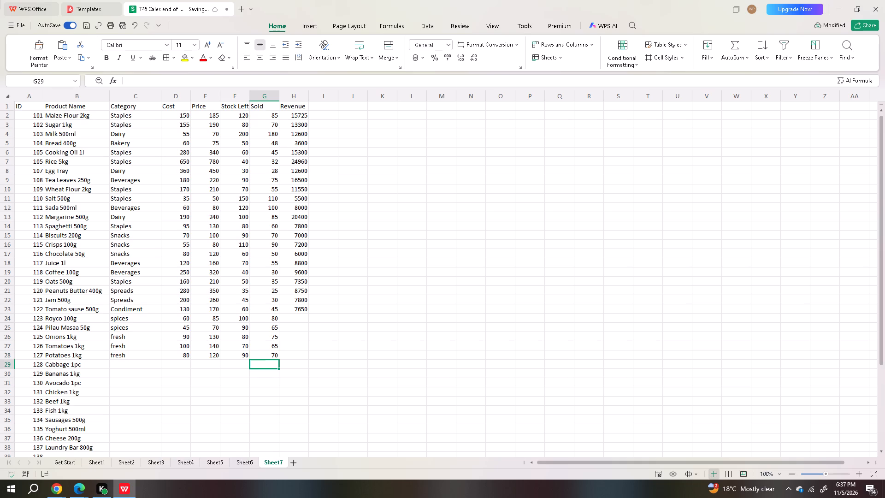
Enter fresh as the category for product 128, Cabbage 1pc.
{"action": "key", "text": "Left"}
{"action": "key", "text": "Left"}
{"action": "key", "text": "Left"}
{"action": "key", "text": "Left"}
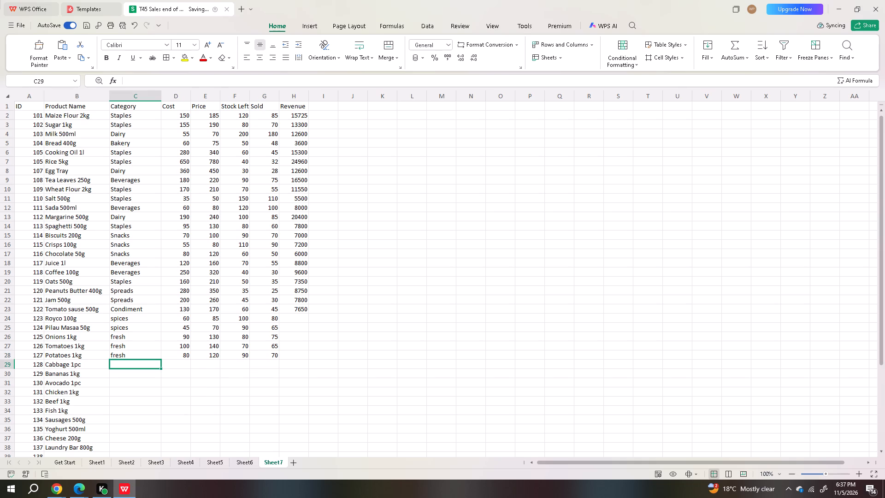
{"action": "key", "text": "f"}
{"action": "key", "text": "Right"}
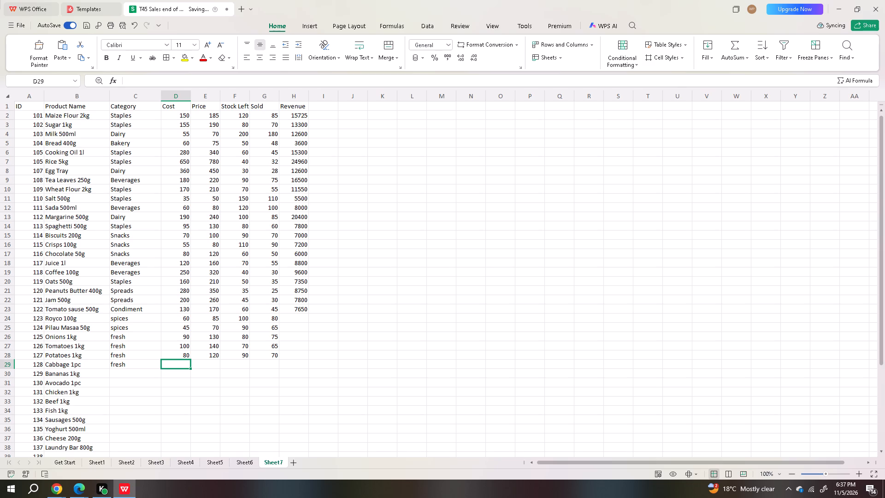
Enter cost 60, price 90, stock left 50 and sold 45 for product 128, Cabbage 1pc.
{"action": "type", "text": "60"}
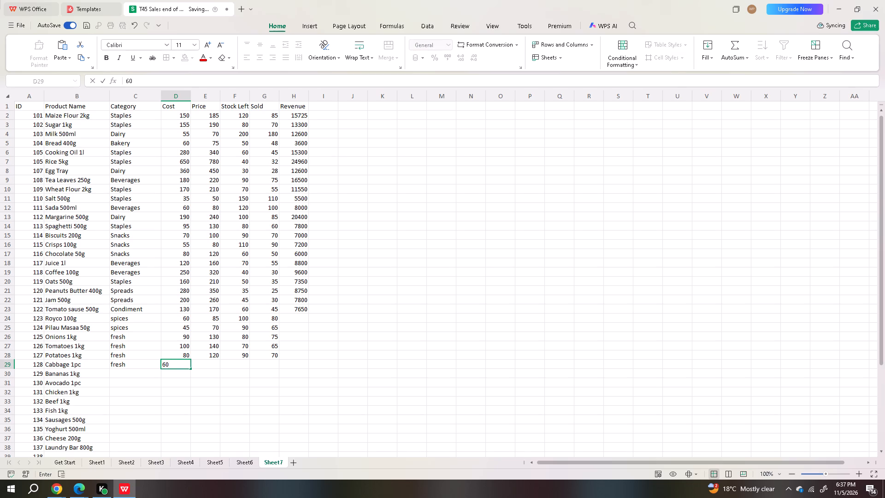
{"action": "key", "text": "Right"}
{"action": "type", "text": "90"}
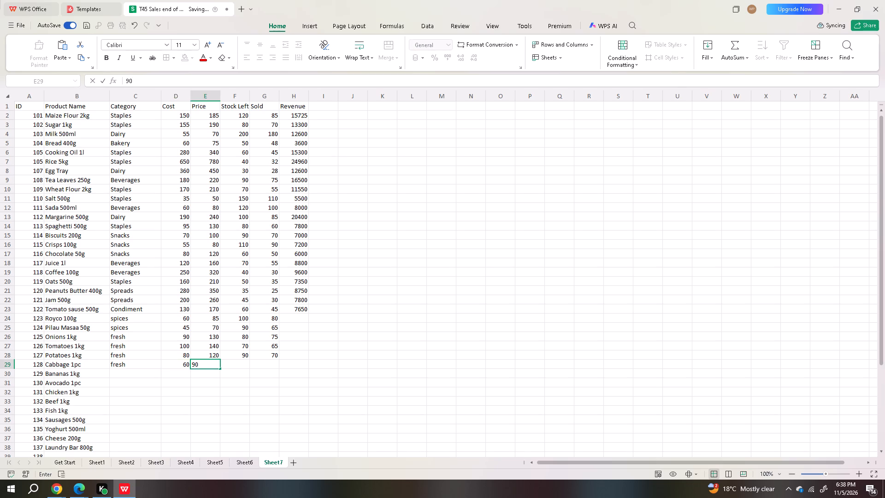
{"action": "key", "text": "Right"}
{"action": "type", "text": "50"}
{"action": "key", "text": "Right"}
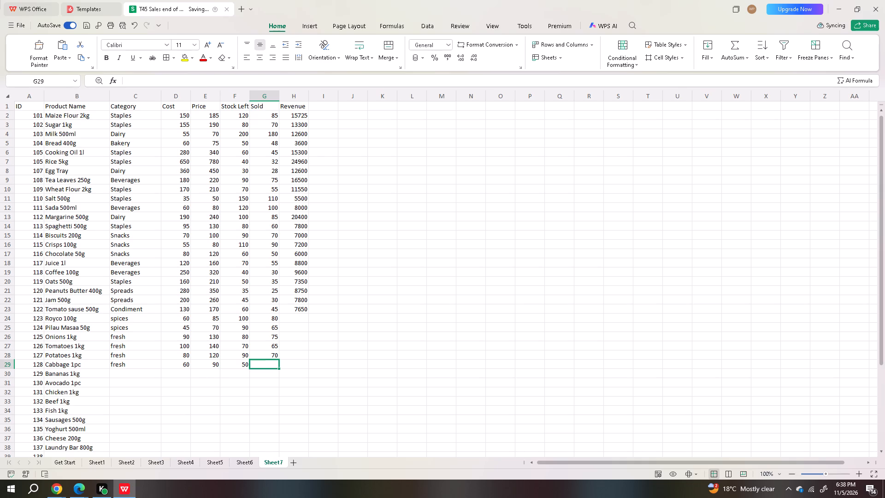
{"action": "type", "text": "45"}
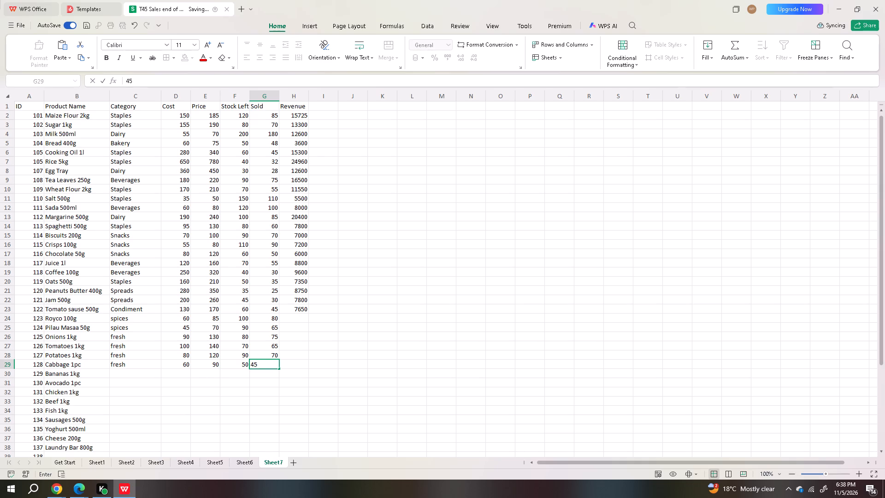
{"action": "key", "text": "Down"}
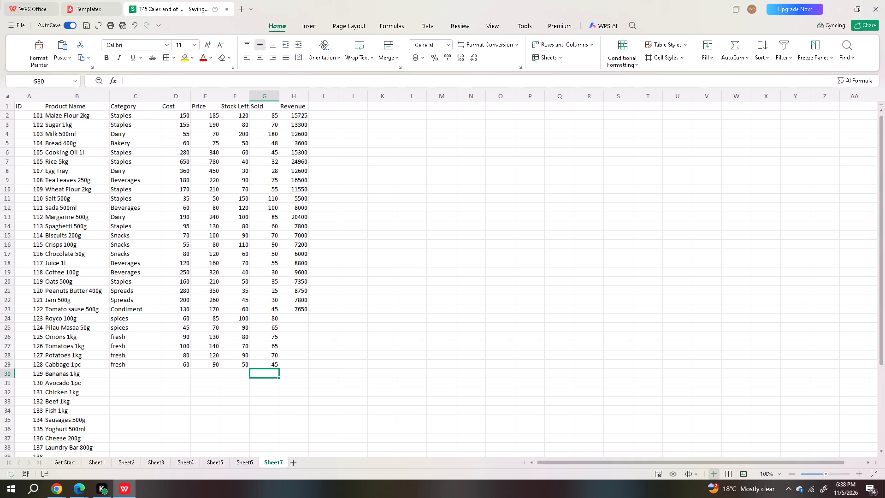
Enter fresh as the category for product 129, Bananas 1kg.
{"action": "key", "text": "Left"}
{"action": "key", "text": "Left"}
{"action": "key", "text": "Left"}
{"action": "key", "text": "Left"}
{"action": "key", "text": "Left"}
{"action": "key", "text": "Right"}
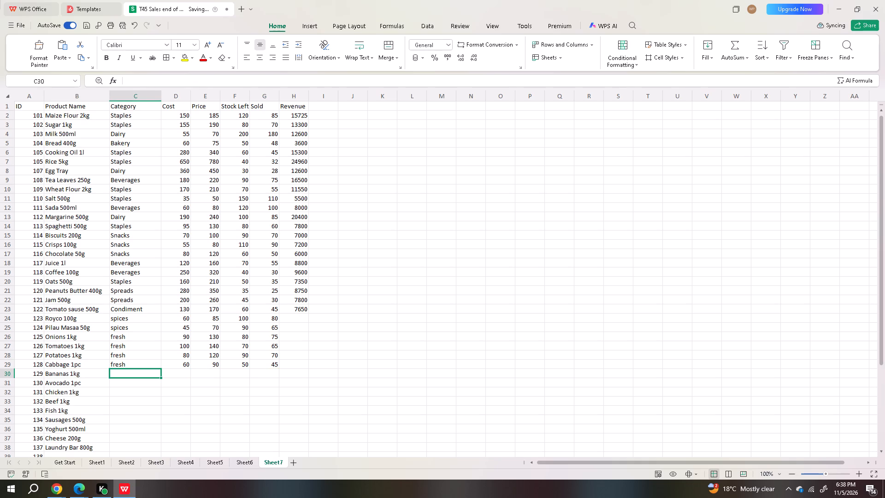
{"action": "key", "text": "f"}
{"action": "key", "text": "Right"}
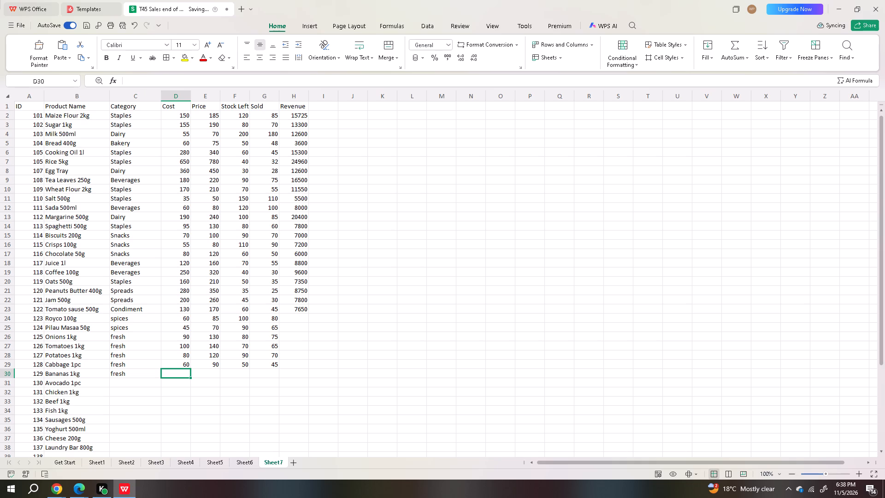
Enter cost 70, price 100, stock left 60 and sold 55 for product 129, Bananas 1kg.
{"action": "type", "text": "570"}
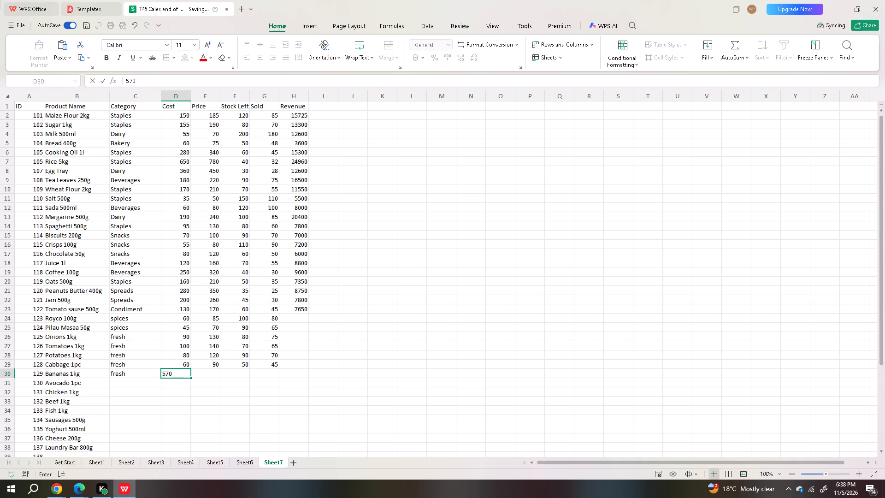
{"action": "key", "text": "BackSpace"}
{"action": "key", "text": "BackSpace"}
{"action": "key", "text": "BackSpace"}
{"action": "type", "text": "7-"}
{"action": "key", "text": "BackSpace"}
{"action": "key", "text": "0"}
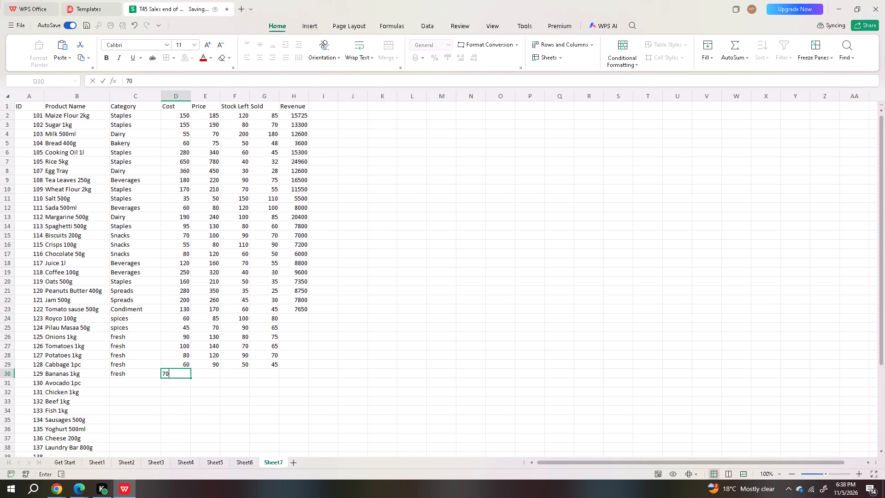
{"action": "key", "text": "Right"}
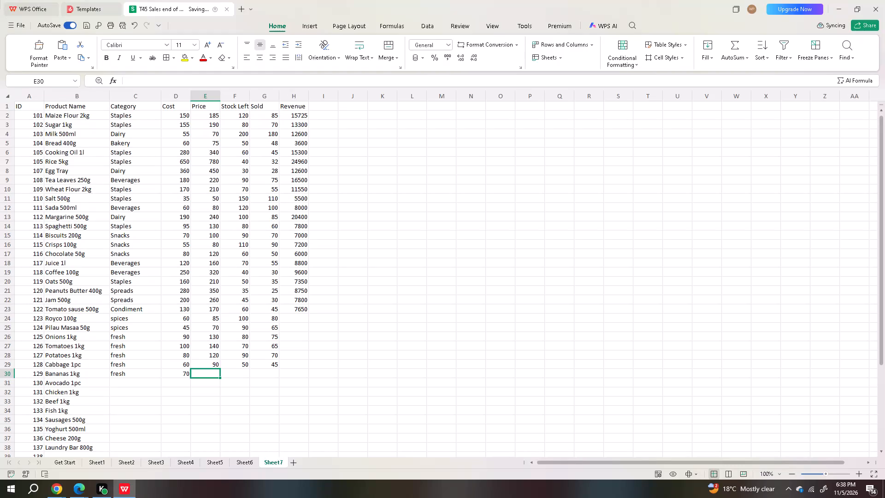
{"action": "type", "text": "100"}
{"action": "key", "text": "Right"}
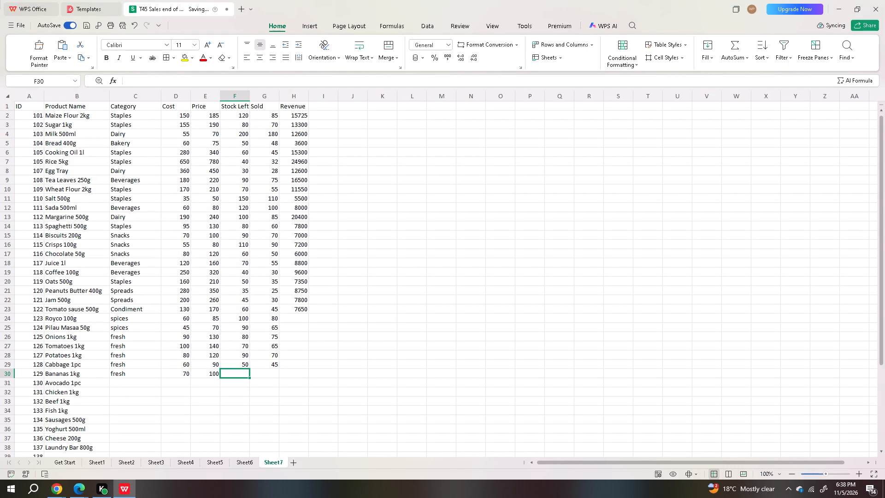
{"action": "type", "text": "60"}
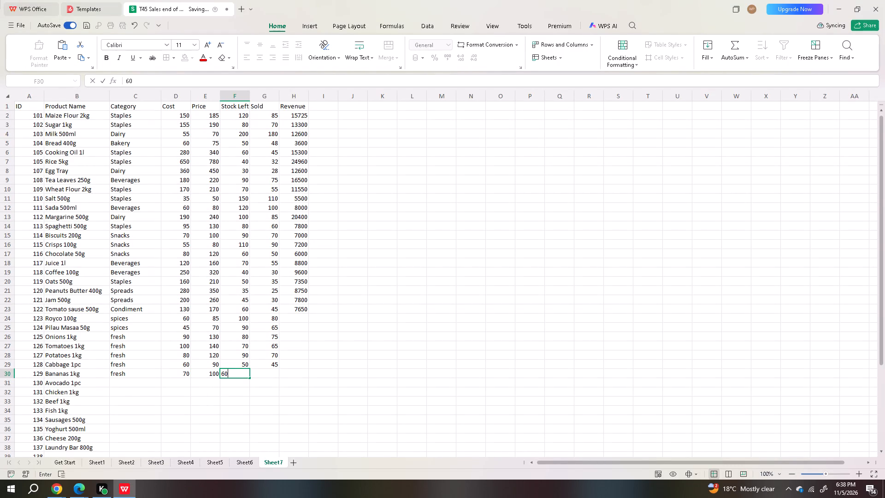
{"action": "key", "text": "Right"}
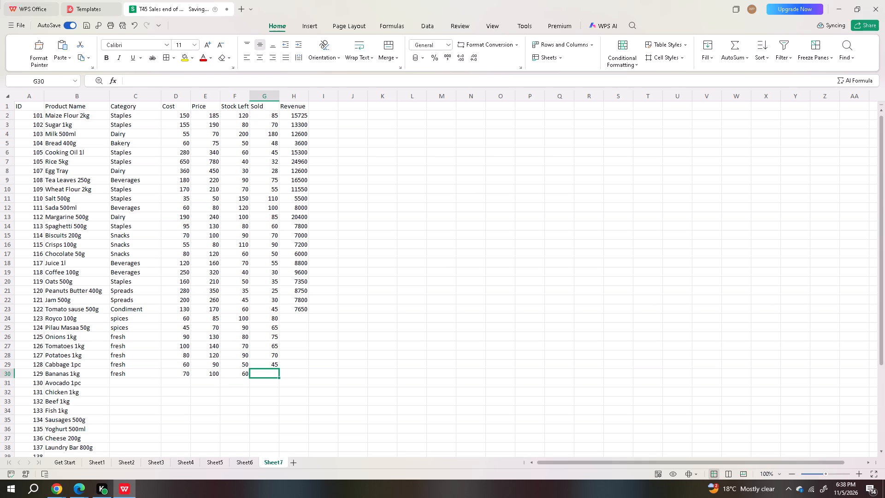
{"action": "type", "text": "55"}
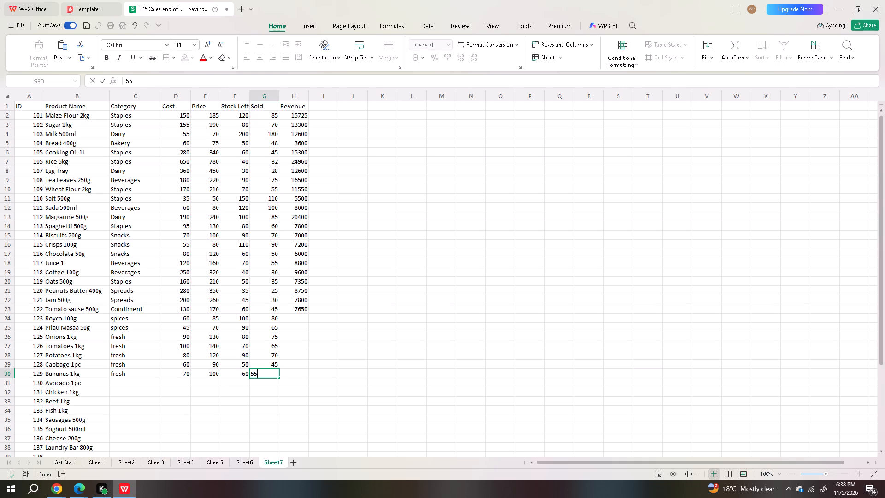
{"action": "key", "text": "Right"}
Enter fresh as the category for product 130, Avocado 1pc.
{"action": "key", "text": "Down"}
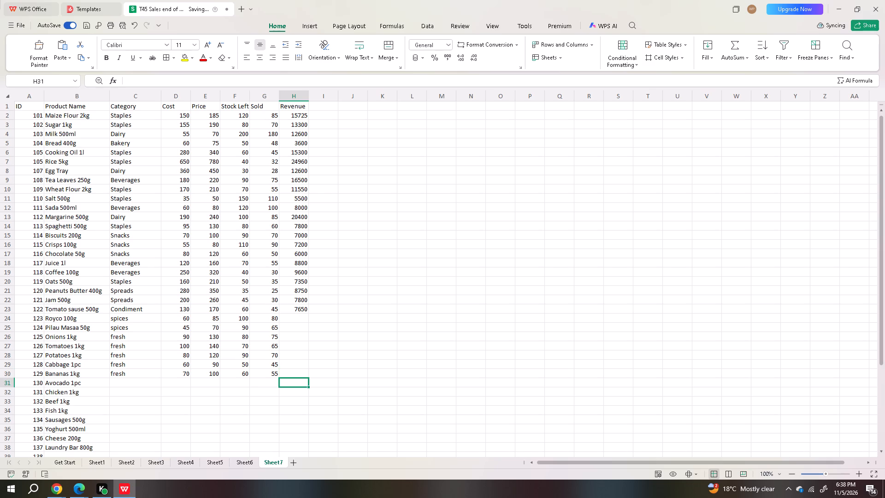
{"action": "key", "text": "Left"}
{"action": "key", "text": "Left"}
{"action": "key", "text": "Left"}
{"action": "key", "text": "Left"}
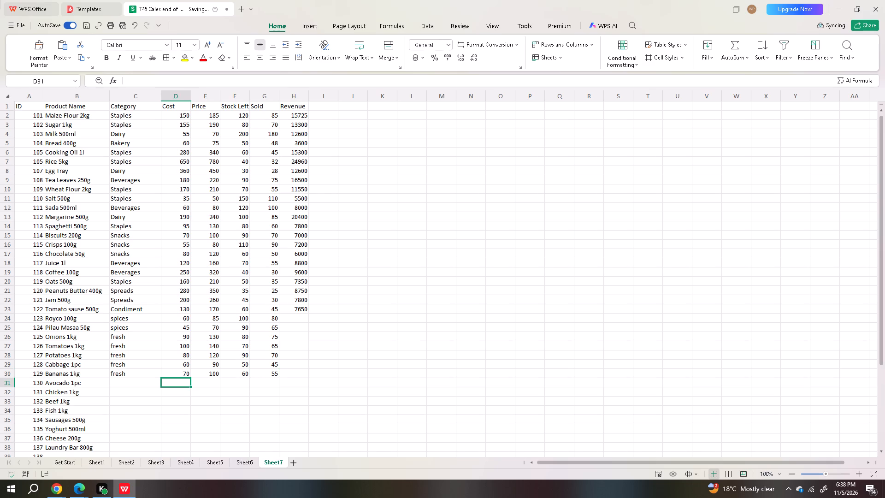
{"action": "key", "text": "Left"}
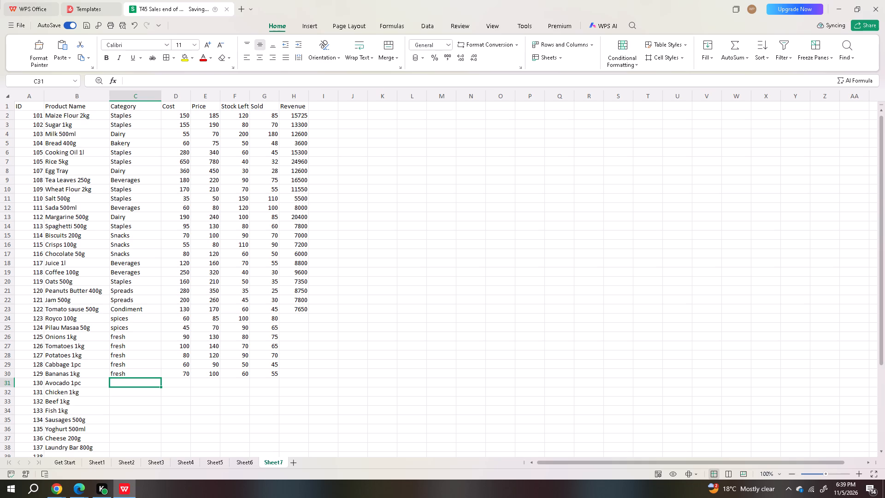
{"action": "key", "text": "f"}
{"action": "key", "text": "Right"}
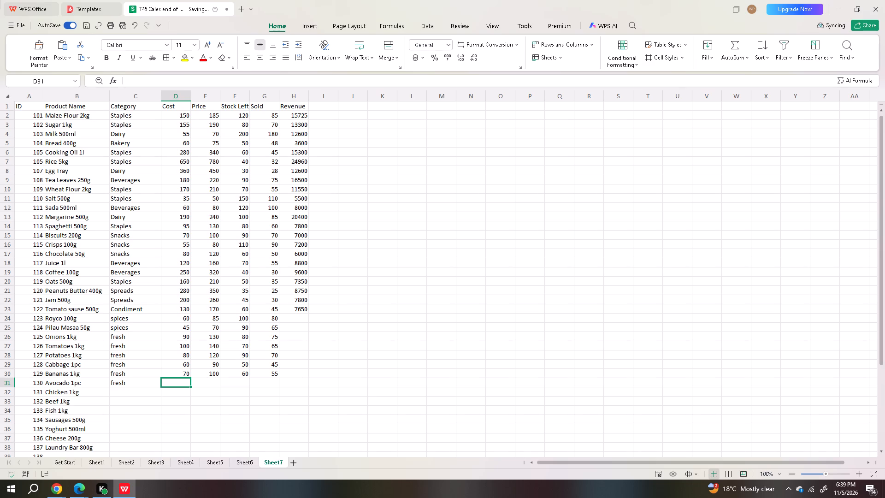
Enter cost 30, price 50, stock left 80 and sold 70 for product 130, Avocado 1pc.
{"action": "type", "text": "30"}
{"action": "key", "text": "Right"}
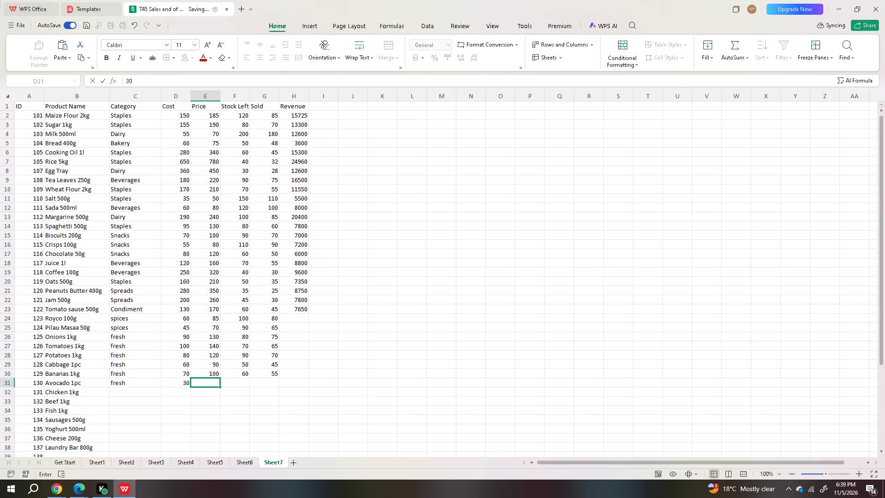
{"action": "type", "text": "50"}
{"action": "key", "text": "Right"}
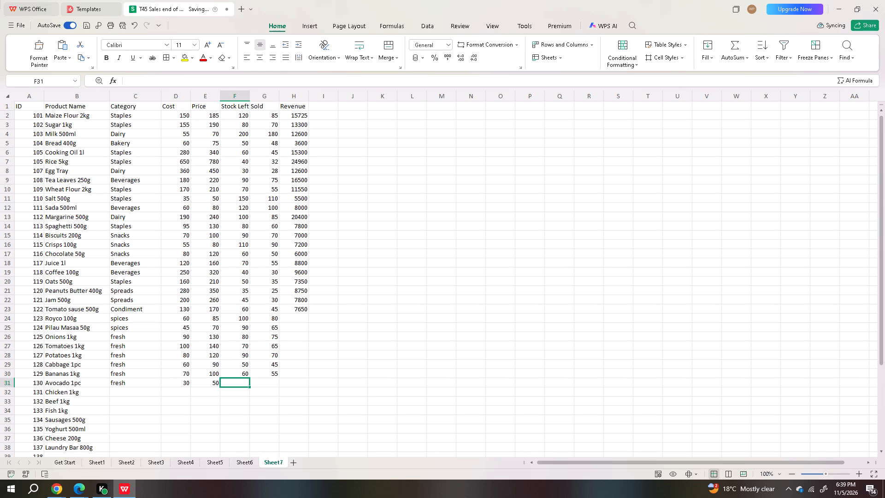
{"action": "type", "text": "80"}
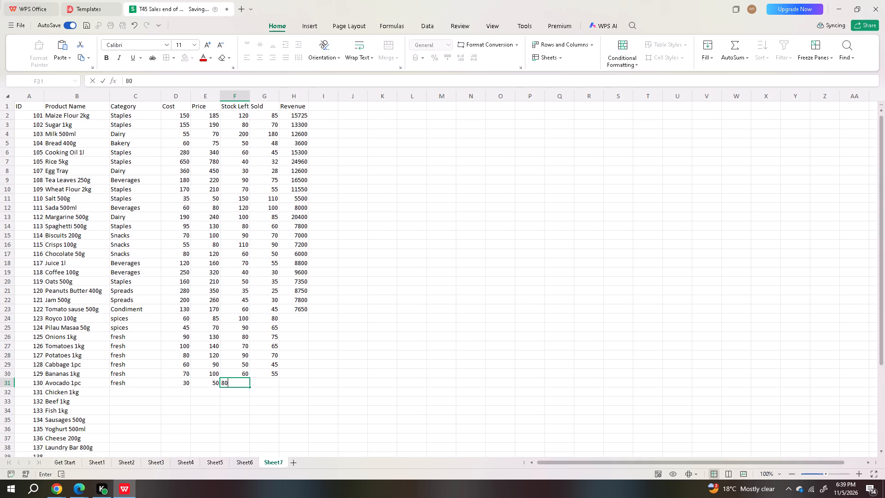
{"action": "key", "text": "Right"}
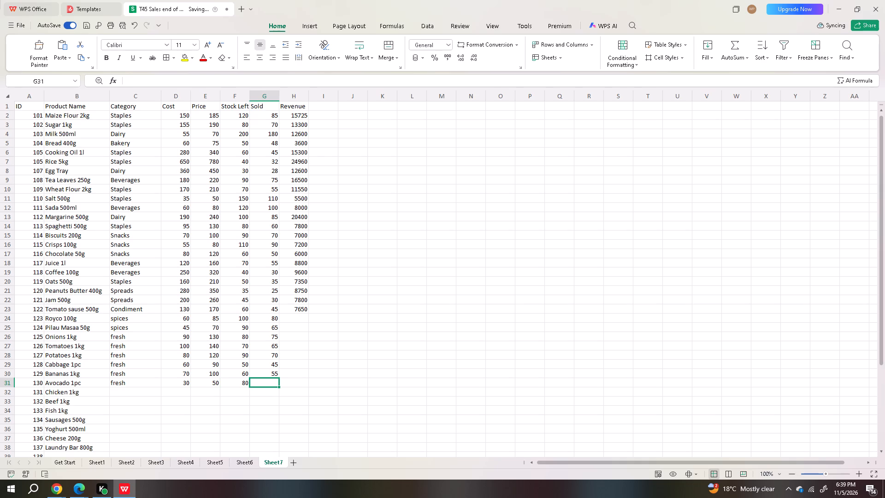
{"action": "type", "text": "70"}
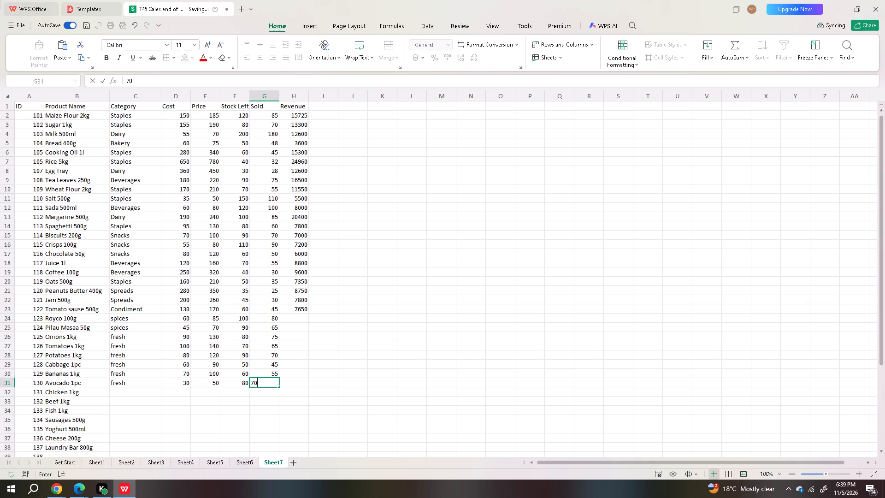
{"action": "key", "text": "Down"}
Enter butchery as the category for product 131, Chicken 1kg.
{"action": "key", "text": "Left"}
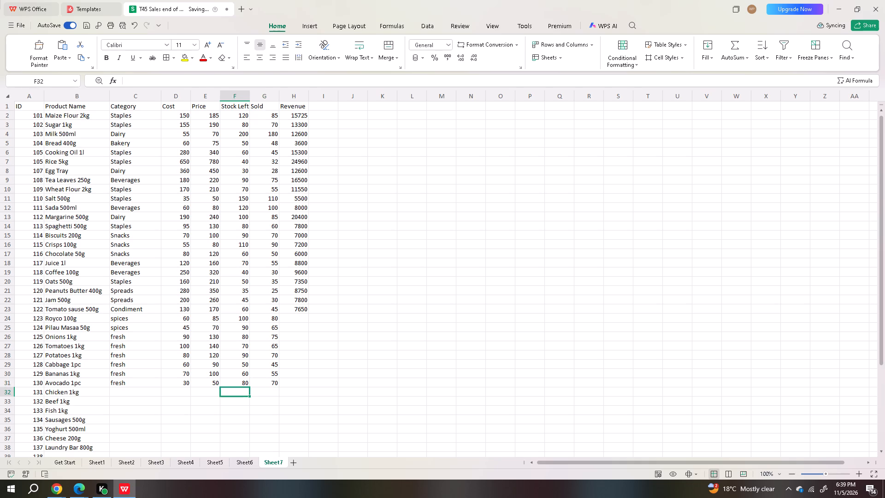
{"action": "key", "text": "Left"}
{"action": "key", "text": "Left"}
{"action": "key", "text": "Left"}
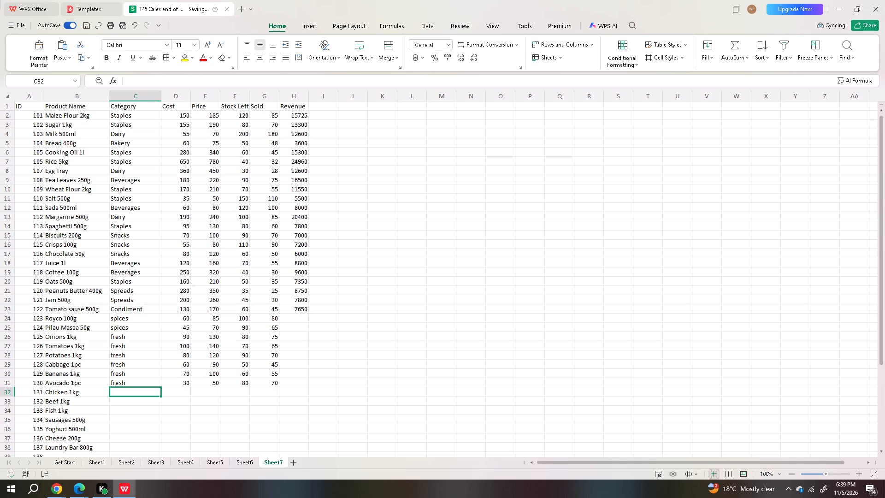
{"action": "type", "text": "bu"}
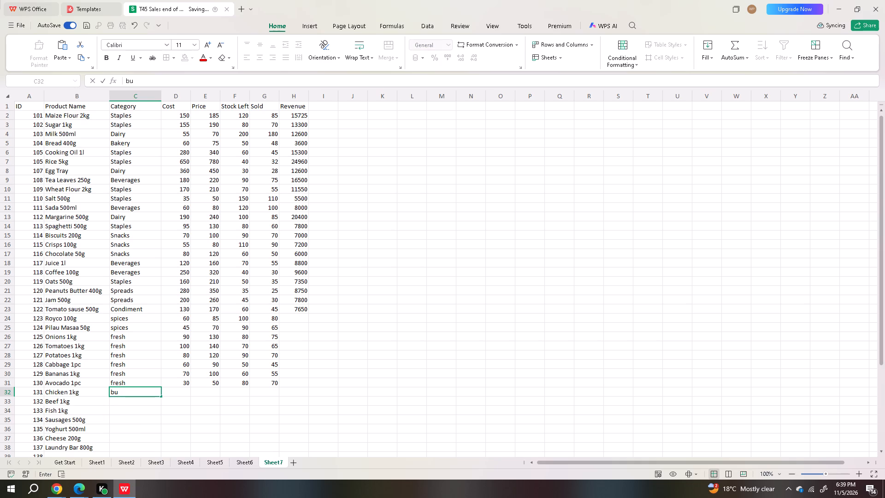
{"action": "type", "text": "cher"}
{"action": "key", "text": "y"}
{"action": "key", "text": "BackSpace"}
{"action": "key", "text": "BackSpace"}
{"action": "key", "text": "BackSpace"}
{"action": "key", "text": "BackSpace"}
{"action": "key", "text": "BackSpace"}
{"action": "type", "text": "tchery"}
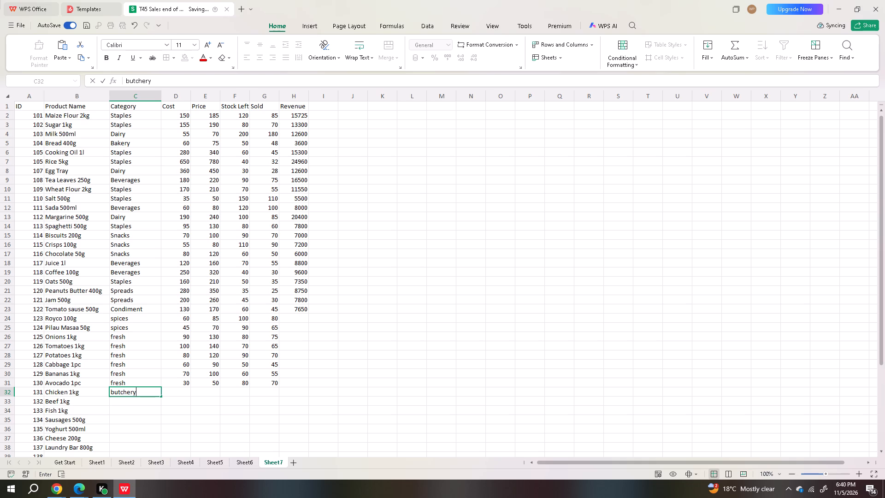
{"action": "key", "text": "Right"}
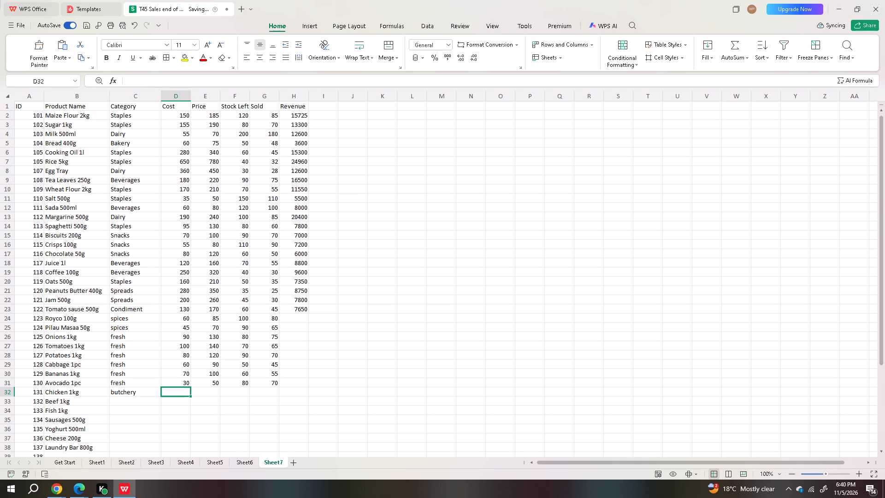
Enter cost 380, price 480, stock left 25 and sold 20 for product 131, Chicken 1kg.
{"action": "type", "text": "380"}
{"action": "key", "text": "Right"}
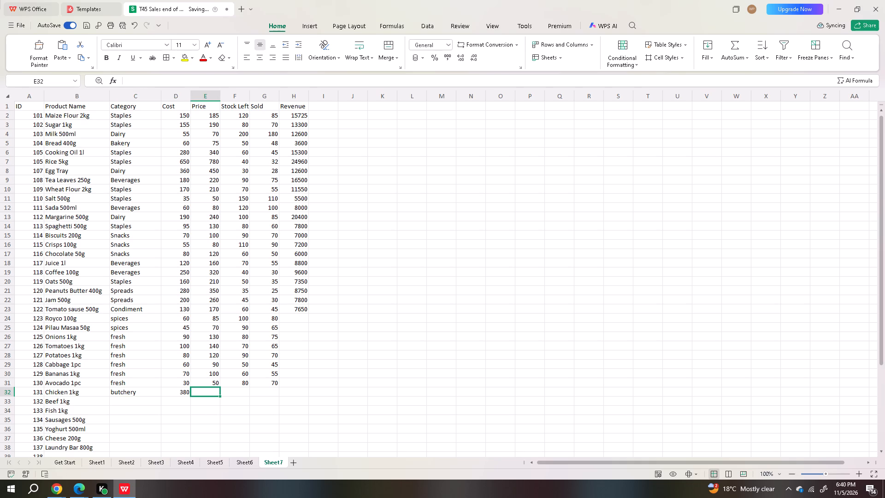
{"action": "type", "text": "480"}
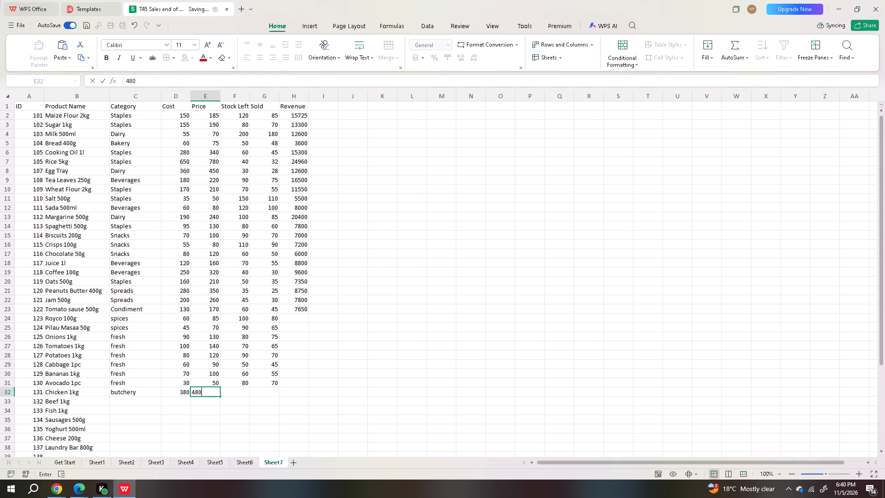
{"action": "key", "text": "Right"}
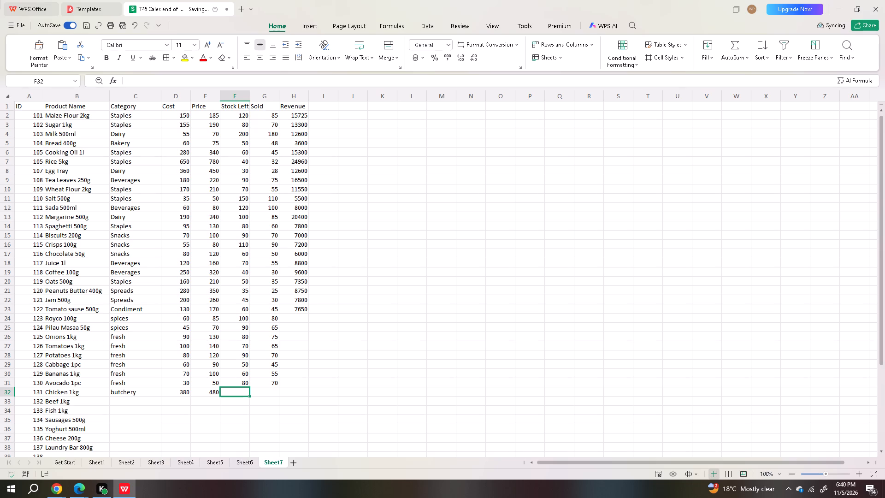
{"action": "type", "text": "26"}
{"action": "key", "text": "BackSpace"}
{"action": "key", "text": "4"}
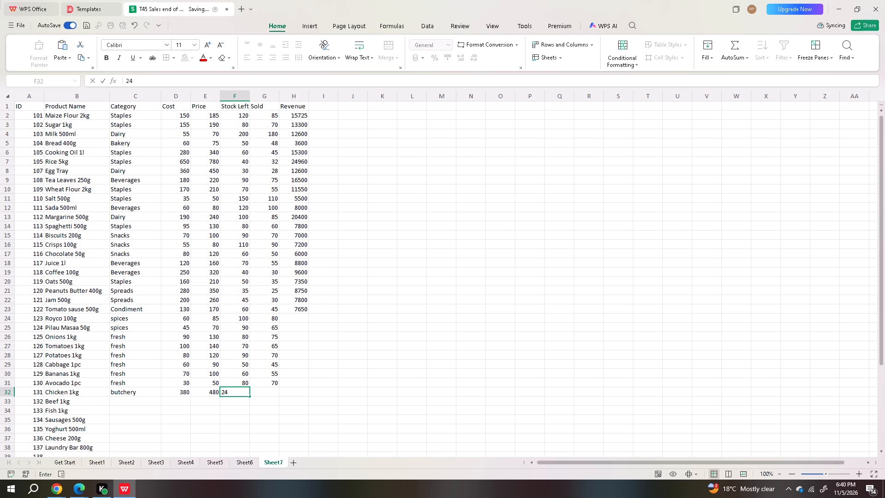
{"action": "key", "text": "BackSpace"}
{"action": "key", "text": "5"}
{"action": "key", "text": "Right"}
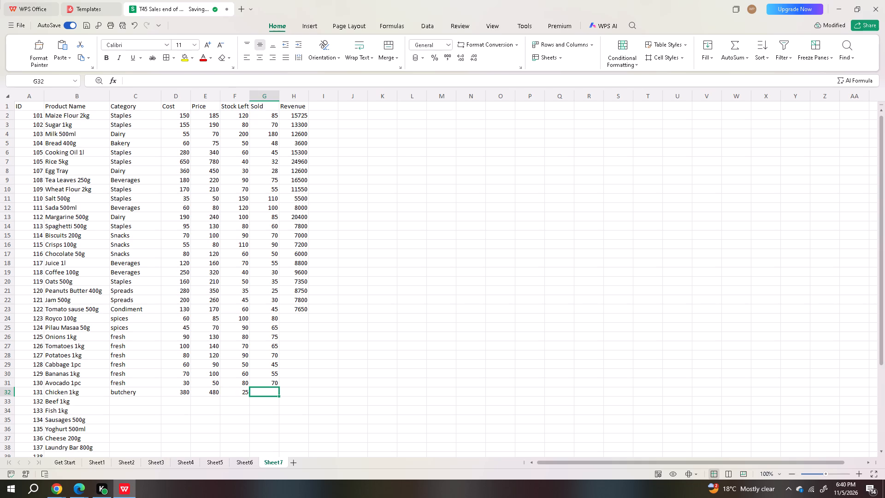
{"action": "type", "text": "20"}
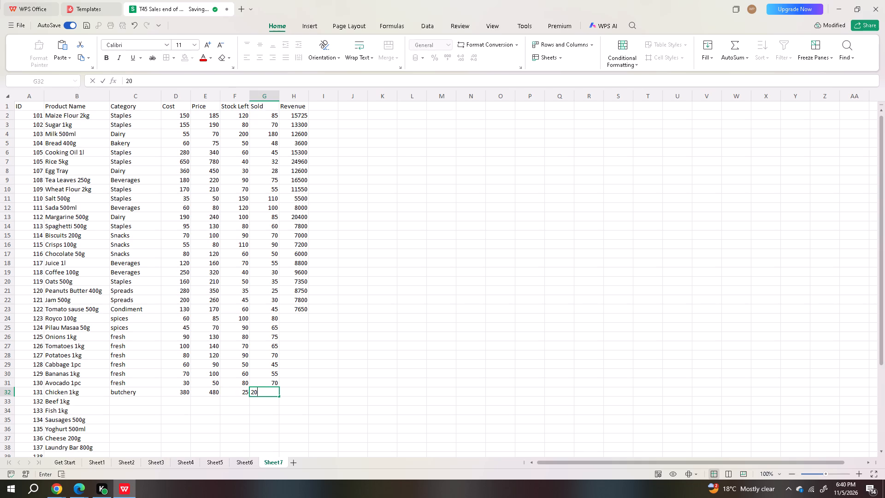
{"action": "key", "text": "Down"}
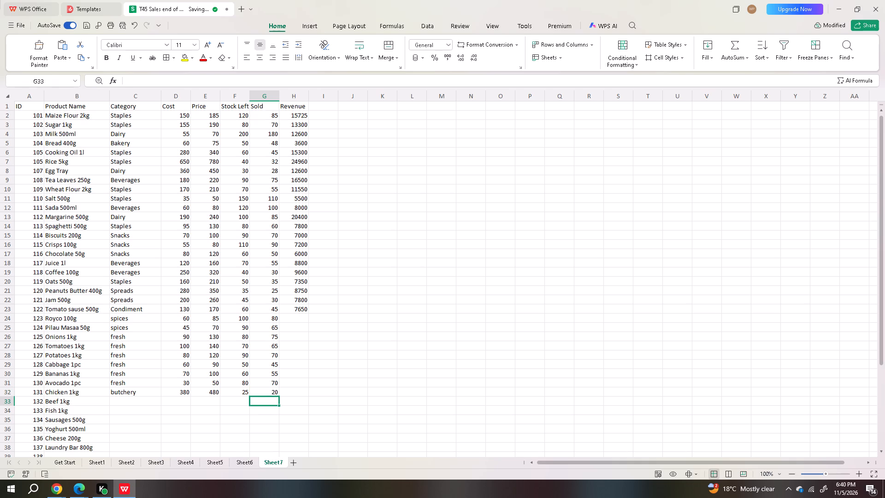
Enter butchery as the category for product 132, Beef 1kg.
{"action": "key", "text": "Left"}
{"action": "key", "text": "Left"}
{"action": "key", "text": "Left"}
{"action": "key", "text": "Left"}
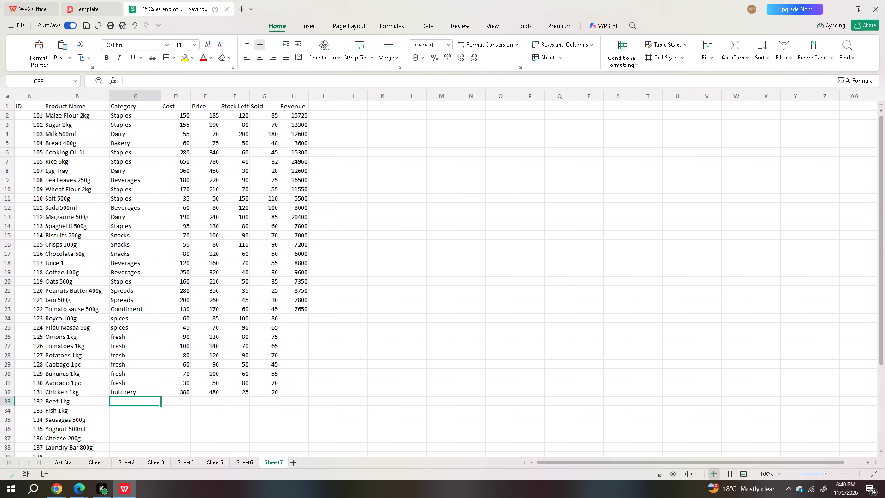
{"action": "type", "text": "by"}
{"action": "key", "text": "BackSpace"}
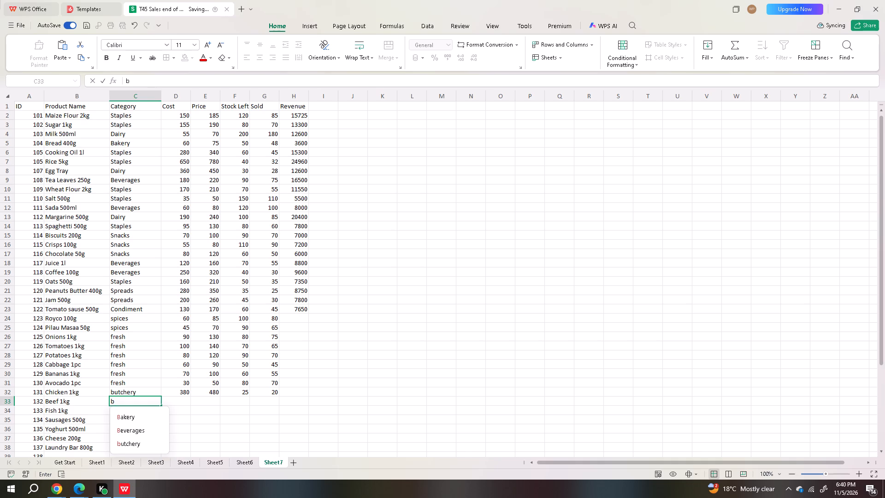
{"action": "left_click", "coordinate": [148, 447]}
{"action": "key", "text": "Right"}
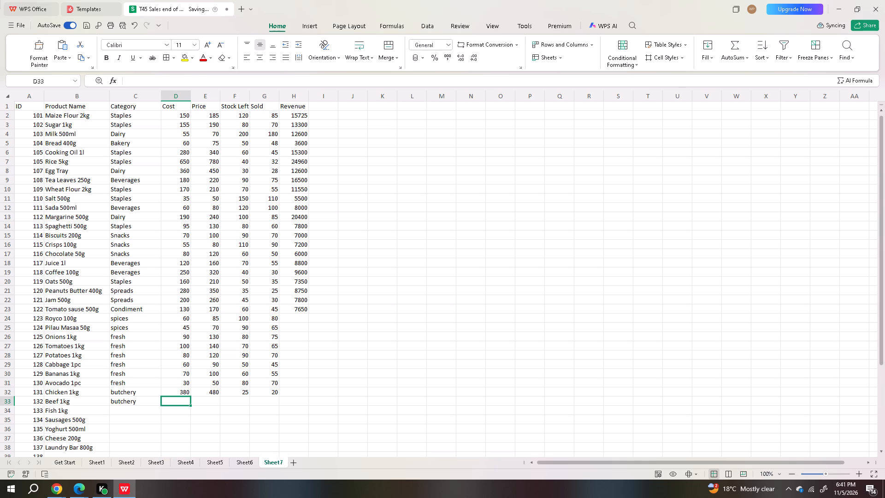
Enter cost 550, price 680, stock left 20 and sold 18 for product 132, Beef 1kg.
{"action": "type", "text": "550"}
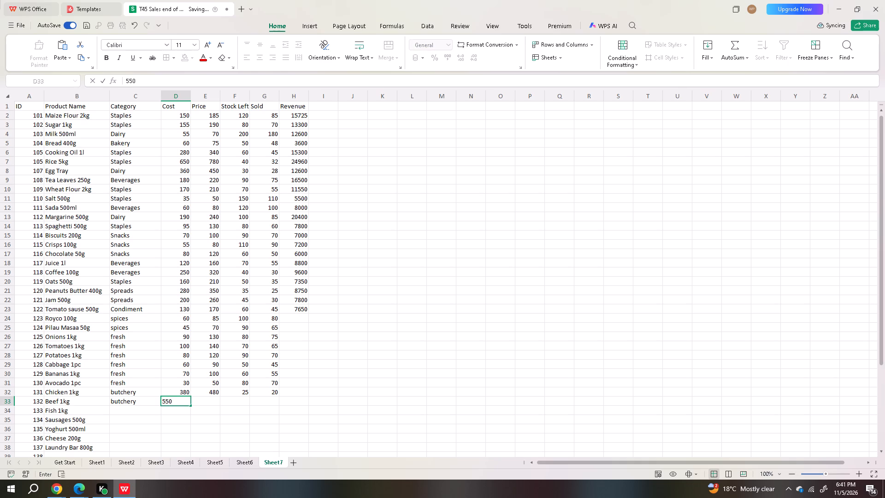
{"action": "key", "text": "Right"}
{"action": "type", "text": "680"}
{"action": "key", "text": "Right"}
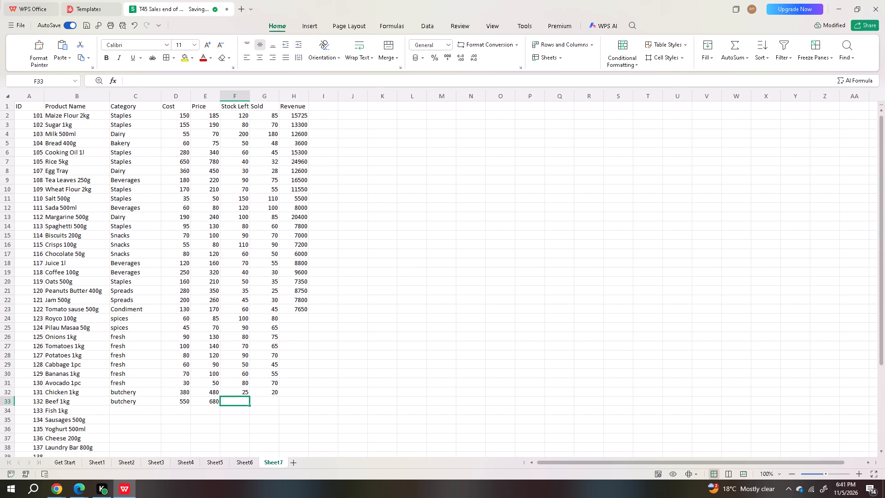
{"action": "type", "text": "20"}
{"action": "key", "text": "Right"}
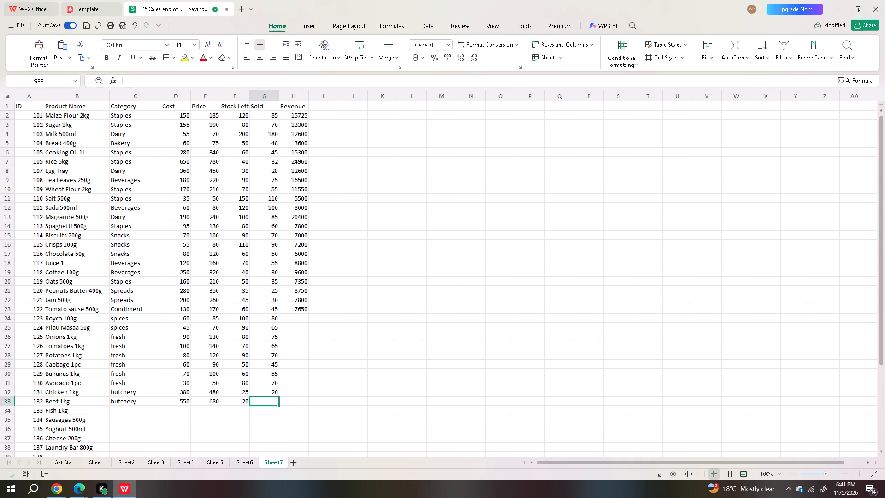
{"action": "key", "text": "1"}
{"action": "key", "text": "8"}
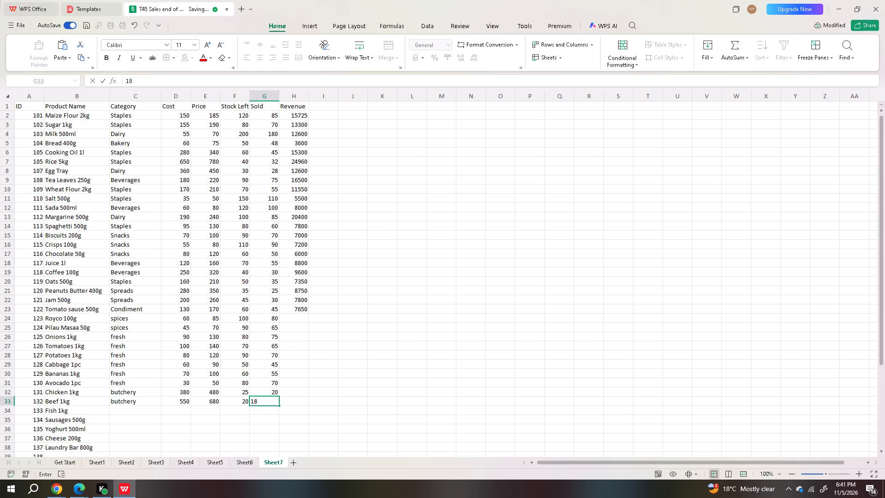
{"action": "key", "text": "Down"}
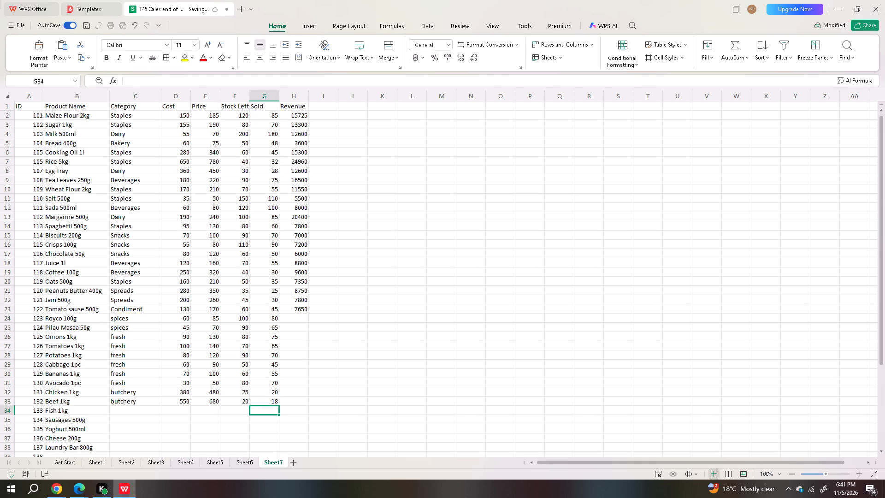
Enter butchery as the category for product 133, Fish 1kg.
{"action": "key", "text": "Left"}
{"action": "key", "text": "Left"}
{"action": "key", "text": "Left"}
{"action": "key", "text": "Left"}
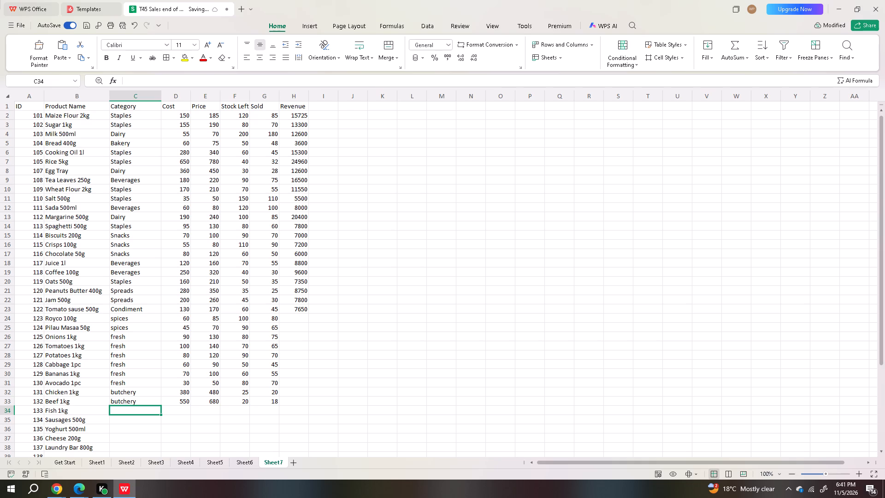
{"action": "type", "text": "bu"}
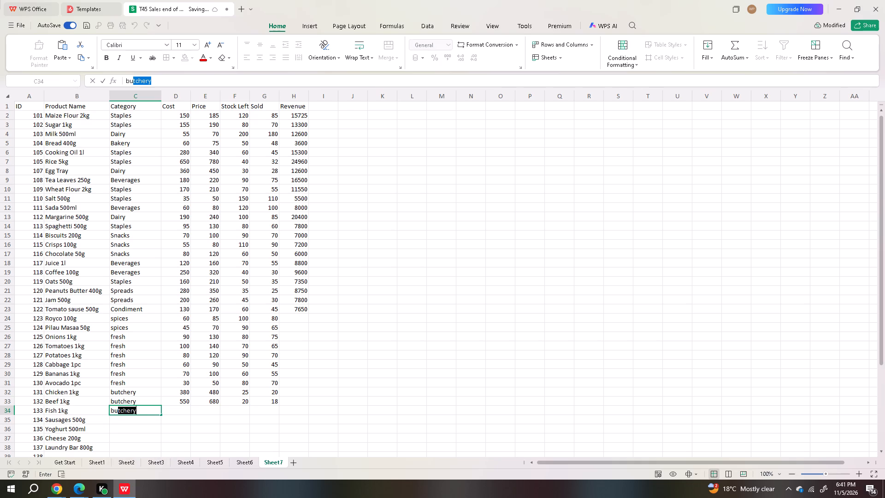
{"action": "key", "text": "Right"}
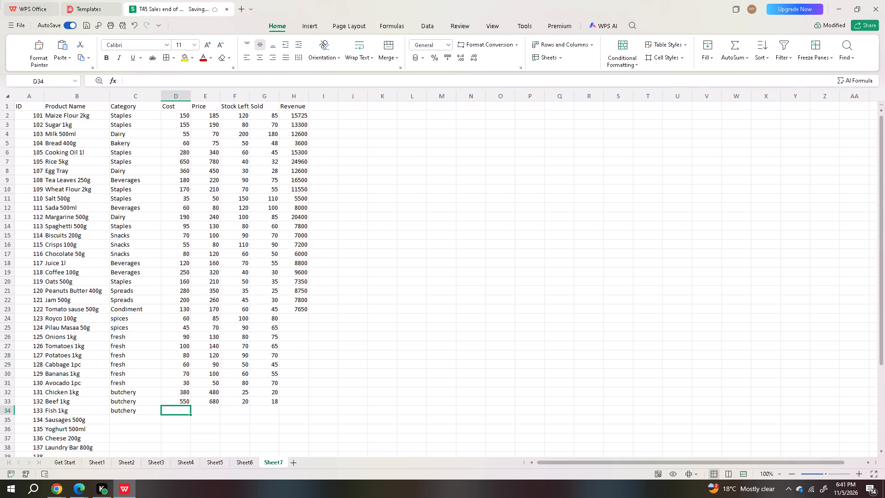
Enter cost 320, price 420, stock left 15 and sold 12 for product 133, Fish 1kg.
{"action": "type", "text": "320"}
{"action": "key", "text": "Right"}
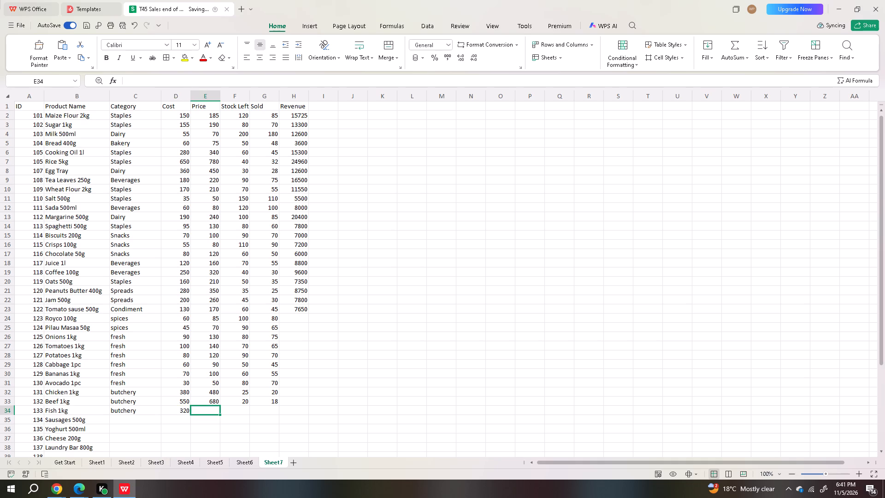
{"action": "type", "text": "420"}
{"action": "key", "text": "Right"}
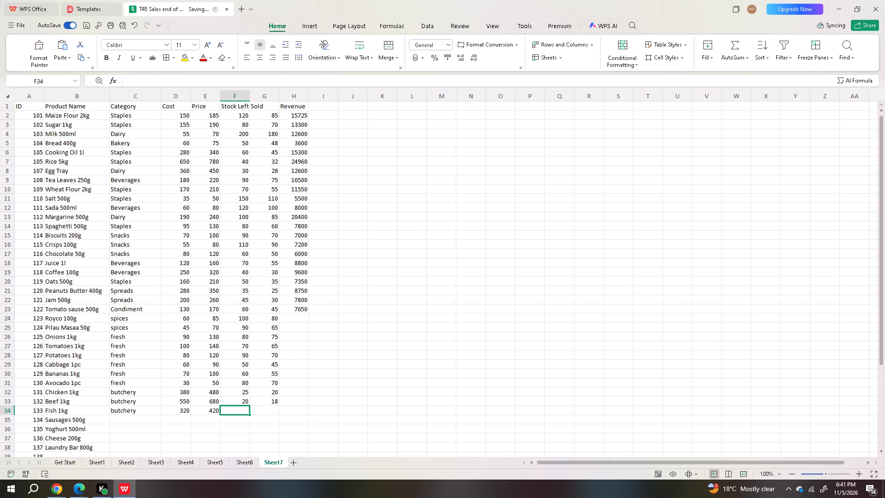
{"action": "type", "text": "15"}
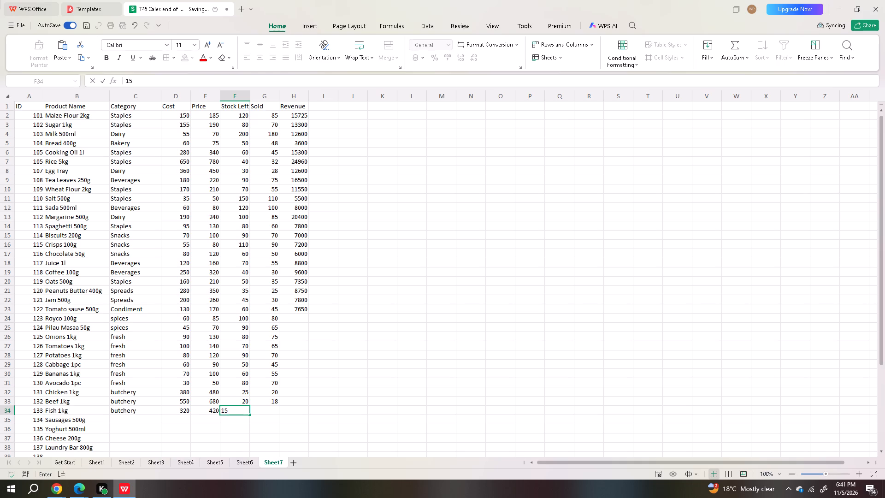
{"action": "key", "text": "Right"}
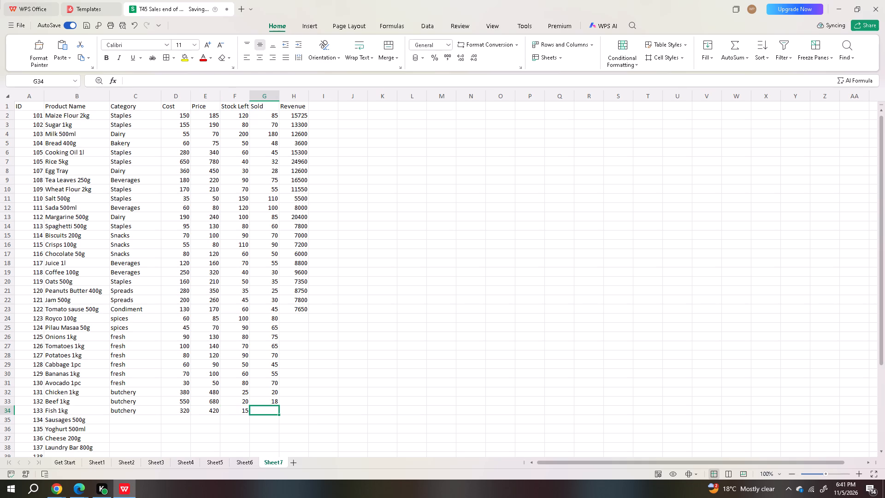
{"action": "type", "text": "12"}
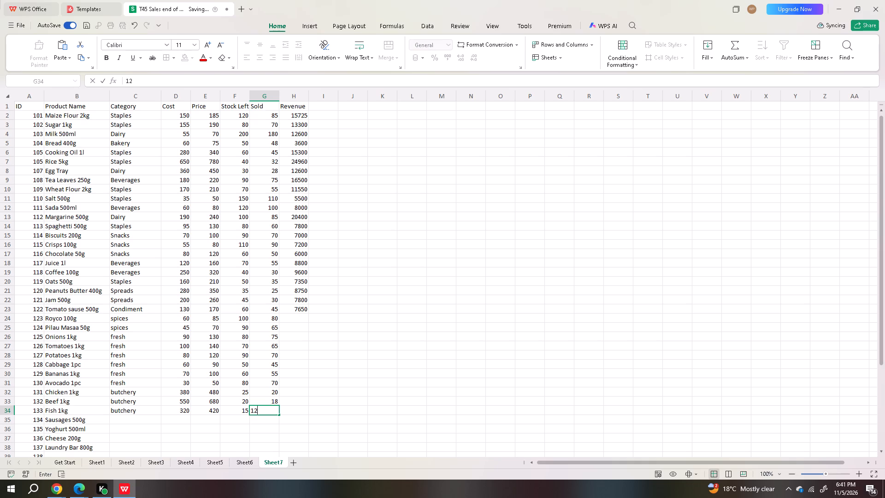
{"action": "key", "text": "Down"}
{"action": "key", "text": "Left"}
{"action": "key", "text": "Left"}
{"action": "key", "text": "Left"}
{"action": "key", "text": "Left"}
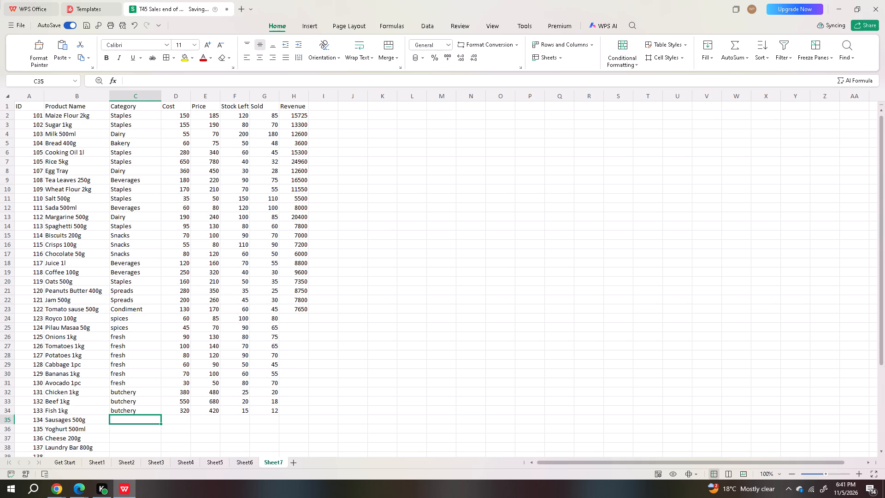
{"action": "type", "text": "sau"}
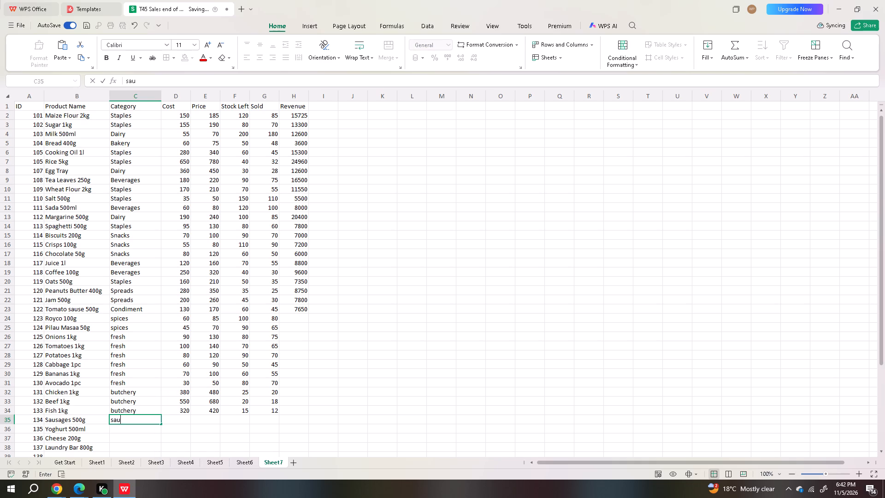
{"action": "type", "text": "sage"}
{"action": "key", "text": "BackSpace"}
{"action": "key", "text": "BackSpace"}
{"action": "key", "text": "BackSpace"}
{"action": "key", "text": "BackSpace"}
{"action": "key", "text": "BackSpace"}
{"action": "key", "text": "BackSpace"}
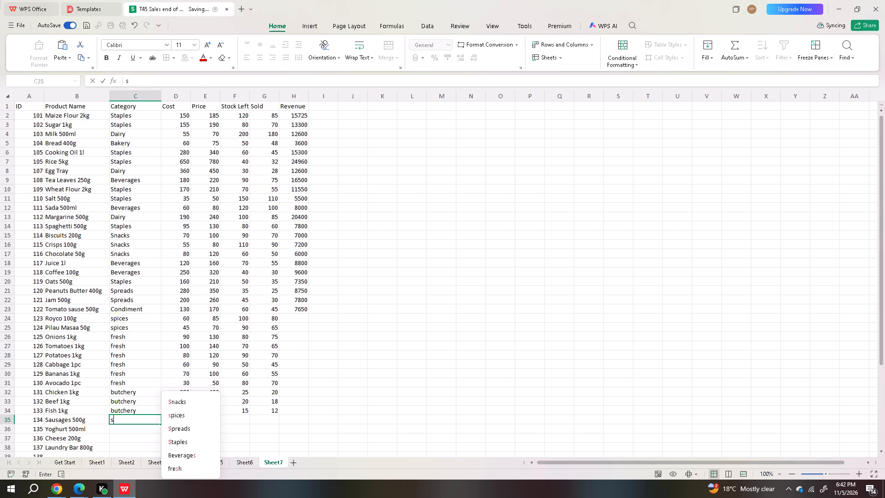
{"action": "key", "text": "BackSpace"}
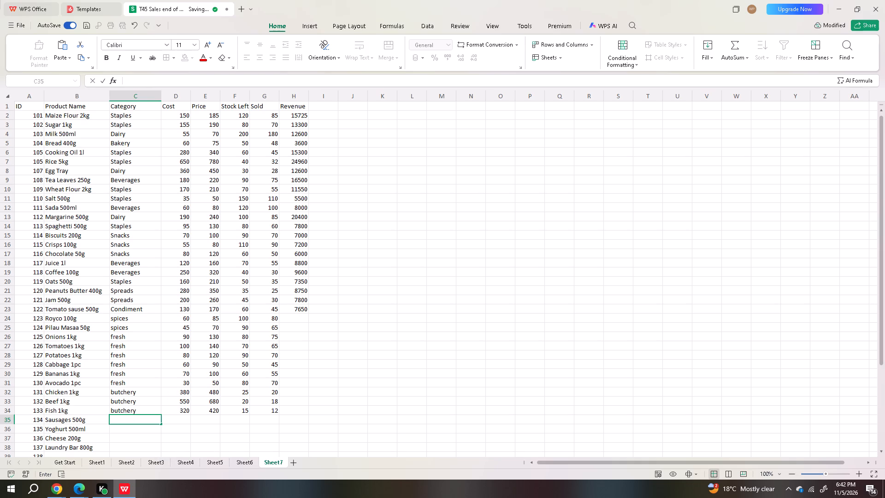
Enter category butchery, cost 260, price 330, stock left 40 and sold 35 for product 134, Sausages 500g.
{"action": "type", "text": "bu"}
{"action": "key", "text": "Right"}
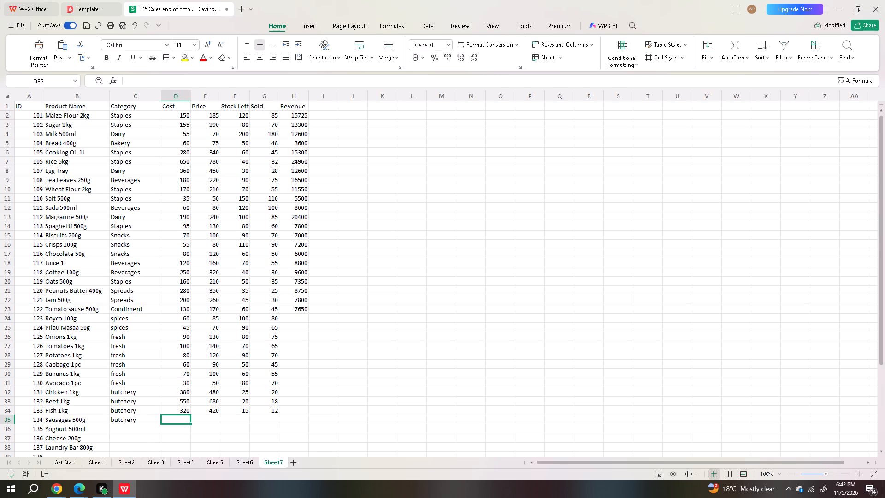
{"action": "type", "text": "26"}
{"action": "key", "text": "0"}
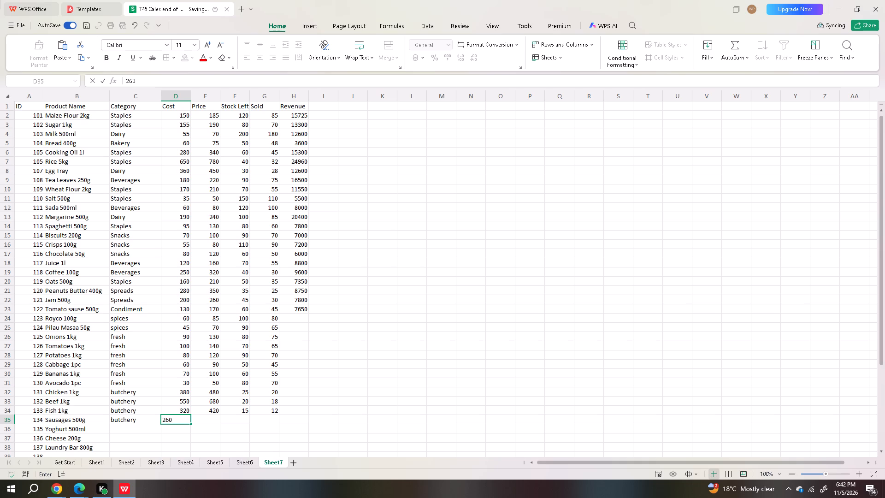
{"action": "key", "text": "Right"}
{"action": "type", "text": "330"}
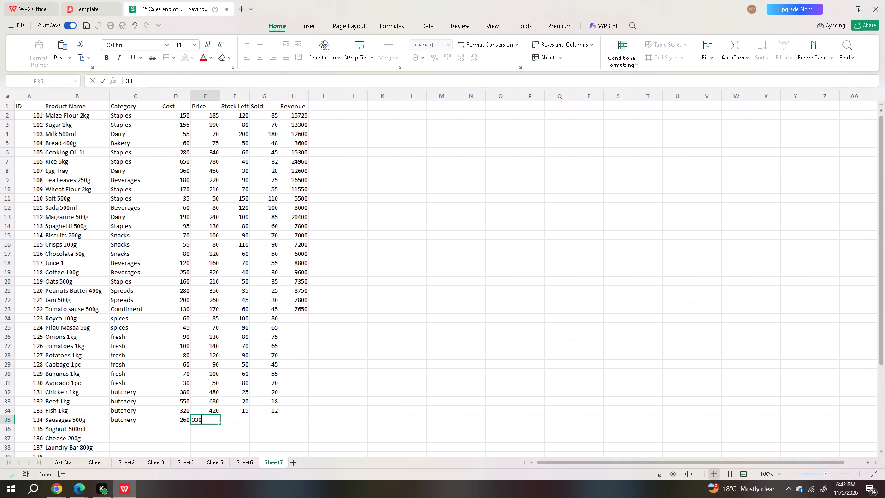
{"action": "key", "text": "Right"}
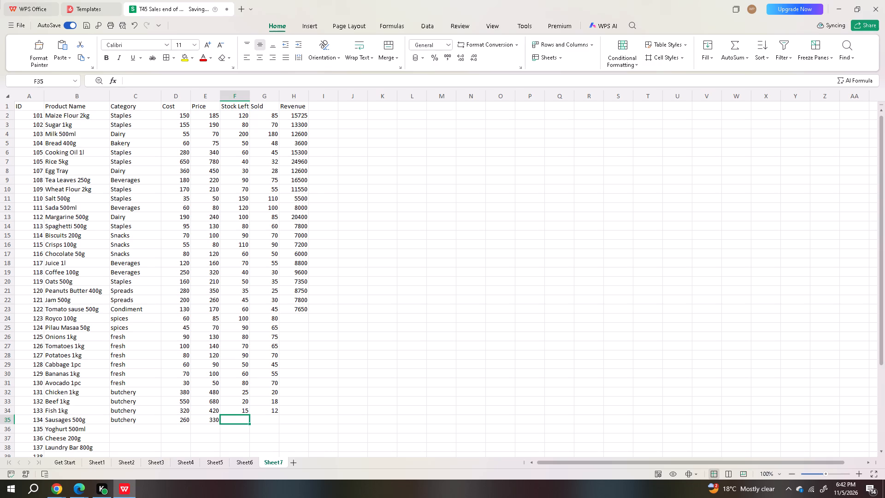
{"action": "key", "text": "4"}
{"action": "key", "text": "0"}
{"action": "key", "text": "Right"}
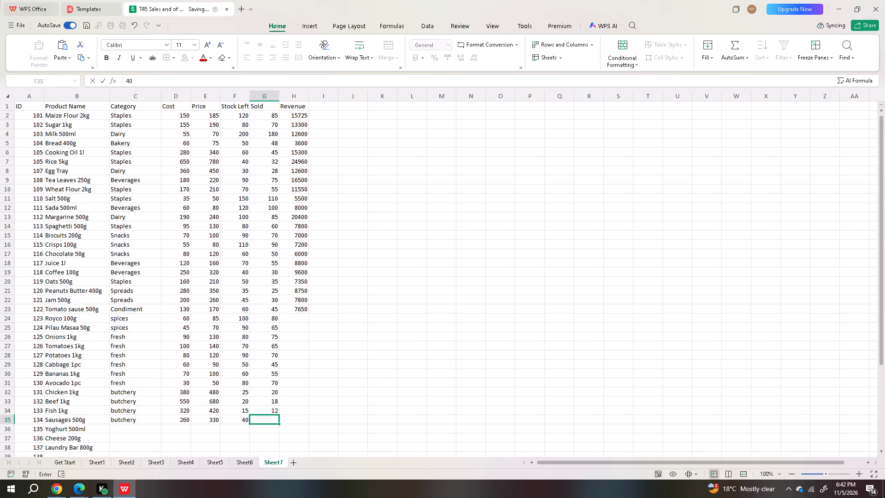
{"action": "type", "text": "35"}
{"action": "key", "text": "Down"}
Enter Dairy as the category for product 135, Yoghurt 500ml.
{"action": "key", "text": "Left"}
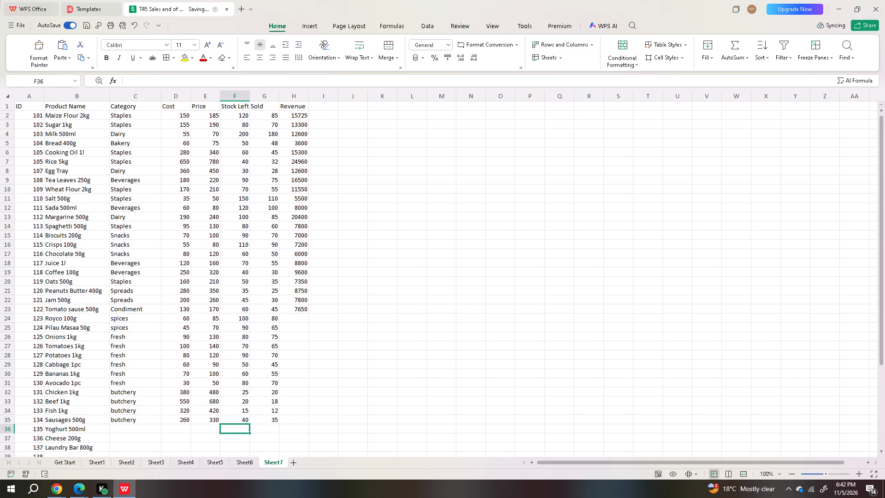
{"action": "key", "text": "Left"}
{"action": "key", "text": "Left"}
{"action": "key", "text": "Left"}
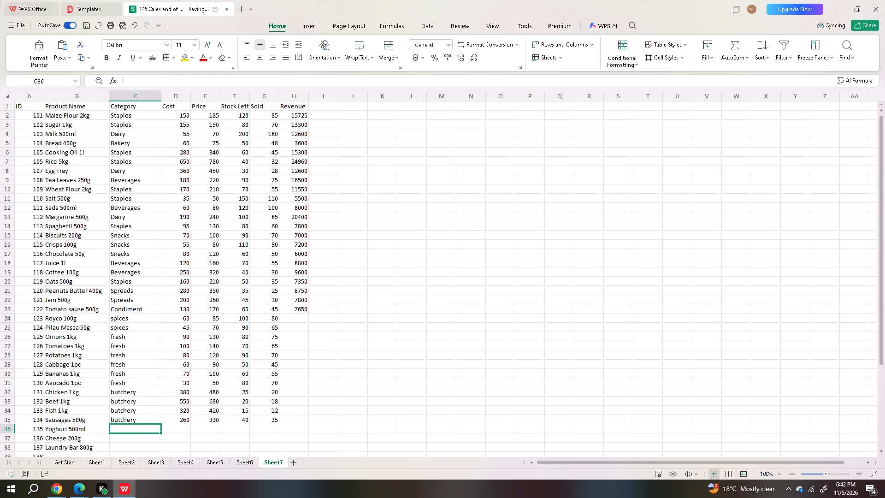
{"action": "key", "text": "d"}
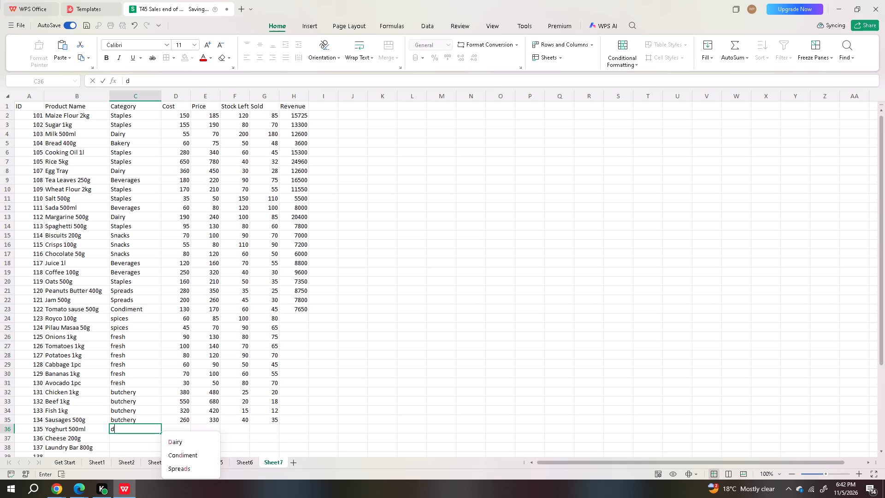
{"action": "left_click", "coordinate": [173, 440]}
{"action": "key", "text": "Right"}
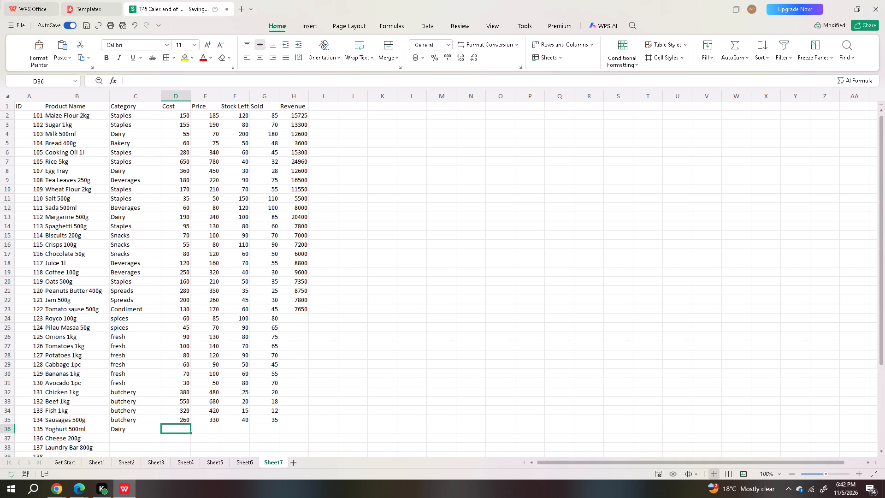
Enter cost 95, price 130, stock left 70 and sold 60 for product 135, Yoghurt 500ml.
{"action": "key", "text": "9"}
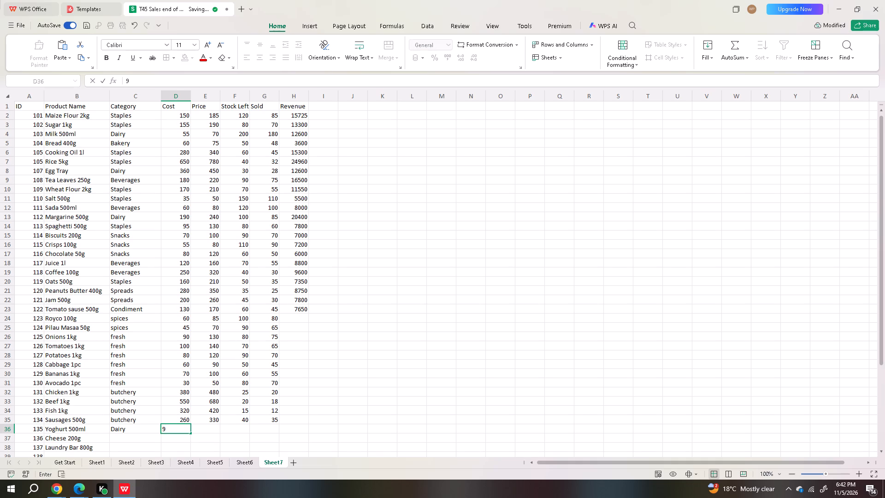
{"action": "key", "text": "5"}
{"action": "key", "text": "Right"}
{"action": "type", "text": "130"}
{"action": "key", "text": "Right"}
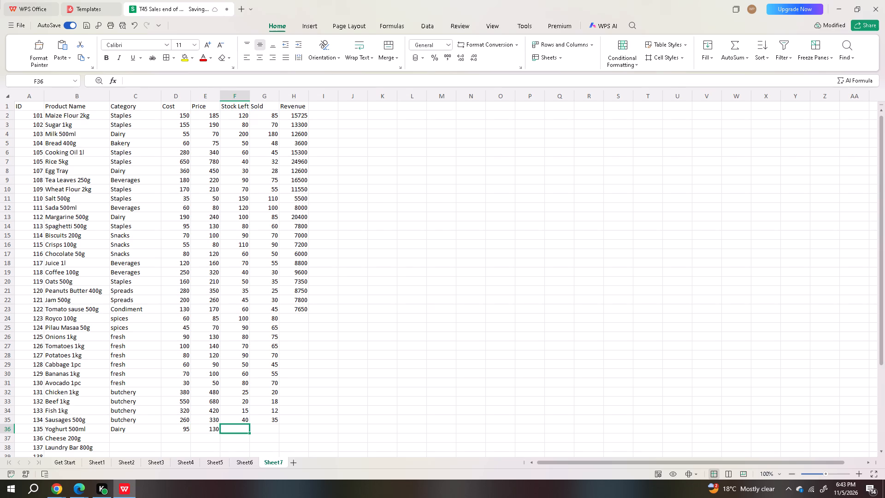
{"action": "type", "text": "70"}
{"action": "key", "text": "Right"}
{"action": "type", "text": "60"}
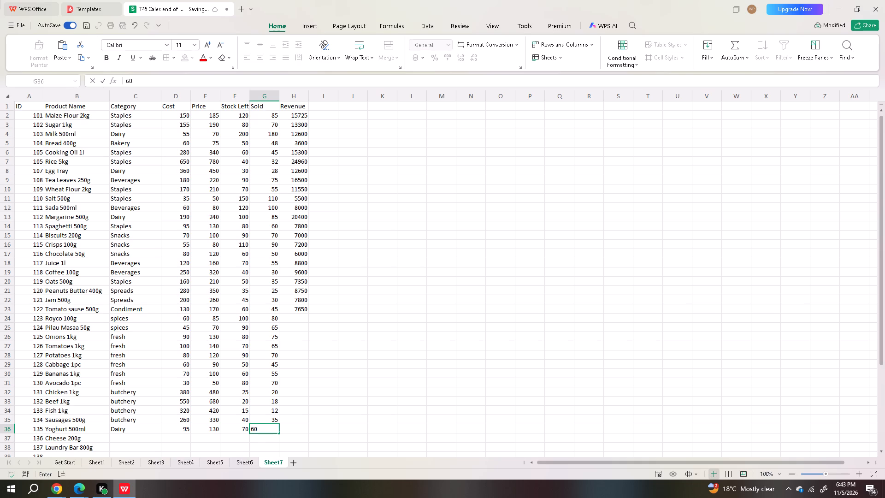
{"action": "key", "text": "Down"}
{"action": "key", "text": "Left"}
{"action": "key", "text": "Left"}
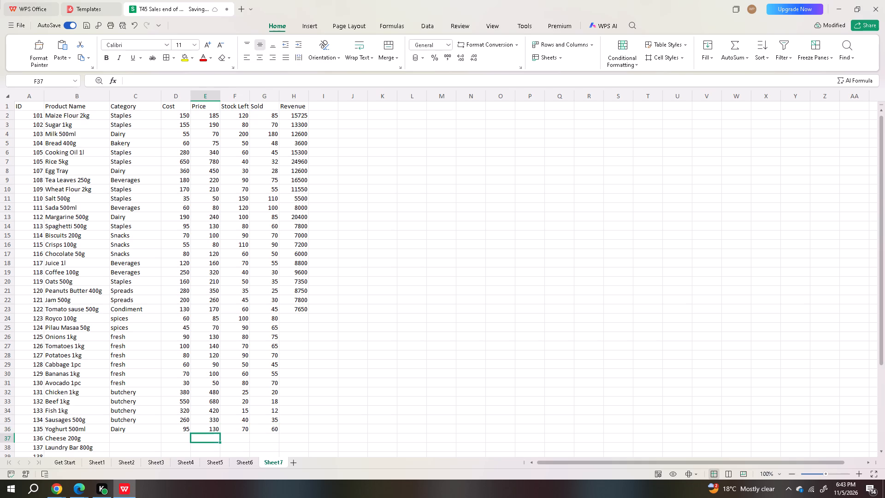
Enter category Dairy, cost 320, price 420, stock left 25 and sold 18 for product 136, Cheese 200g.
{"action": "key", "text": "Left"}
{"action": "key", "text": "Left"}
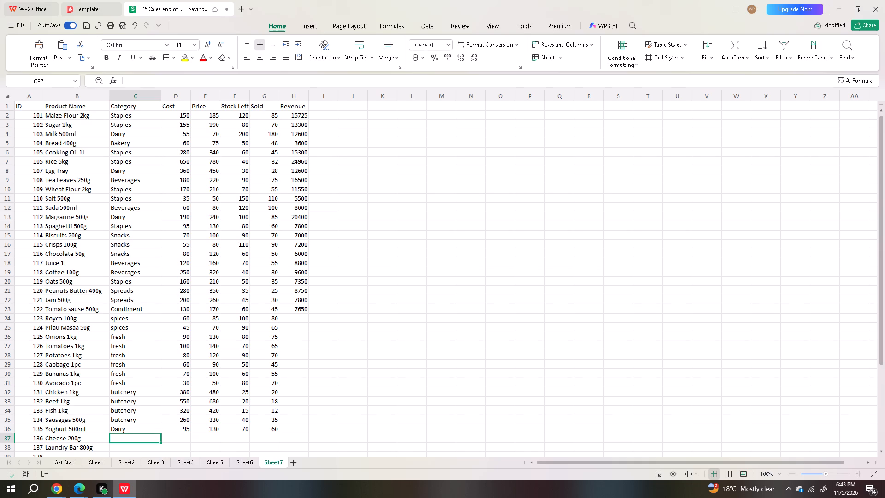
{"action": "key", "text": "d"}
{"action": "key", "text": "a"}
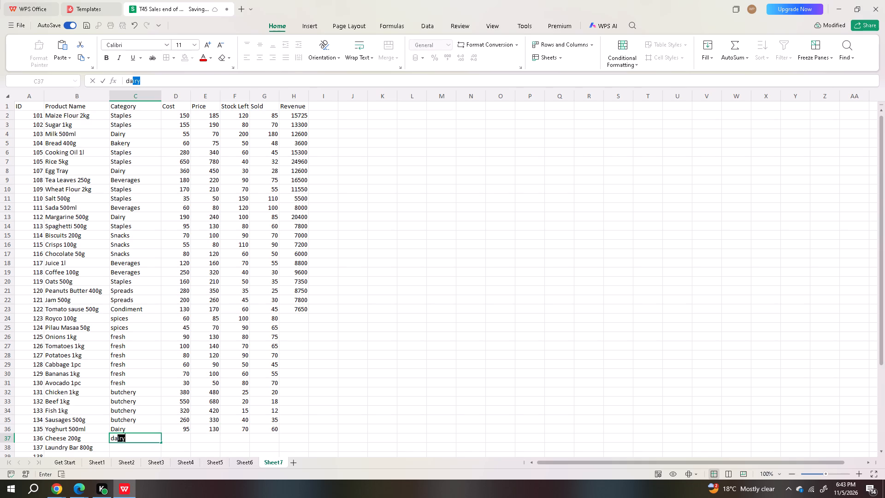
{"action": "key", "text": "Right"}
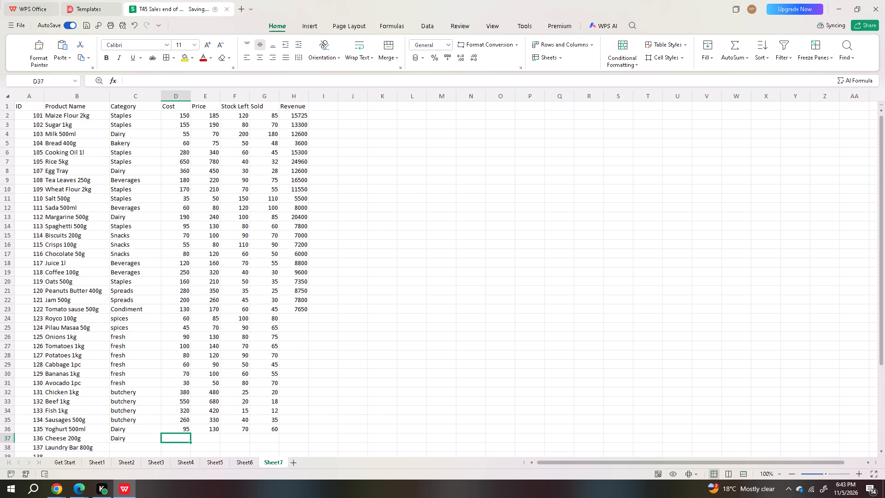
{"action": "key", "text": "3"}
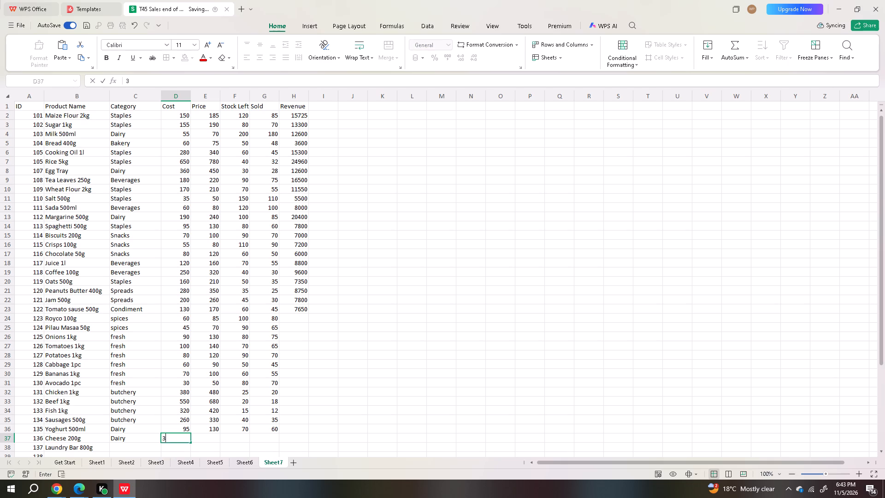
{"action": "type", "text": "20"}
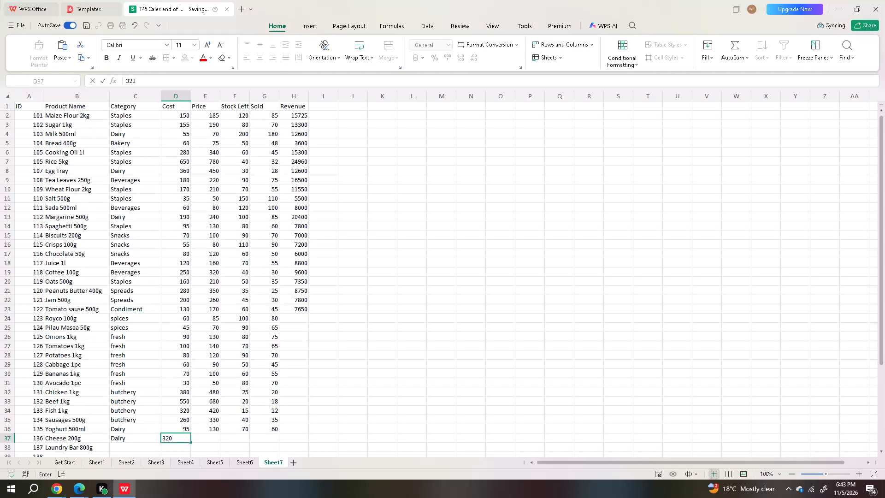
{"action": "key", "text": "Right"}
{"action": "type", "text": "420"}
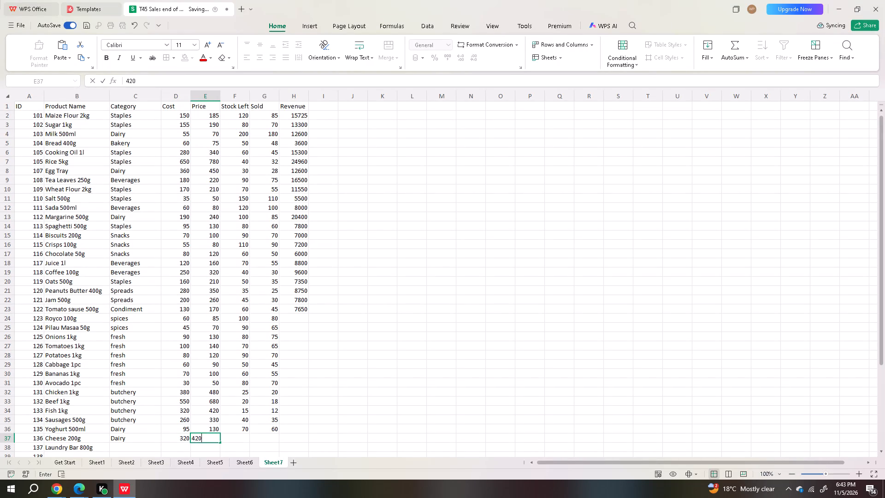
{"action": "key", "text": "Right"}
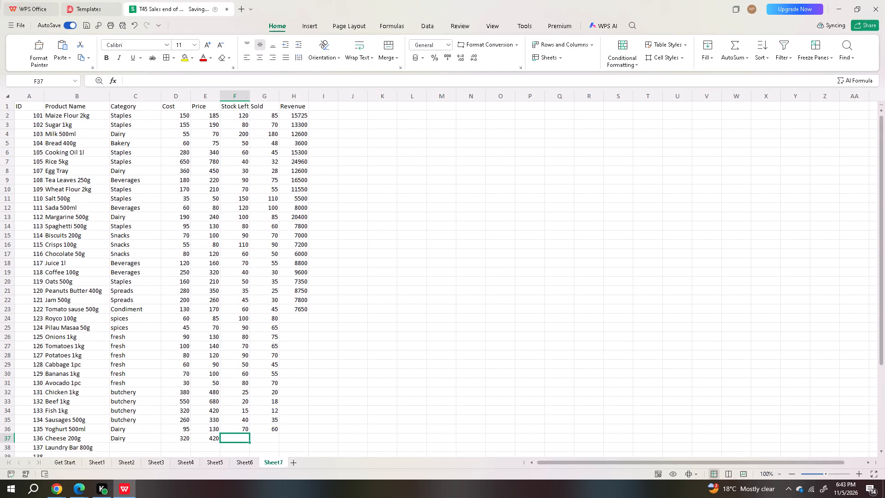
{"action": "type", "text": "25"}
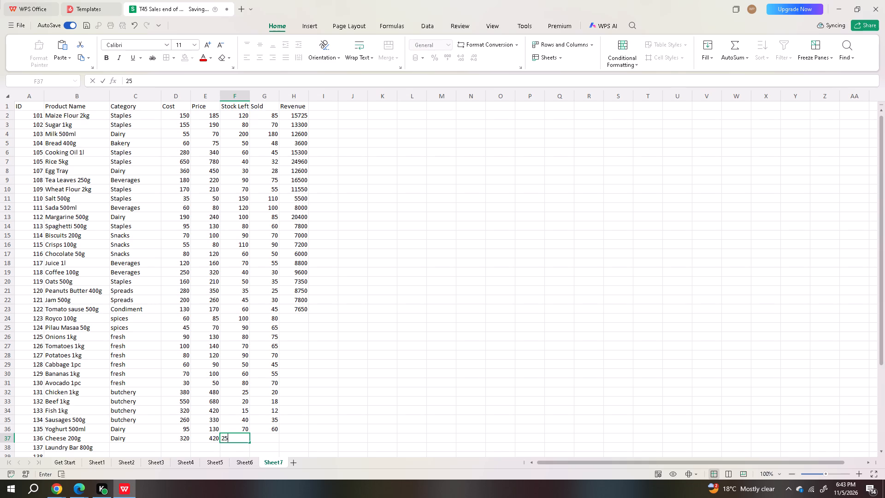
{"action": "key", "text": "Right"}
{"action": "key", "text": "1"}
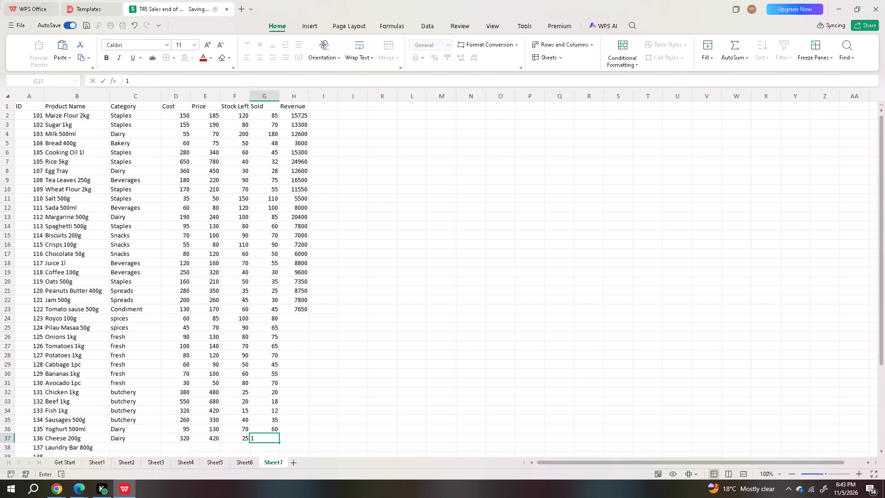
{"action": "key", "text": "8"}
{"action": "key", "text": "Down"}
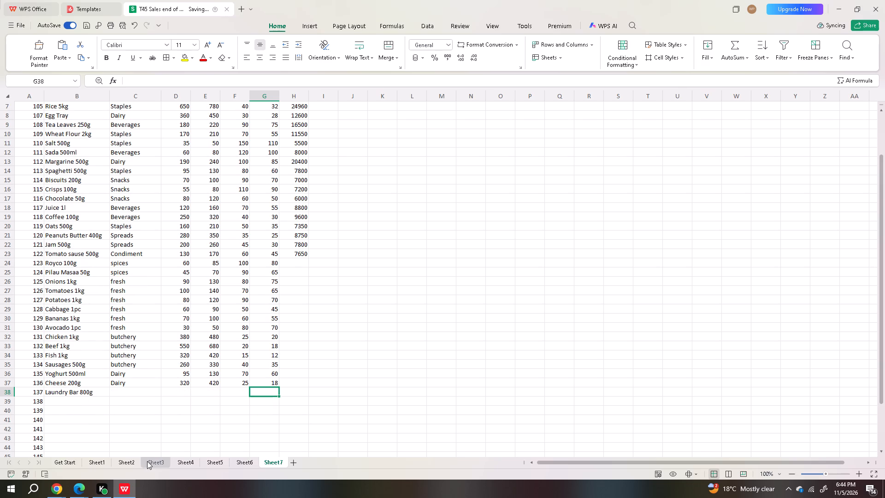
Enter household as the category for product 137, Laundry Bar 800g.
{"action": "double_click", "coordinate": [20, 448]}
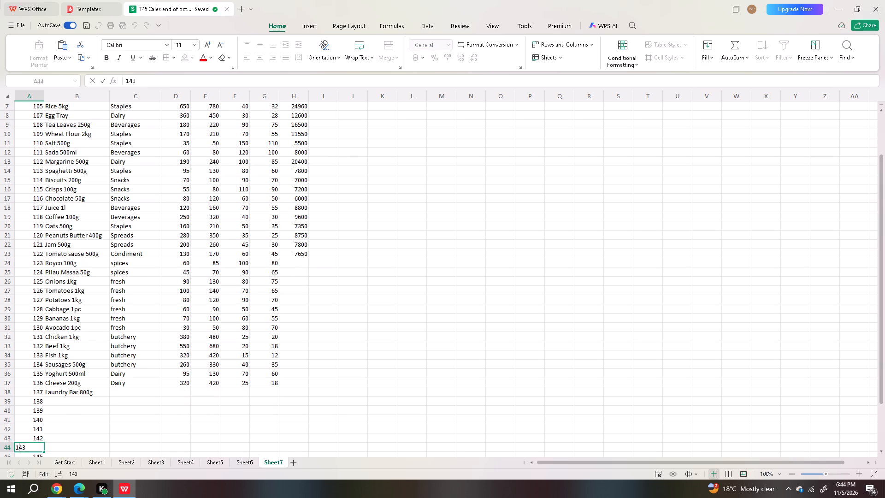
{"action": "left_click_drag", "start_coordinate": [118, 412], "coordinate": [132, 412]}
{"action": "left_click", "coordinate": [132, 412]}
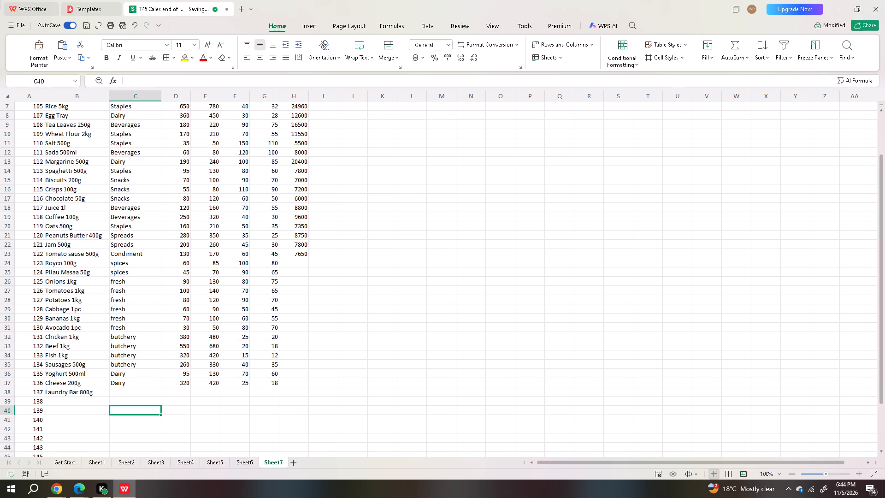
{"action": "double_click", "coordinate": [879, 410]}
{"action": "triple_click", "coordinate": [879, 410]}
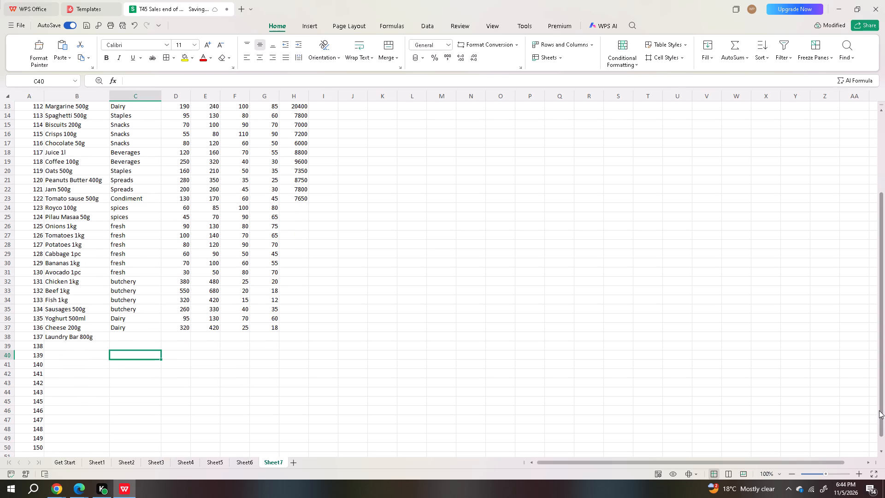
{"action": "double_click", "coordinate": [879, 410]}
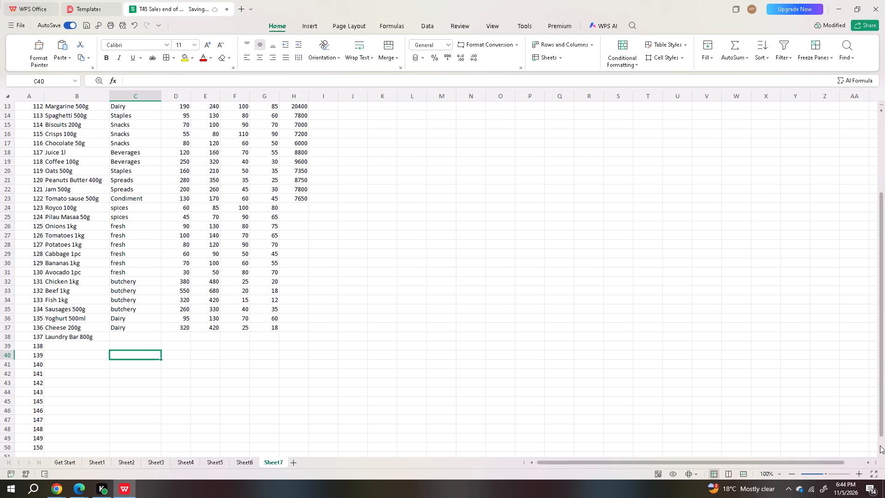
{"action": "key", "text": "Up"}
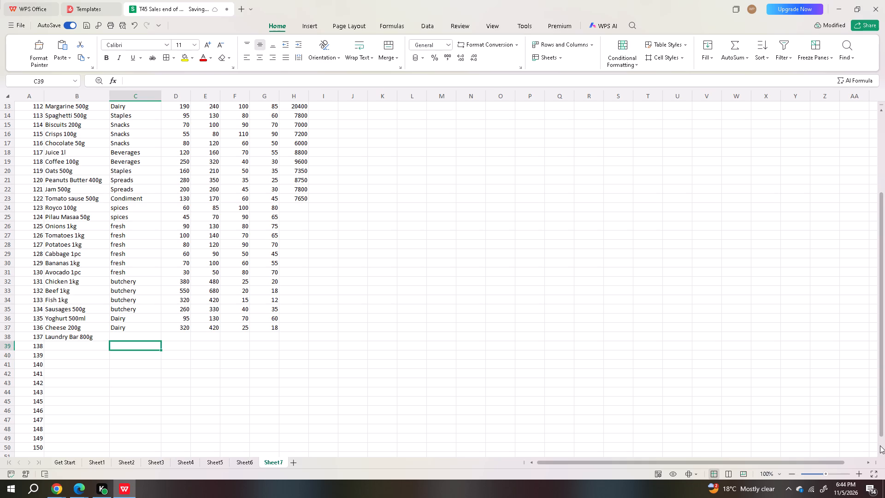
{"action": "key", "text": "Up"}
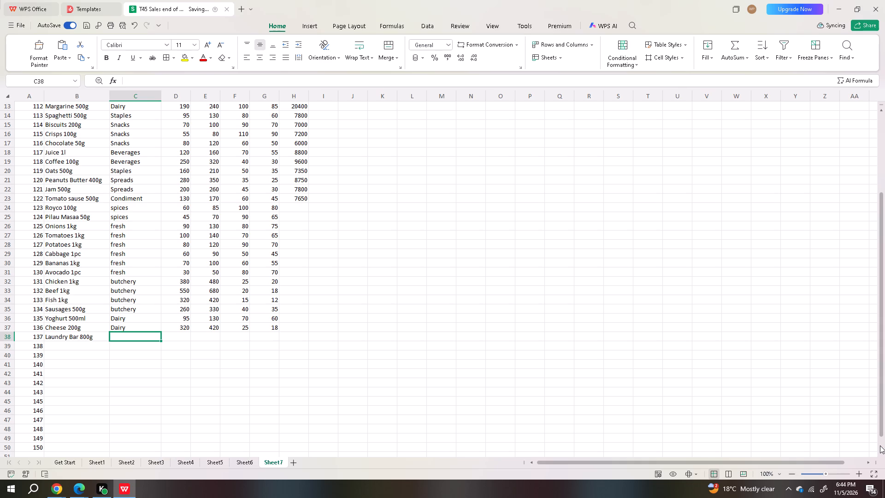
{"action": "key", "text": "h"}
{"action": "key", "text": "0"}
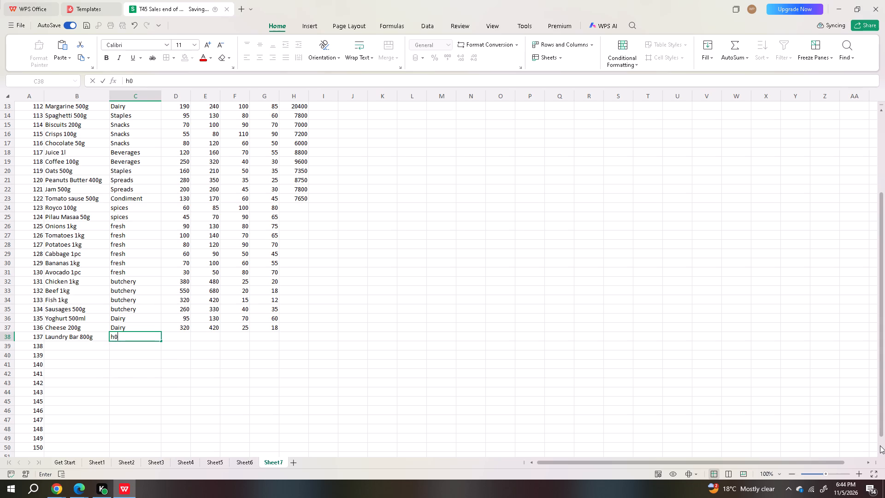
{"action": "key", "text": "BackSpace"}
{"action": "key", "text": "o"}
{"action": "type", "text": "use"}
{"action": "type", "text": "hold"}
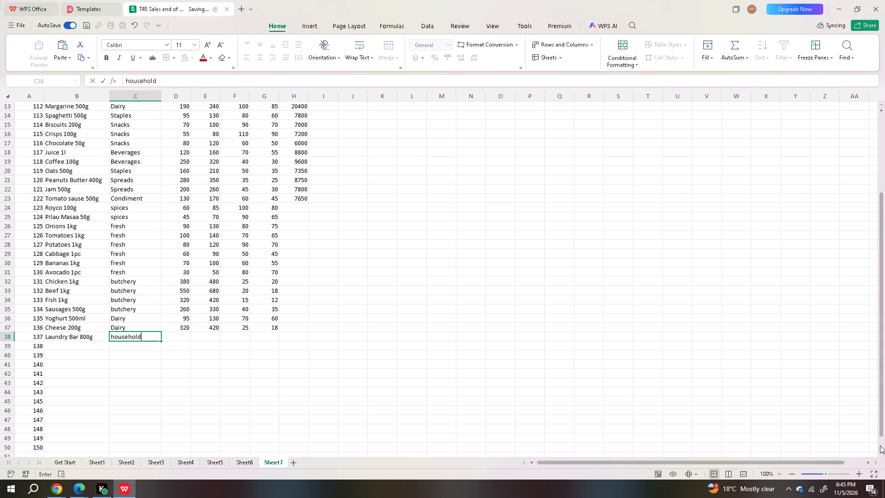
{"action": "key", "text": "Right"}
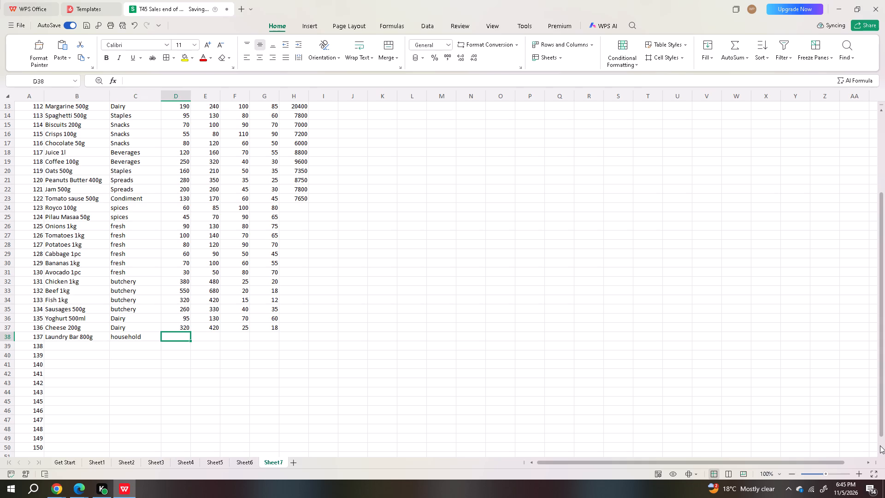
Enter cost 85, price 110, stock left 100 and sold 85 for product 137, Laundry Bar 800g.
{"action": "type", "text": "85"}
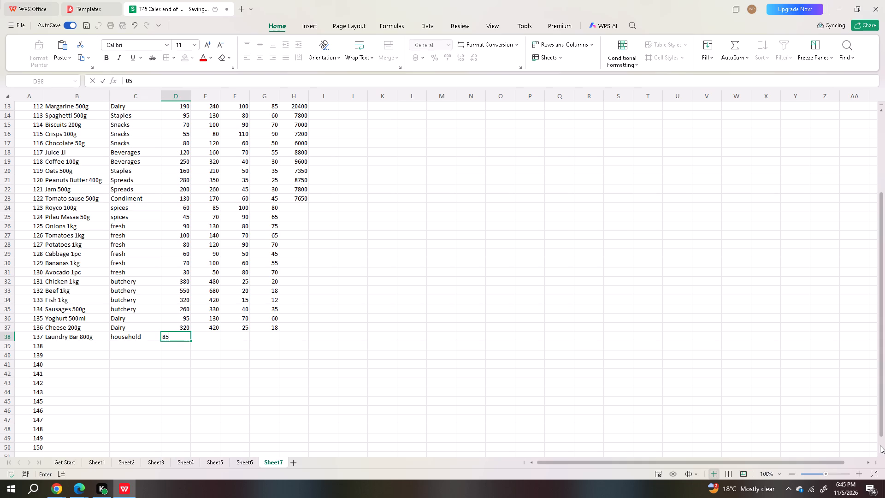
{"action": "key", "text": "Right"}
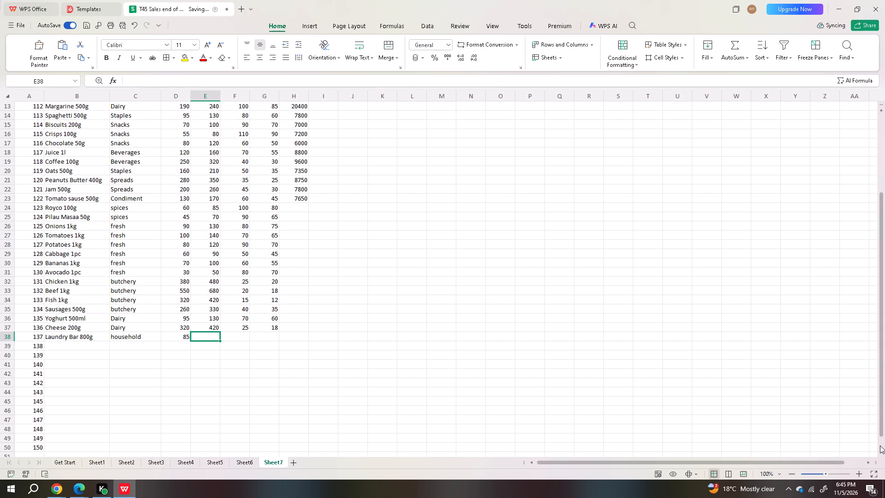
{"action": "type", "text": "110"}
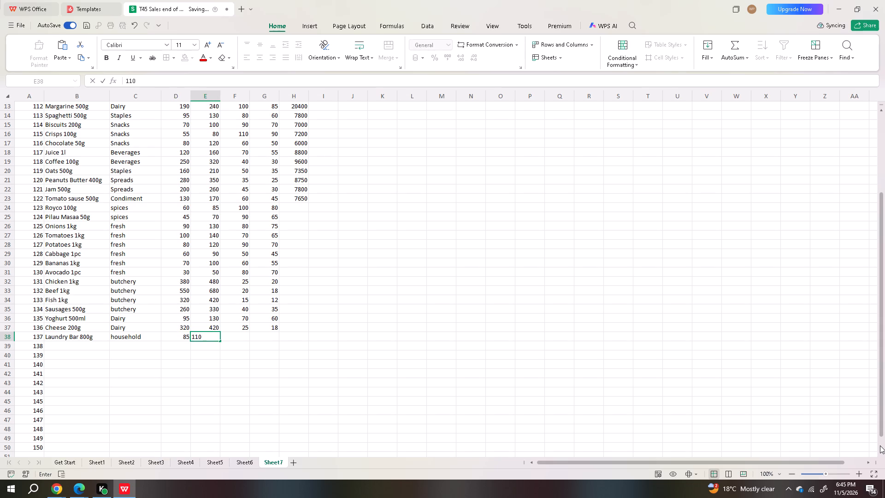
{"action": "key", "text": "Right"}
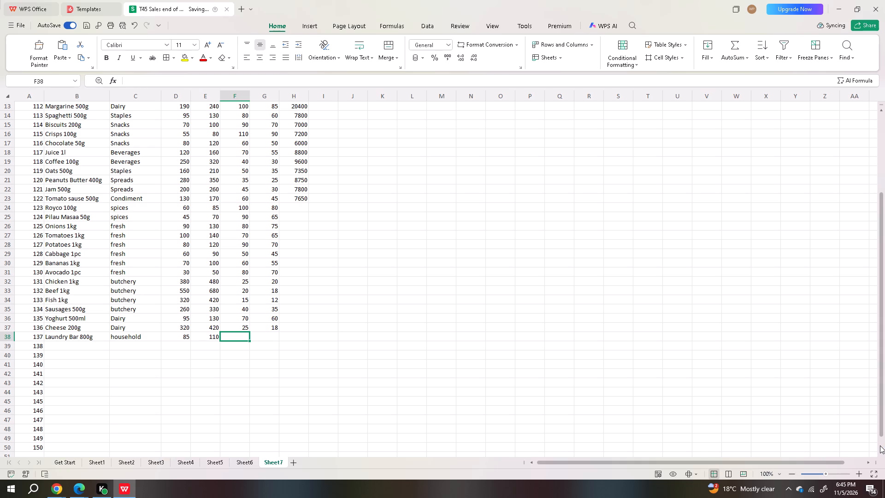
{"action": "key", "text": "1"}
{"action": "type", "text": "00"}
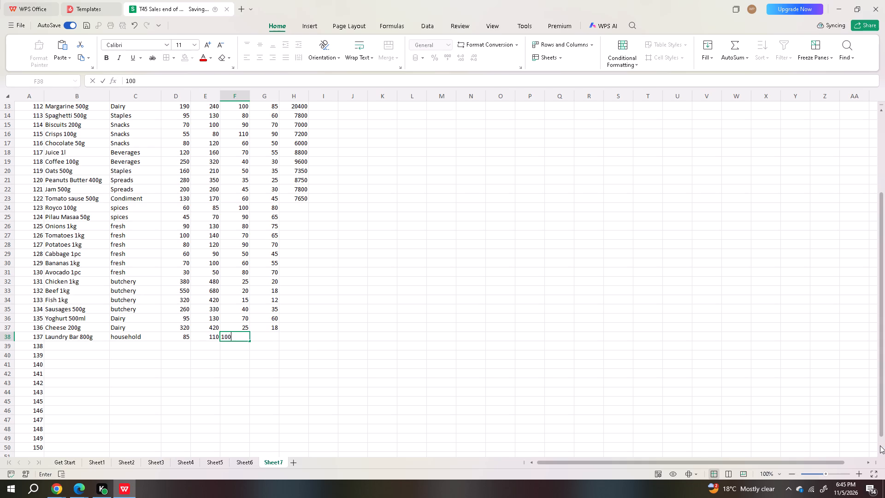
{"action": "key", "text": "Right"}
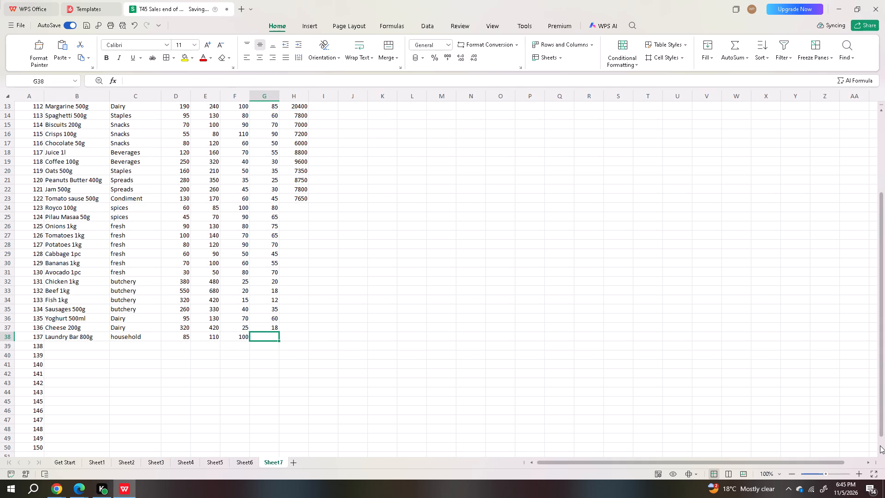
{"action": "type", "text": "85"}
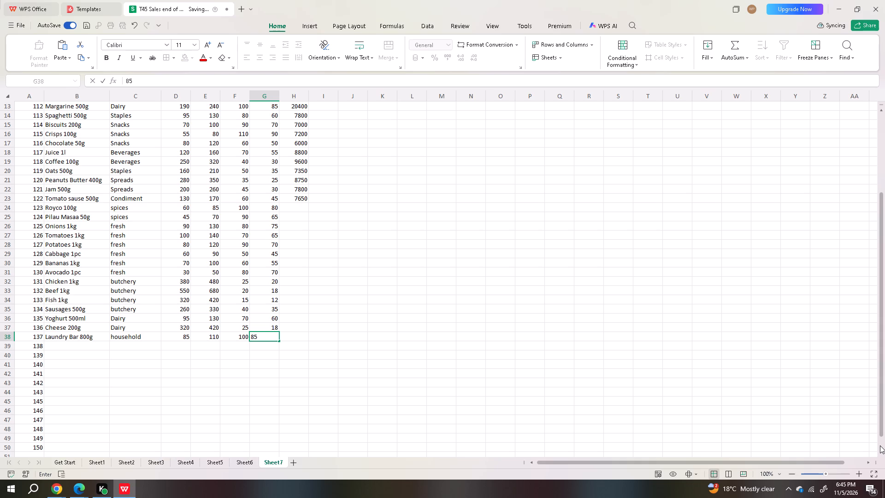
{"action": "key", "text": "Down"}
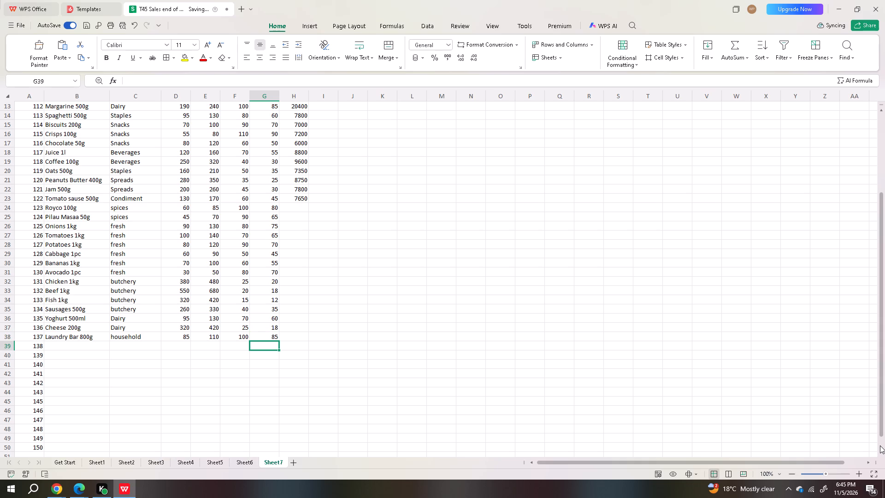
Enter Detergent 1kg as the product name for product 138.
{"action": "key", "text": "Left"}
{"action": "key", "text": "Left"}
{"action": "key", "text": "Left"}
{"action": "key", "text": "Left"}
{"action": "key", "text": "Left"}
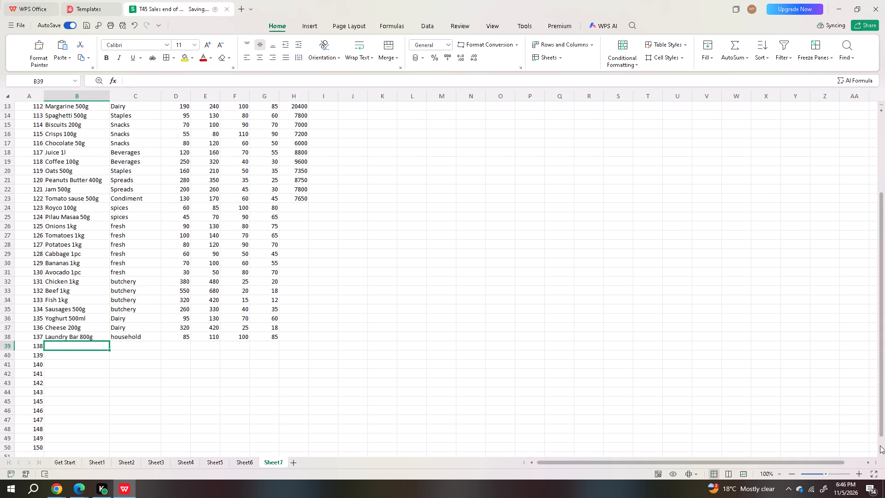
{"action": "key", "text": "d"}
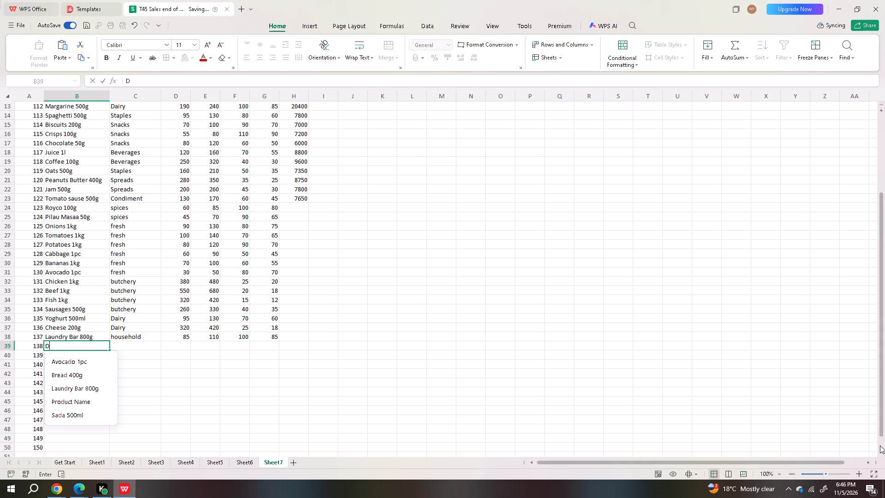
{"action": "key", "text": "e"}
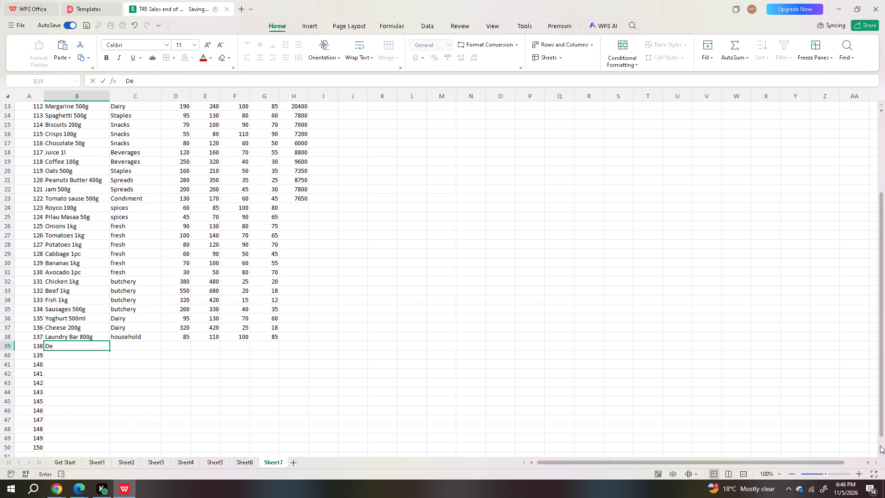
{"action": "type", "text": "rt"}
{"action": "key", "text": "BackSpace"}
{"action": "key", "text": "BackSpace"}
{"action": "type", "text": "ter"}
{"action": "type", "text": "gent"}
{"action": "key", "text": "space"}
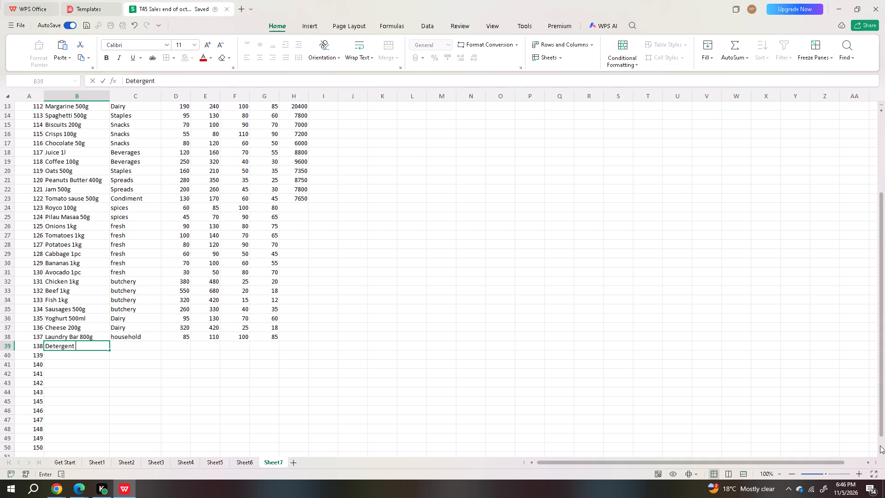
{"action": "type", "text": "1kg"}
{"action": "key", "text": "space"}
{"action": "key", "text": "Down"}
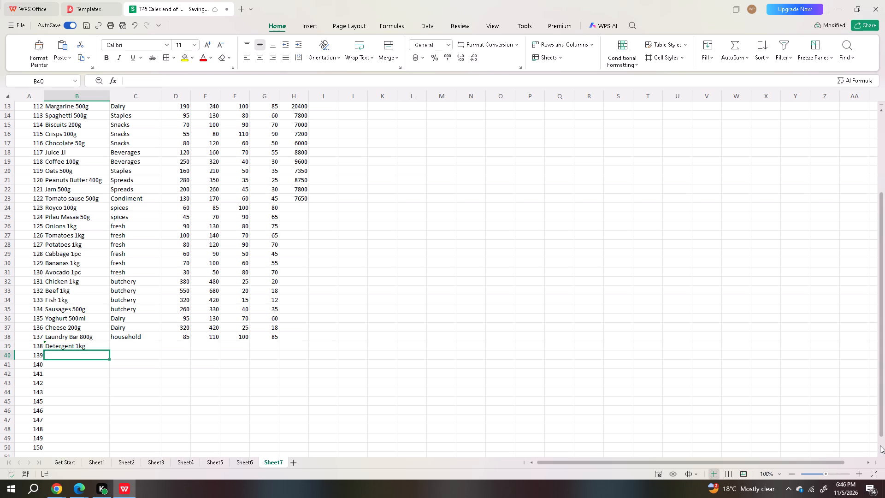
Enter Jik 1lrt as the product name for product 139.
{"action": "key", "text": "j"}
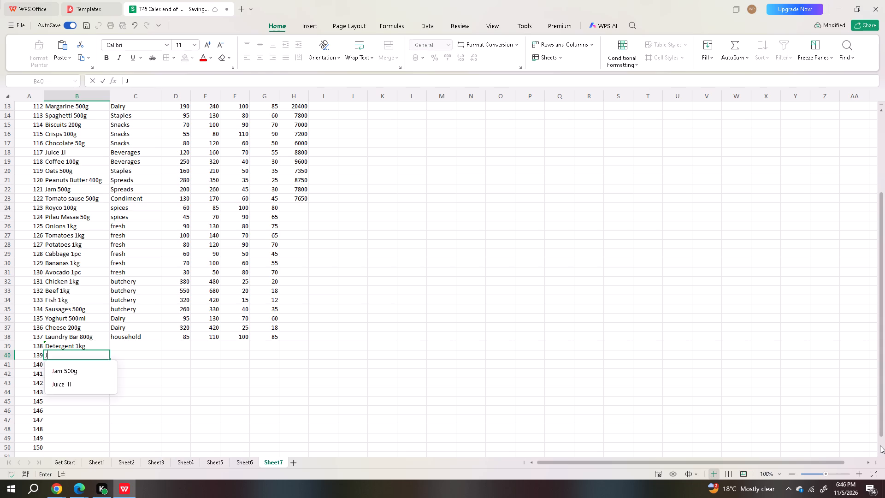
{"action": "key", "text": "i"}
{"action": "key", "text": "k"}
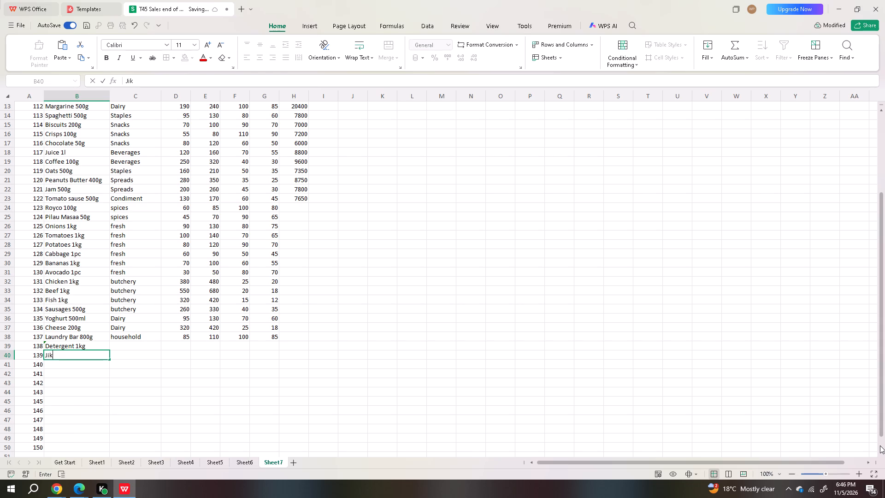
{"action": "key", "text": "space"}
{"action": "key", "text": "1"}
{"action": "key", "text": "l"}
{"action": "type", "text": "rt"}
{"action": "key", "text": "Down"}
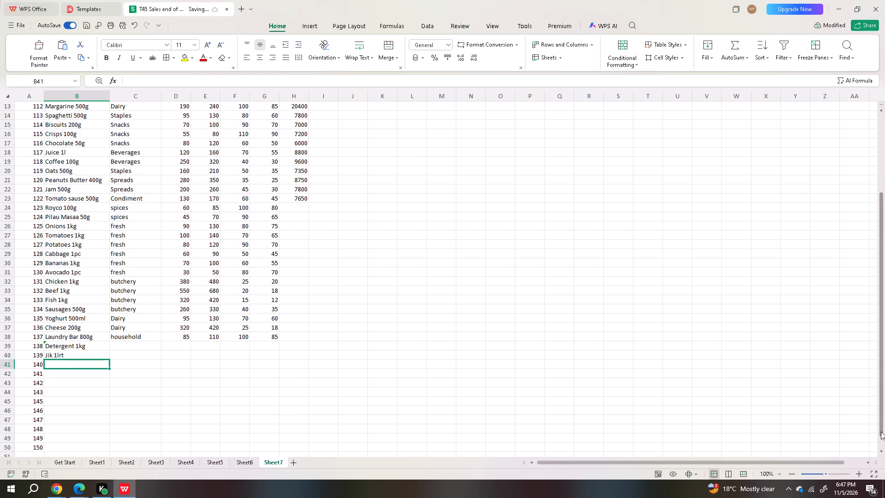
Replace the product name for product 139 with Jik 1 L.
{"action": "key", "text": "Up"}
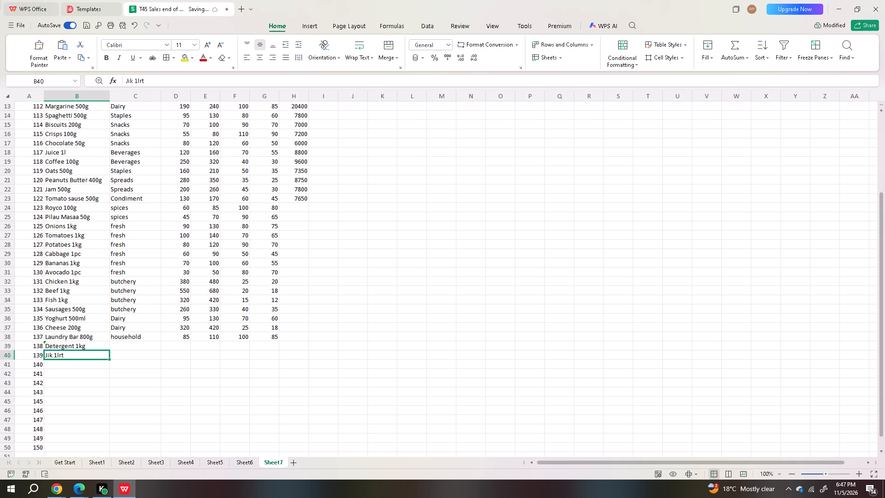
{"action": "key", "text": "BackSpace"}
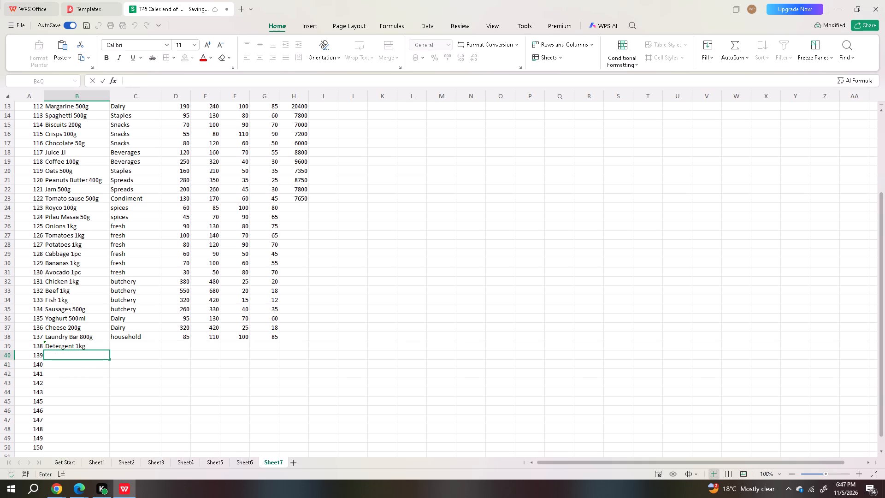
{"action": "key", "text": "j"}
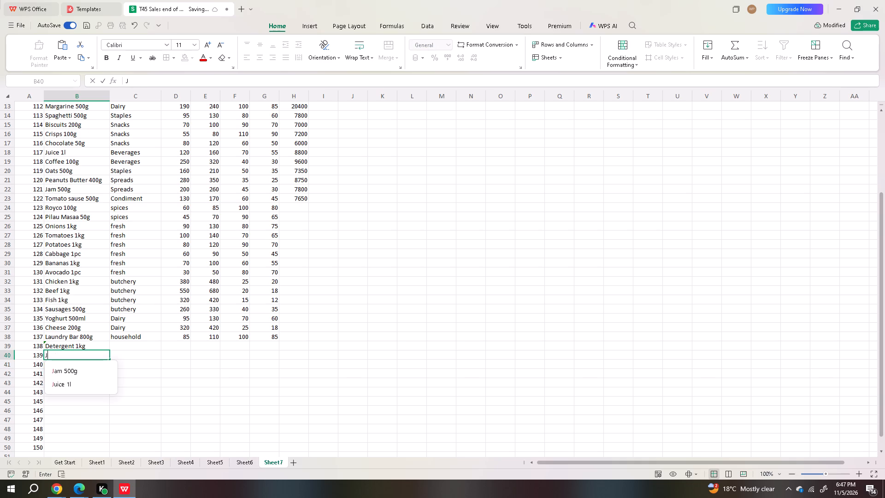
{"action": "type", "text": "ik"}
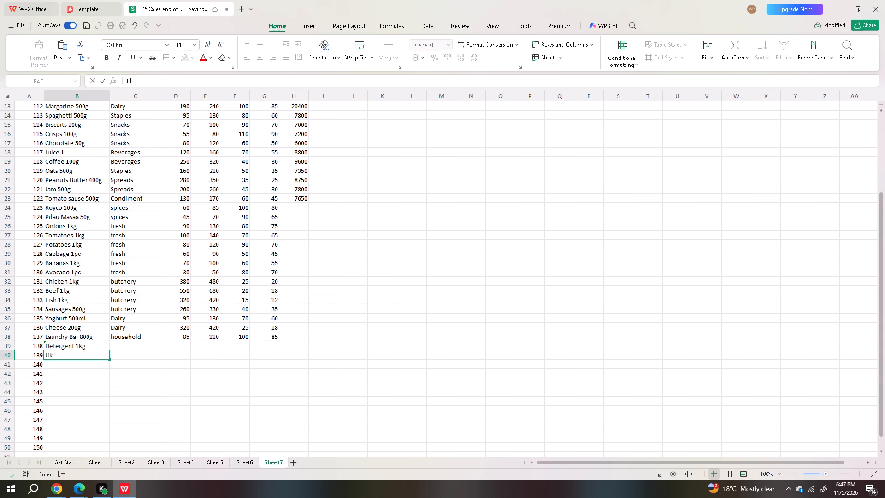
{"action": "key", "text": "space"}
{"action": "key", "text": "1"}
{"action": "key", "text": "space"}
{"action": "key", "text": "l"}
{"action": "key", "text": "BackSpace"}
{"action": "key", "text": "l"}
{"action": "key", "text": "Down"}
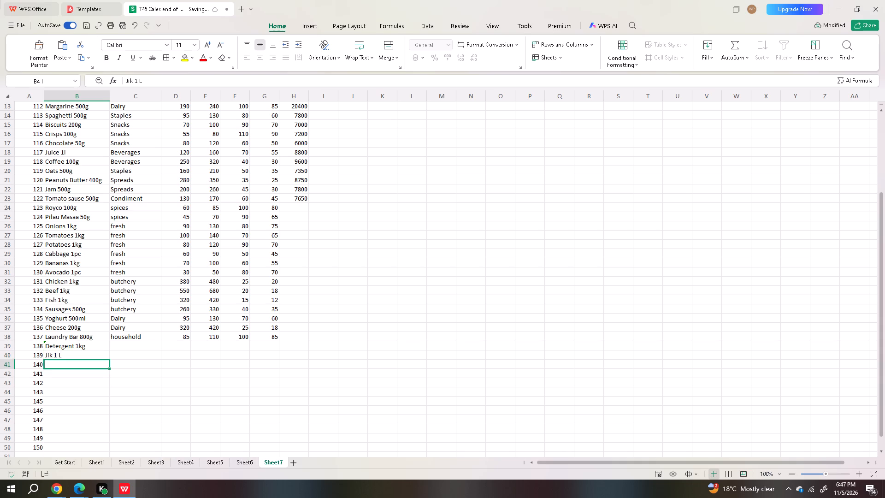
Enter Tissue 4 roll as the product name for product 140.
{"action": "key", "text": "t"}
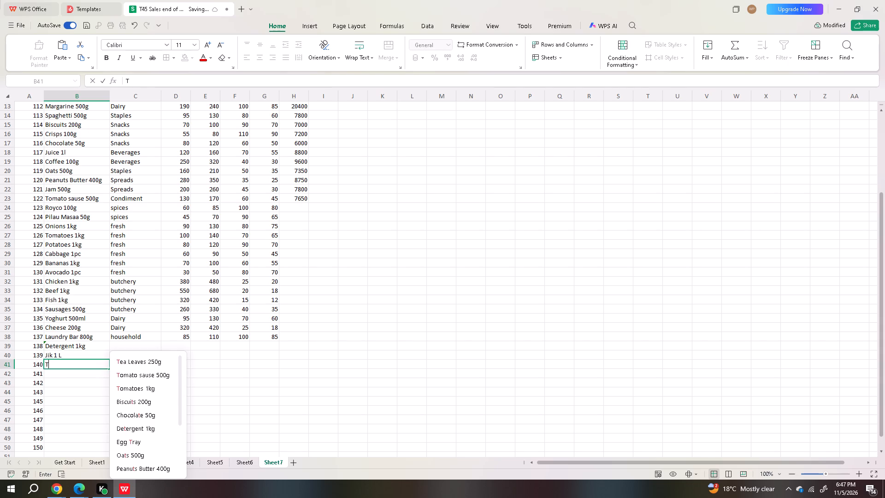
{"action": "type", "text": "issue"}
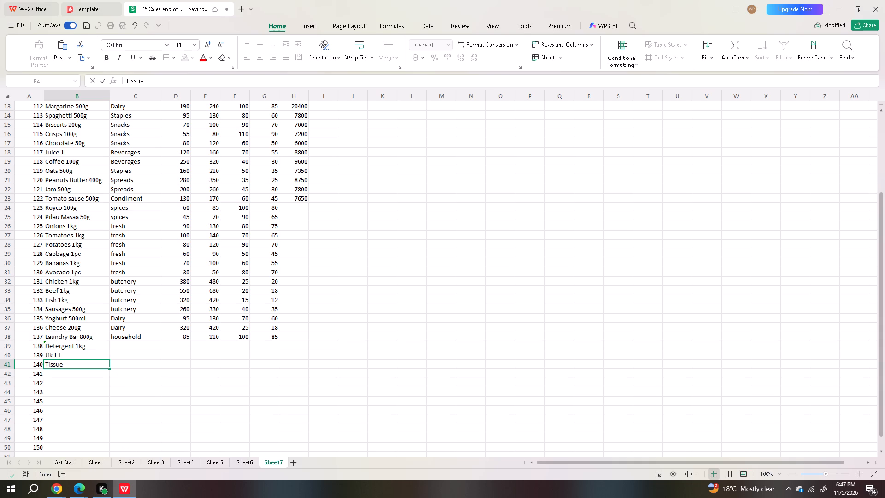
{"action": "key", "text": "space"}
{"action": "type", "text": "4"}
{"action": "key", "text": "space"}
{"action": "type", "text": "rolls"}
{"action": "key", "text": "BackSpace"}
{"action": "key", "text": "Down"}
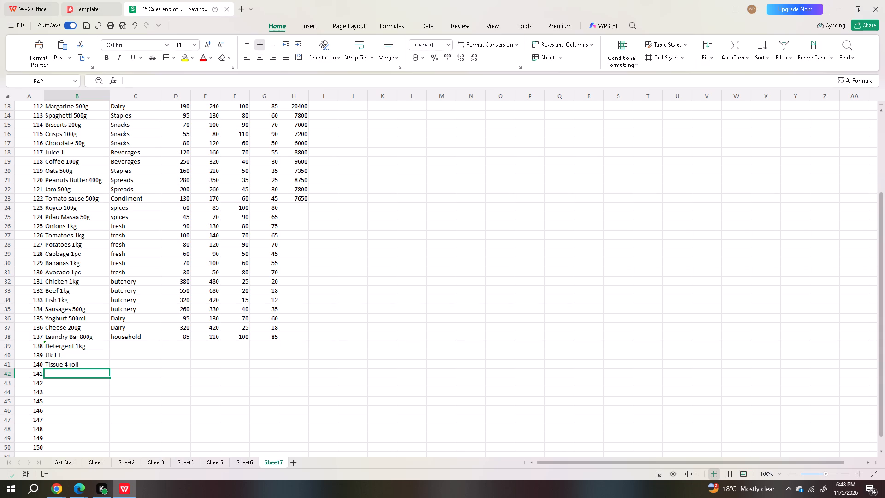
Enter Toilet paper 10 pc as the product name for product 141.
{"action": "key", "text": "t"}
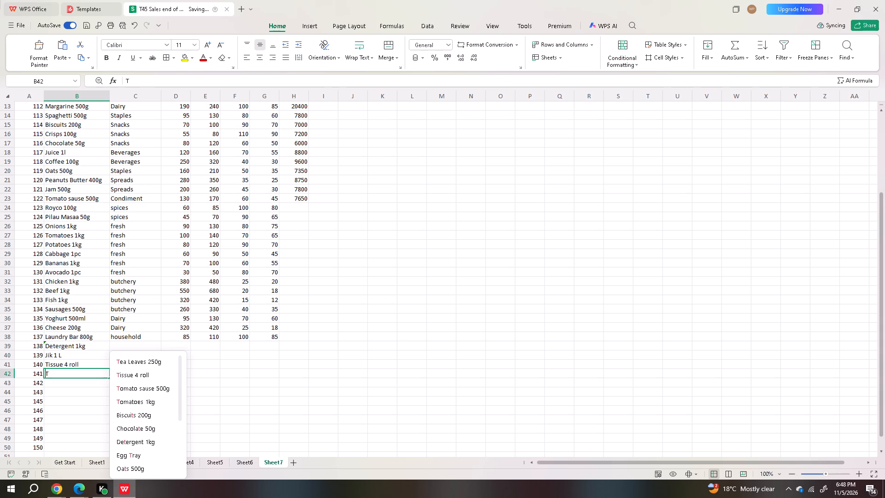
{"action": "type", "text": "oilet"}
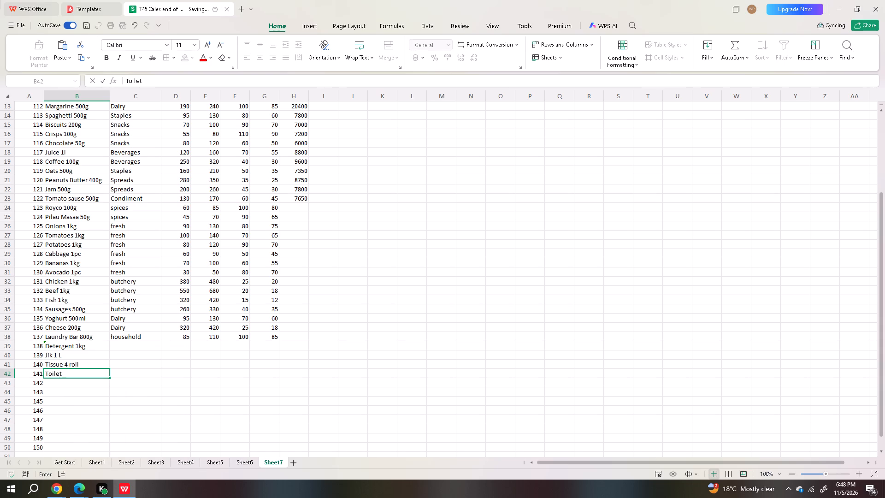
{"action": "key", "text": "space"}
{"action": "type", "text": "paper"}
{"action": "key", "text": "space"}
{"action": "type", "text": "10 pc"}
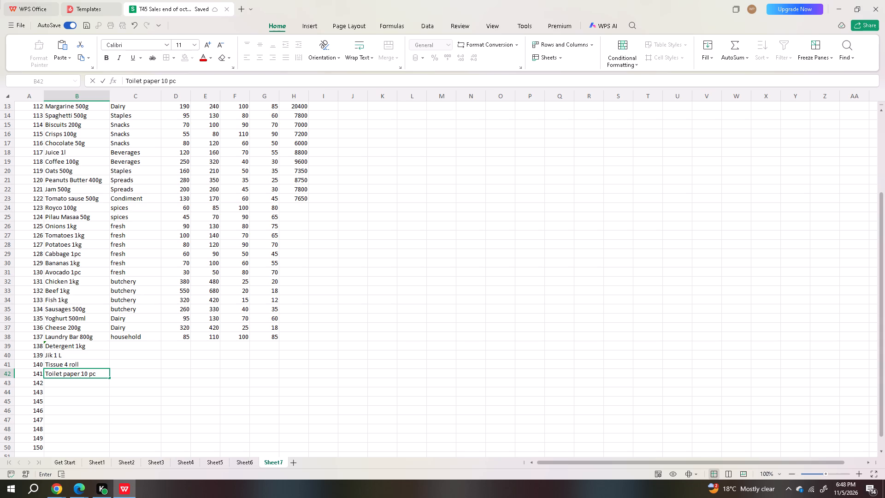
{"action": "key", "text": "Down"}
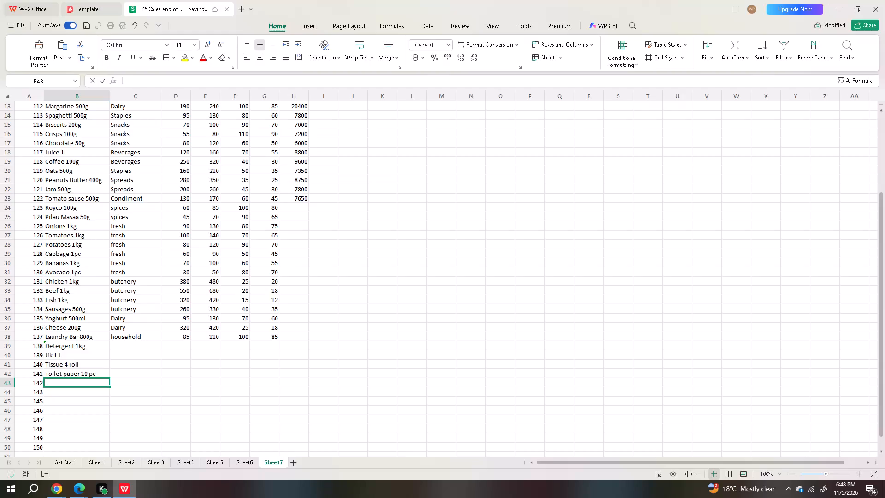
Enter Toothpaste 120 g as the product name for product 142.
{"action": "key", "text": "t"}
{"action": "type", "text": "oot"}
{"action": "key", "text": "h"}
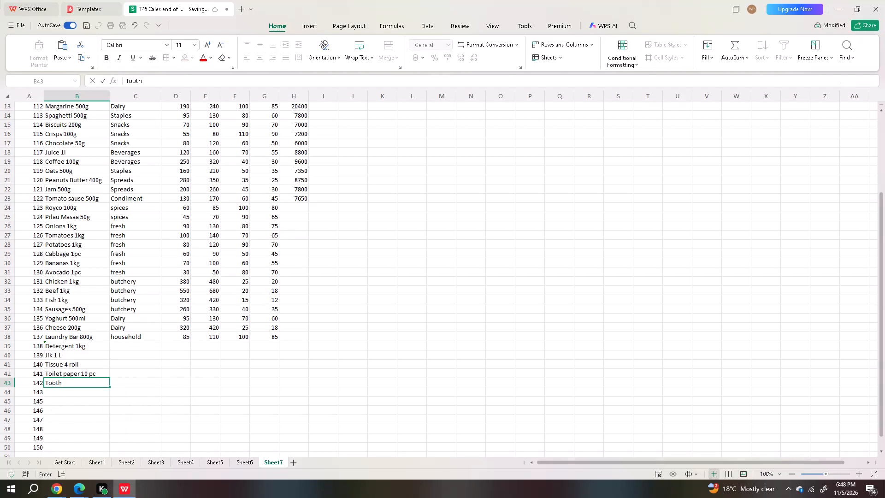
{"action": "type", "text": "paste"}
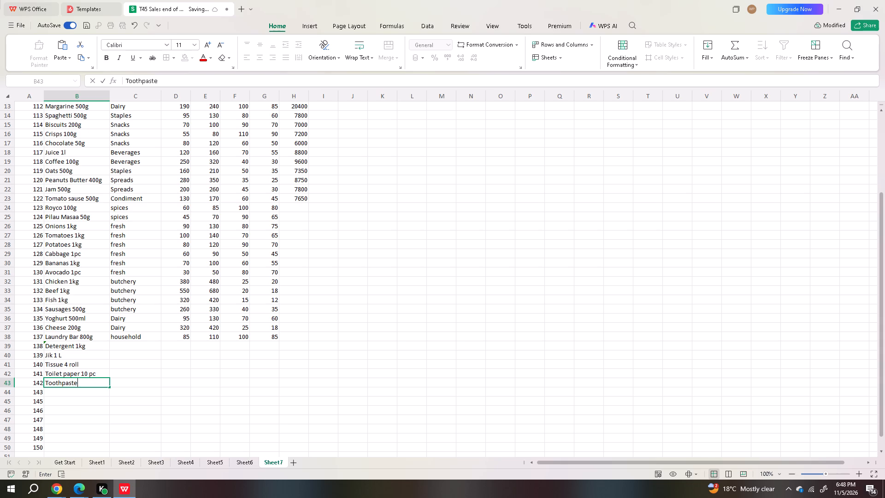
{"action": "key", "text": "space"}
{"action": "type", "text": "120"}
{"action": "key", "text": "space"}
{"action": "key", "text": "g"}
{"action": "key", "text": "Down"}
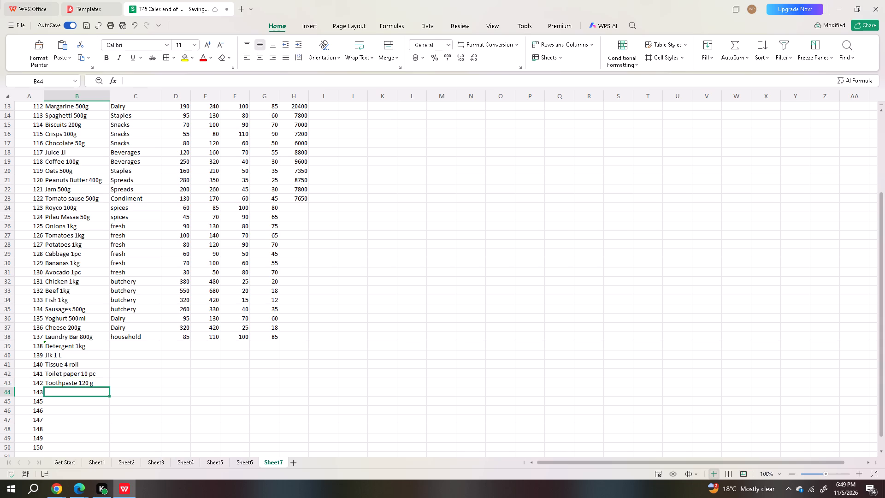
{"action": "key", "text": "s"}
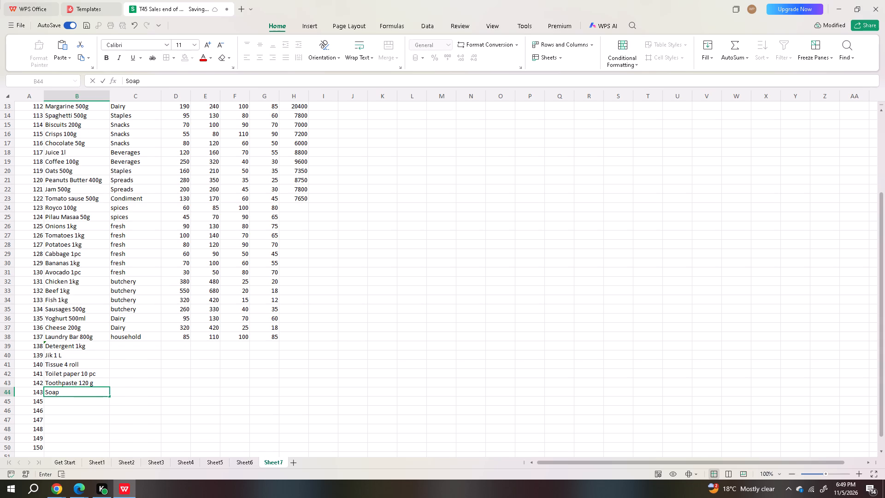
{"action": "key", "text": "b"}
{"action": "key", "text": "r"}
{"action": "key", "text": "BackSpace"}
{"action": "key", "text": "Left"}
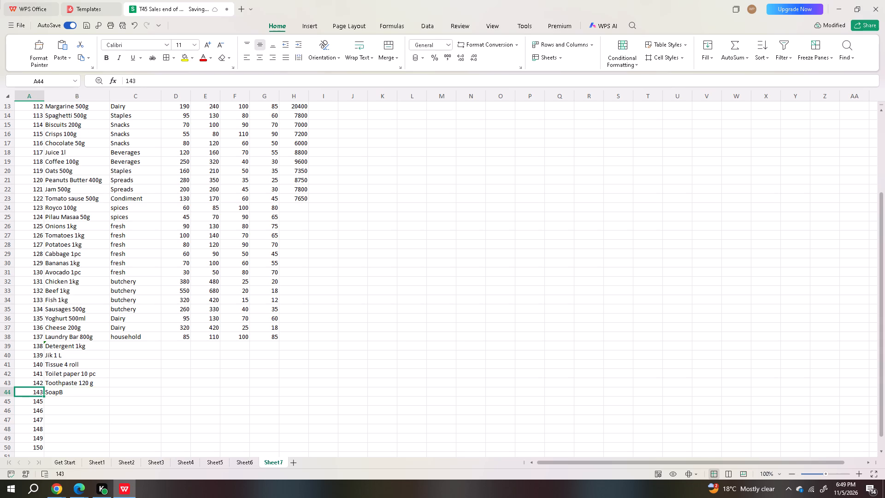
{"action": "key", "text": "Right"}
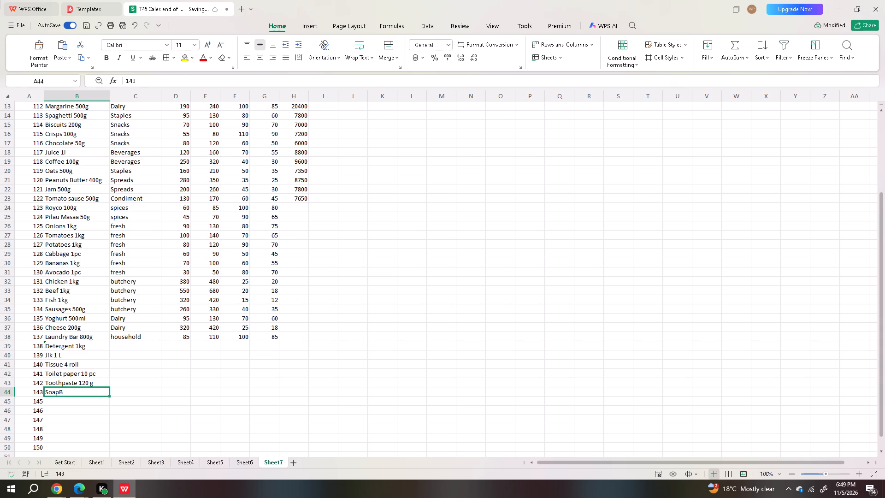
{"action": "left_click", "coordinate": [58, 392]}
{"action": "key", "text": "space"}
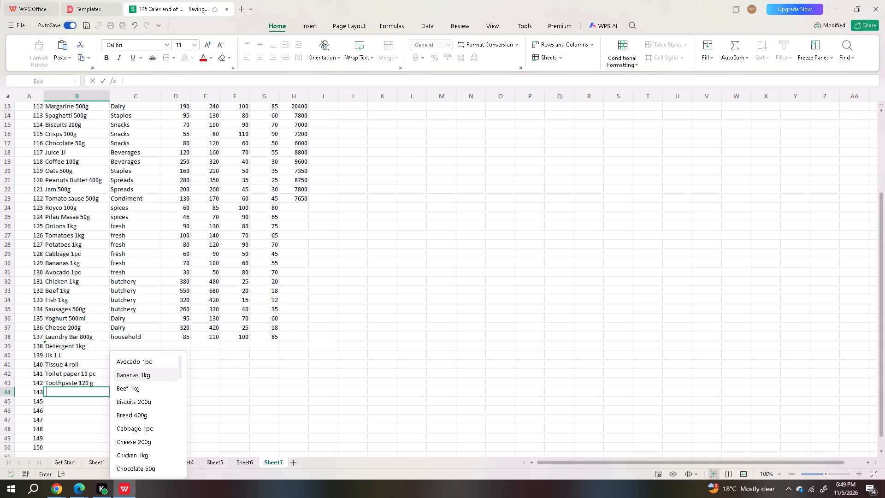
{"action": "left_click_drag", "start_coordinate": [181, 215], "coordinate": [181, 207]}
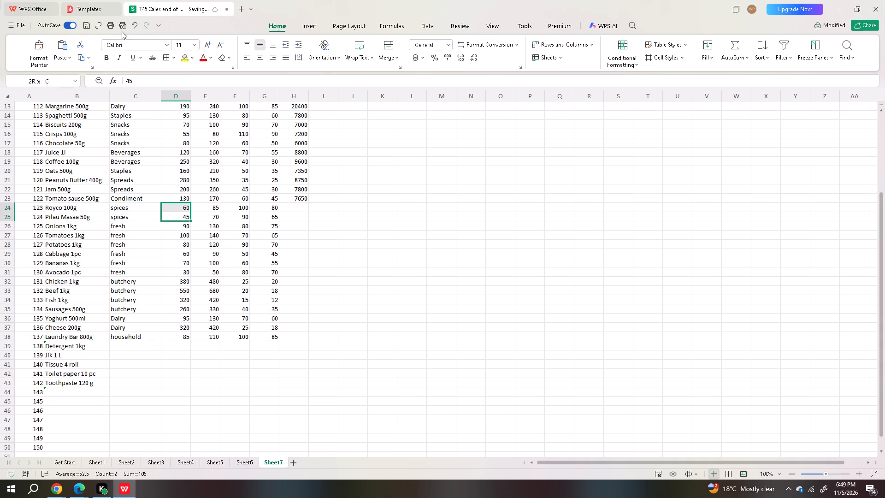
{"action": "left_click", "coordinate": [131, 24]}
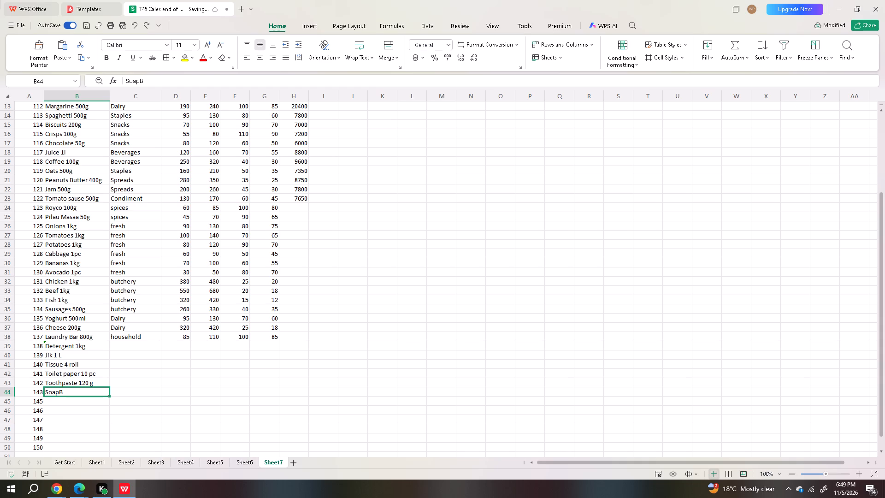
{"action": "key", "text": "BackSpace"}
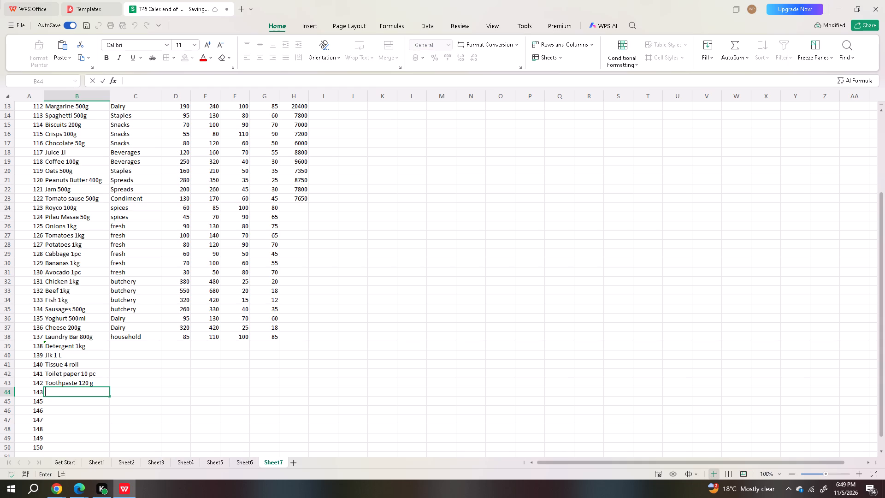
Enter Soap Bar 200g as the product name for product 143.
{"action": "key", "text": "s"}
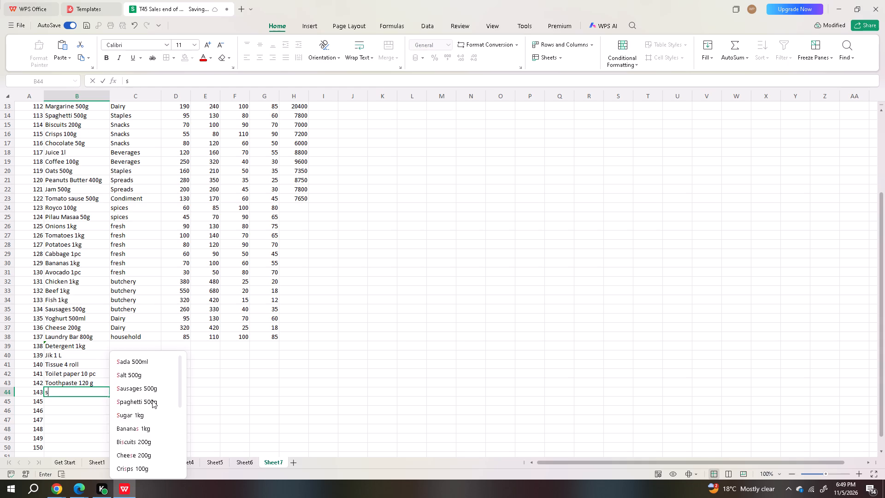
{"action": "key", "text": "s"}
{"action": "key", "text": "o"}
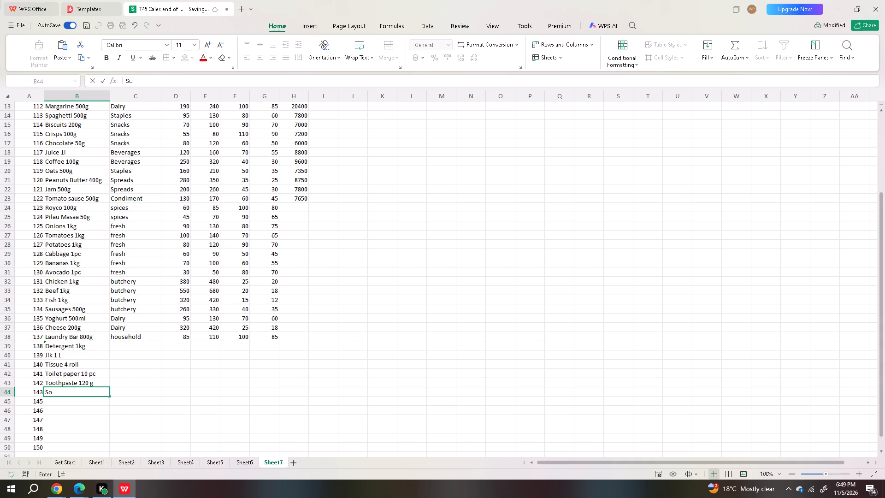
{"action": "type", "text": "ap"}
{"action": "key", "text": "space"}
{"action": "key", "text": "b"}
{"action": "type", "text": "ar"}
{"action": "key", "text": "space"}
{"action": "type", "text": "200g"}
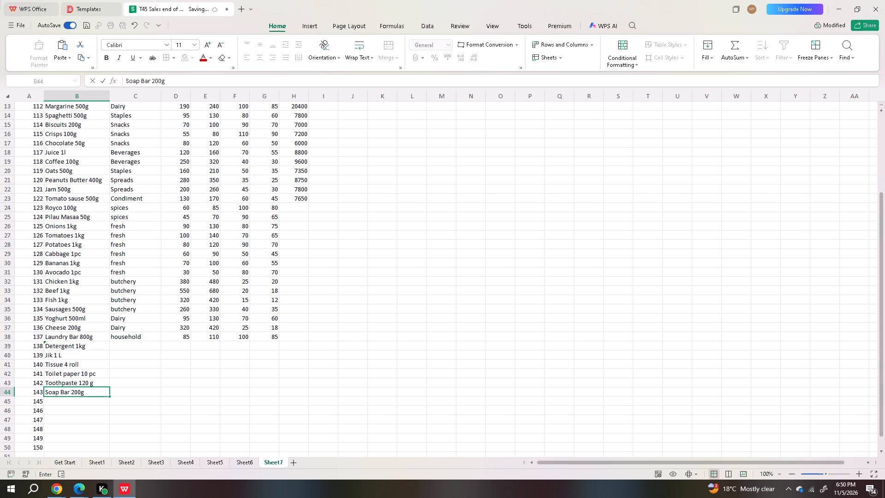
{"action": "key", "text": "Down"}
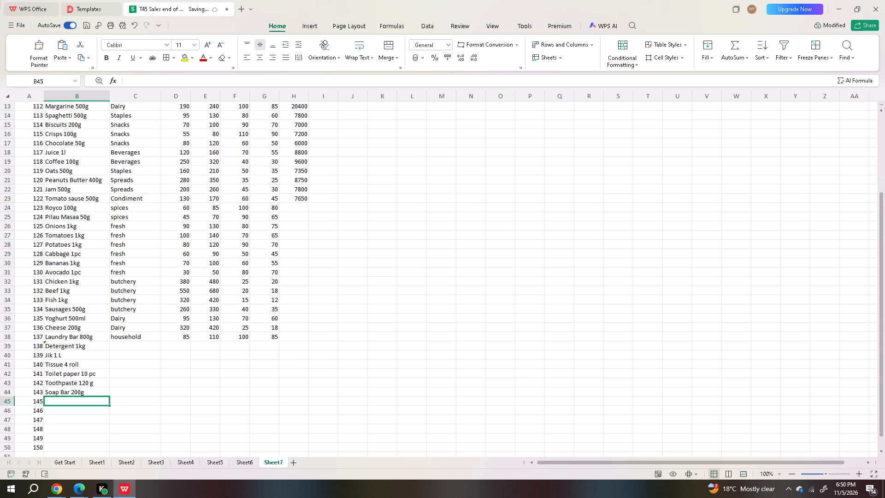
Enter Shampoo 400ml as the product name for product 145.
{"action": "key", "text": "s"}
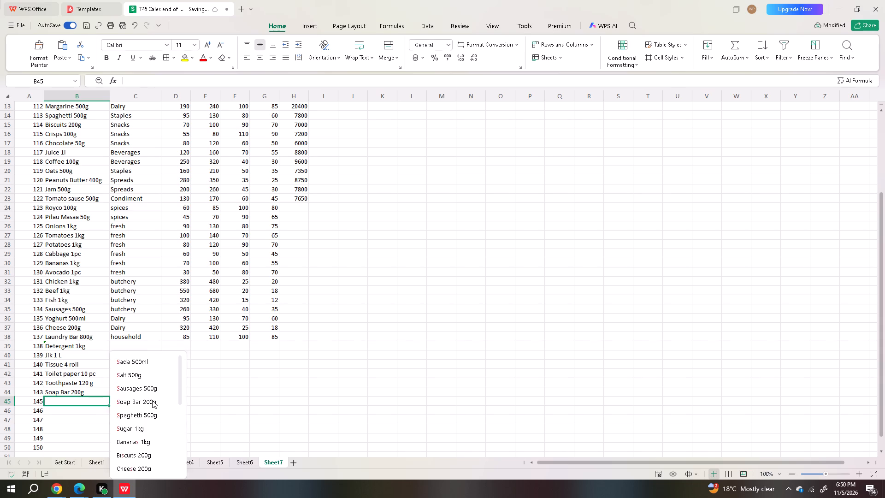
{"action": "type", "text": "hampoo"}
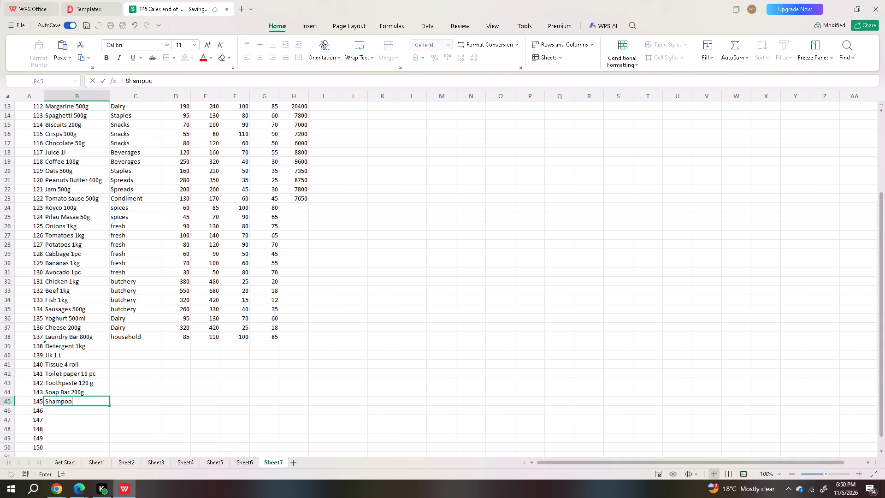
{"action": "key", "text": "space"}
{"action": "type", "text": "400"}
{"action": "type", "text": "ml"}
{"action": "key", "text": "space"}
{"action": "key", "text": "space"}
{"action": "key", "text": "Down"}
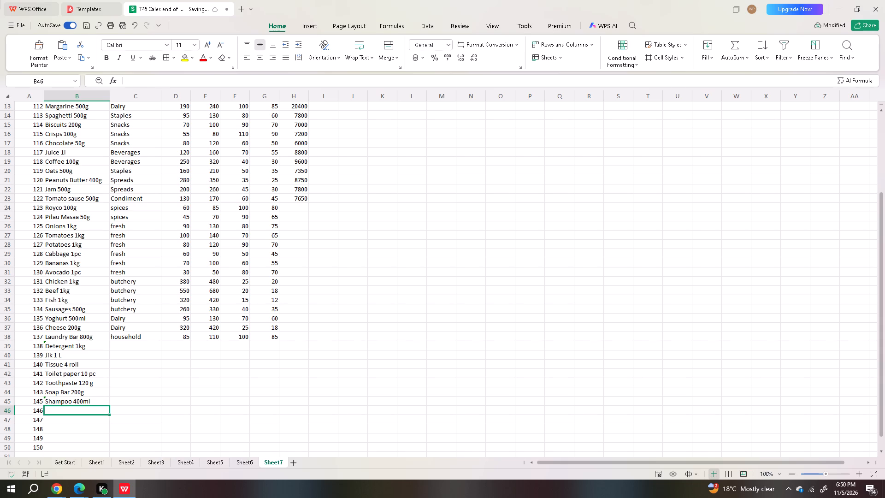
Enter Lotion 400ml as the product name for product 146.
{"action": "key", "text": "l"}
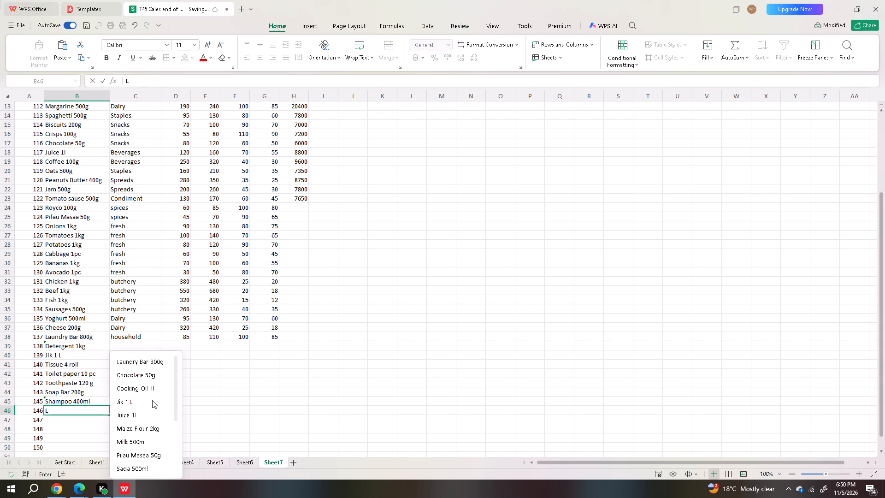
{"action": "key", "text": "o"}
{"action": "type", "text": "tion"}
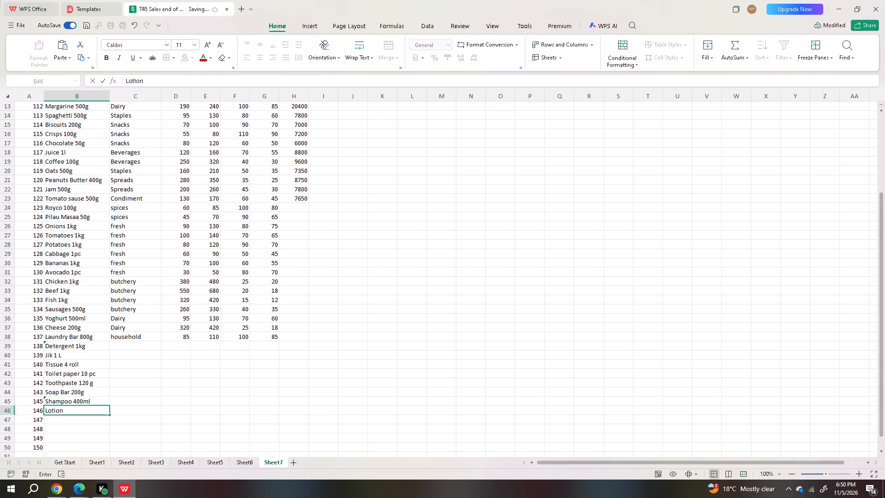
{"action": "key", "text": "space"}
{"action": "type", "text": "400"}
{"action": "type", "text": "ml"}
{"action": "key", "text": "Down"}
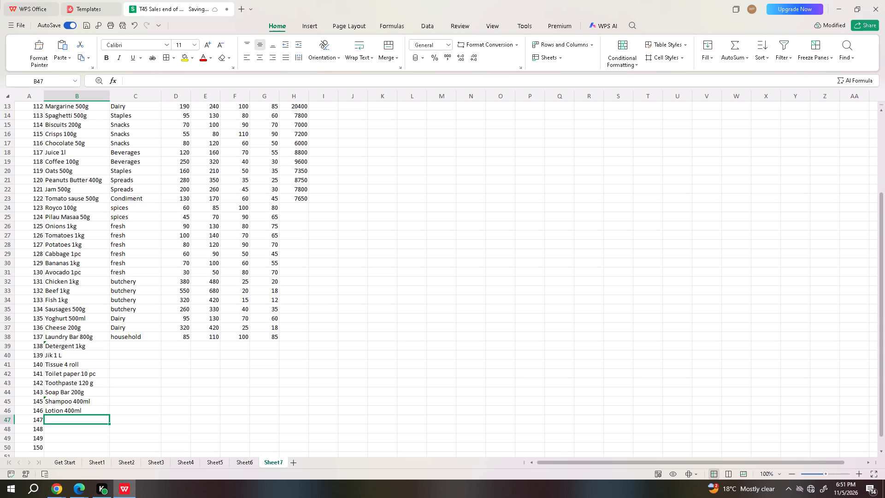
Enter Sanitary pads 10 pc as the product name for product 147.
{"action": "key", "text": "s"}
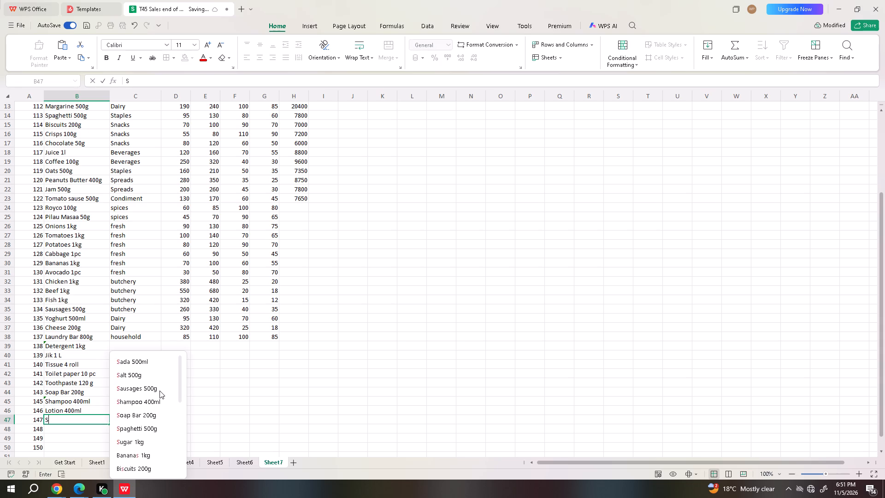
{"action": "type", "text": "anitary"}
{"action": "key", "text": "space"}
{"action": "type", "text": "pads"}
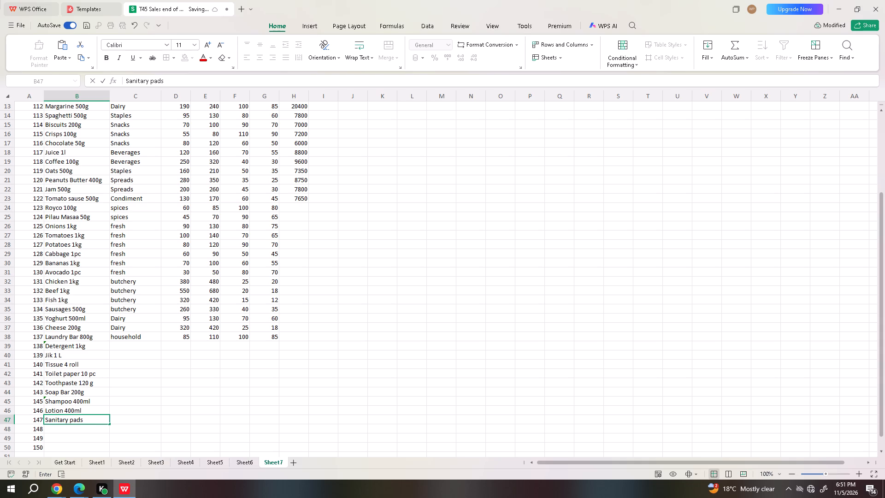
{"action": "key", "text": "space"}
{"action": "type", "text": "10 pc"}
{"action": "key", "text": "Down"}
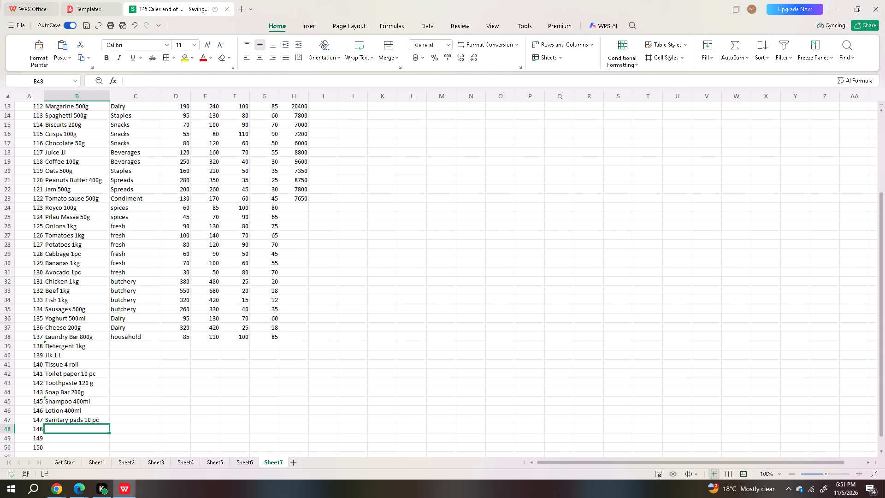
Enter Razor 5 pc as the product name for product 148.
{"action": "key", "text": "r"}
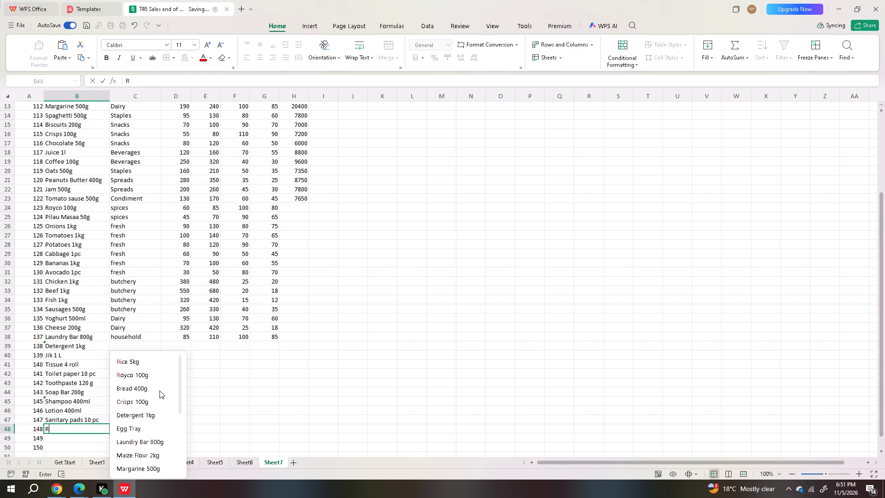
{"action": "key", "text": "a"}
{"action": "type", "text": "zor"}
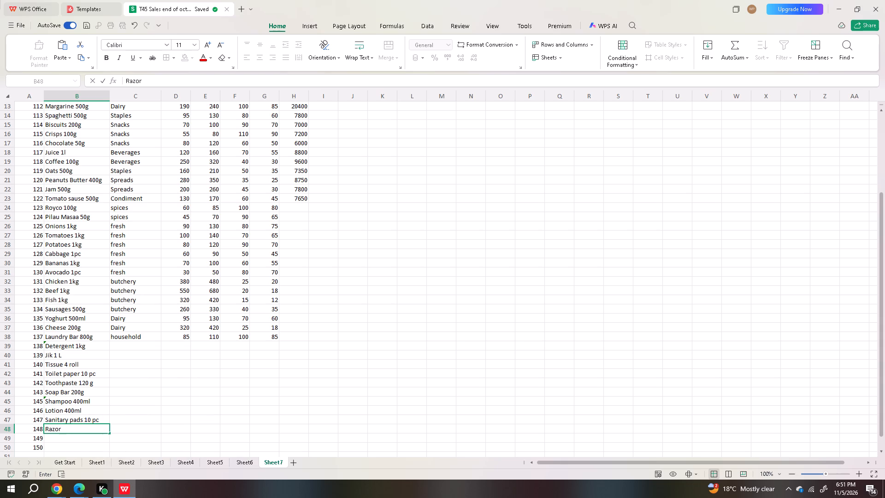
{"action": "key", "text": "space"}
{"action": "type", "text": "5"}
{"action": "key", "text": "space"}
{"action": "type", "text": "p"}
{"action": "key", "text": "c"}
{"action": "key", "text": "Down"}
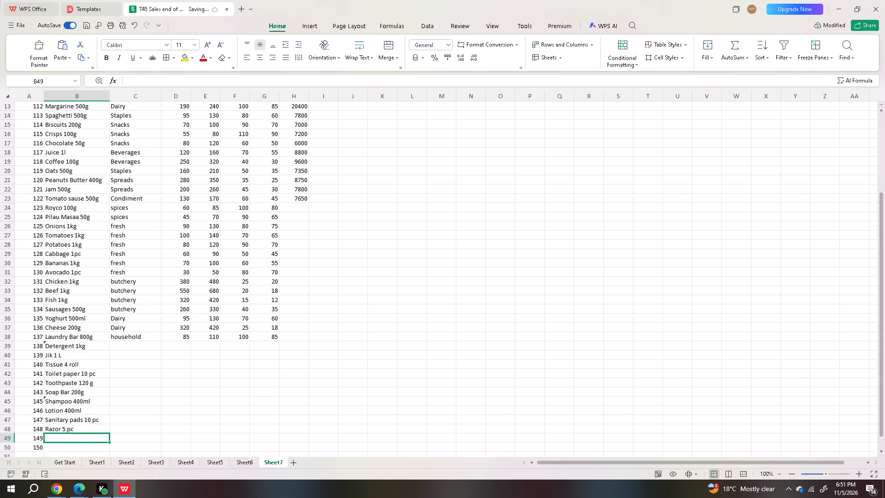
Enter Baby diapers 20pc as the product name for product 149.
{"action": "key", "text": "b"}
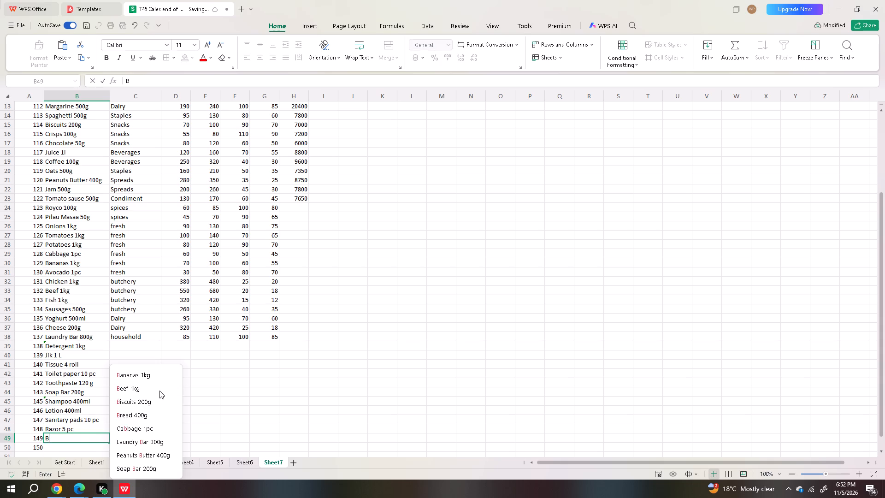
{"action": "type", "text": "aby"}
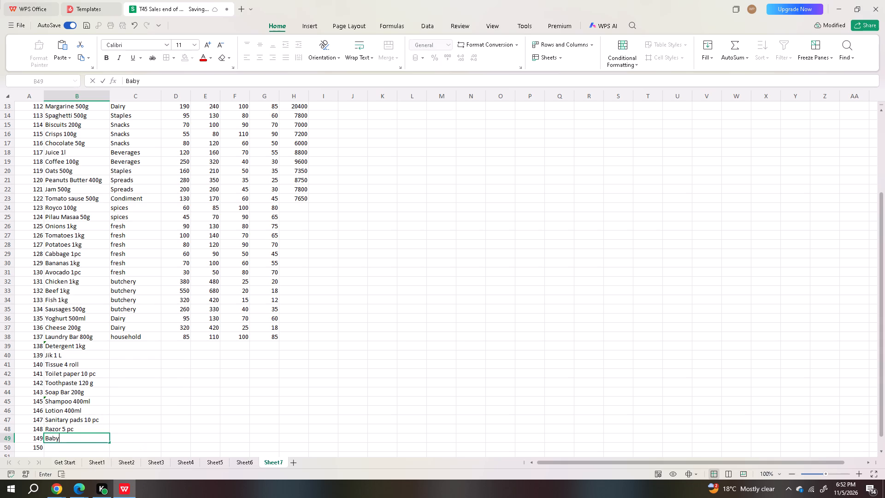
{"action": "key", "text": "space"}
{"action": "type", "text": "dipers"}
{"action": "key", "text": "BackSpace"}
{"action": "key", "text": "BackSpace"}
{"action": "key", "text": "BackSpace"}
{"action": "key", "text": "BackSpace"}
{"action": "type", "text": "apers"}
{"action": "key", "text": "space"}
{"action": "key", "text": "space"}
{"action": "type", "text": "20"}
{"action": "type", "text": "pc"}
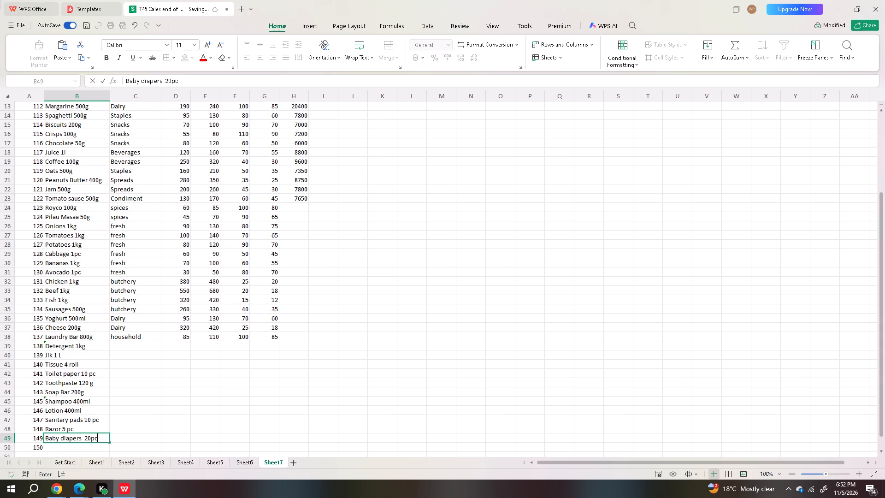
{"action": "key", "text": "Down"}
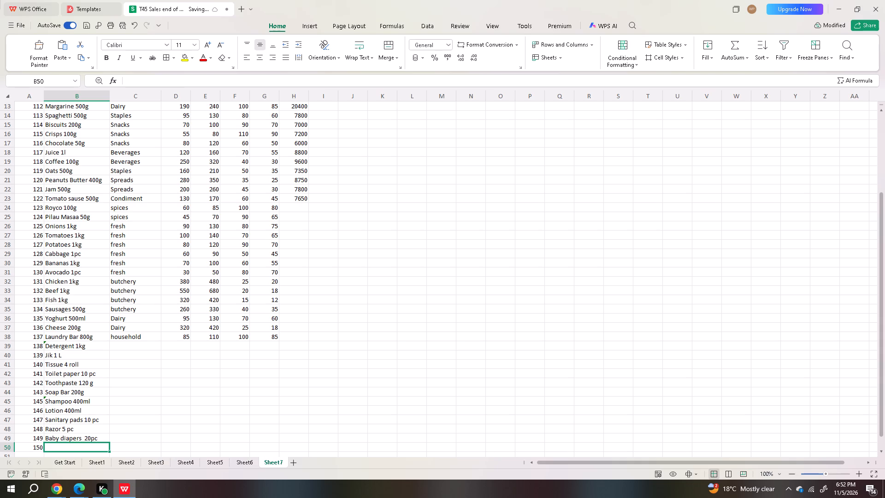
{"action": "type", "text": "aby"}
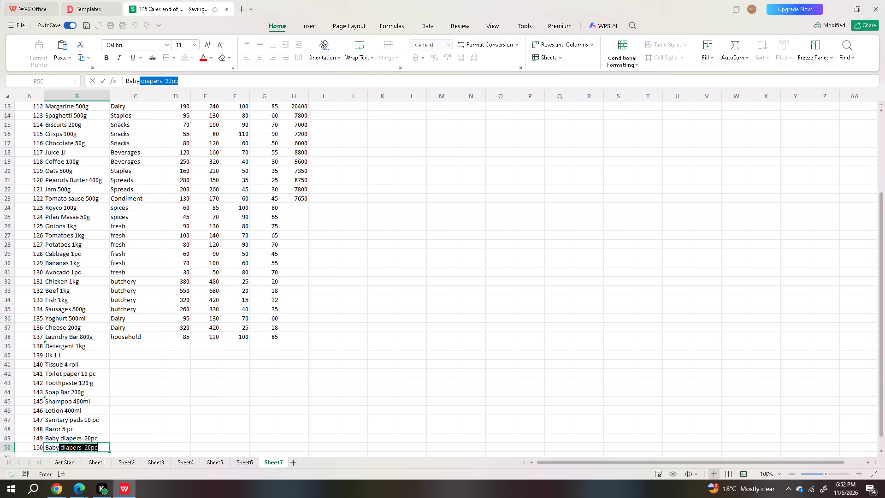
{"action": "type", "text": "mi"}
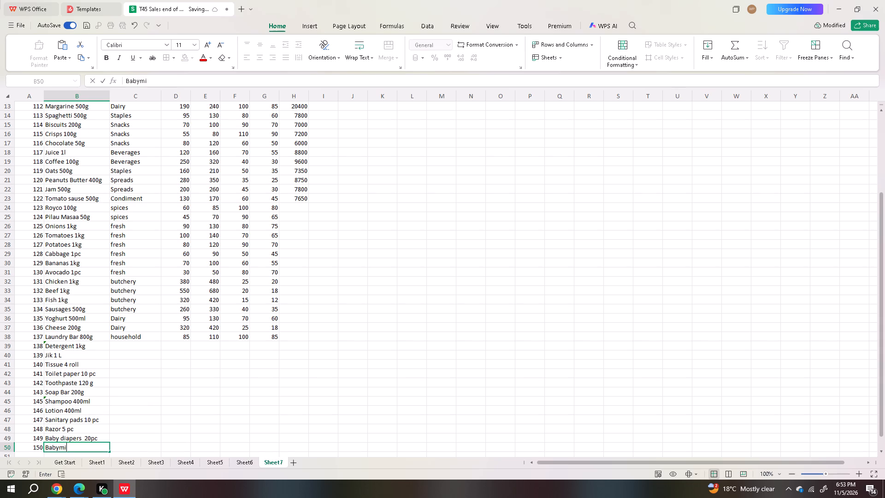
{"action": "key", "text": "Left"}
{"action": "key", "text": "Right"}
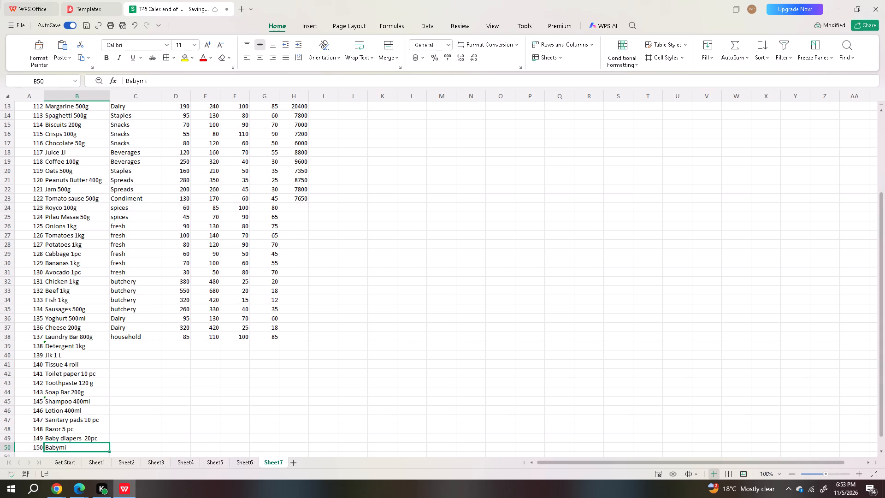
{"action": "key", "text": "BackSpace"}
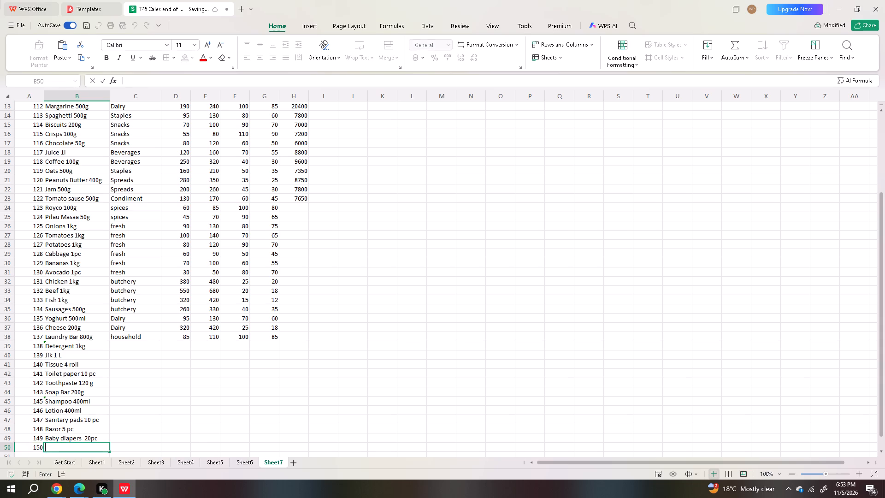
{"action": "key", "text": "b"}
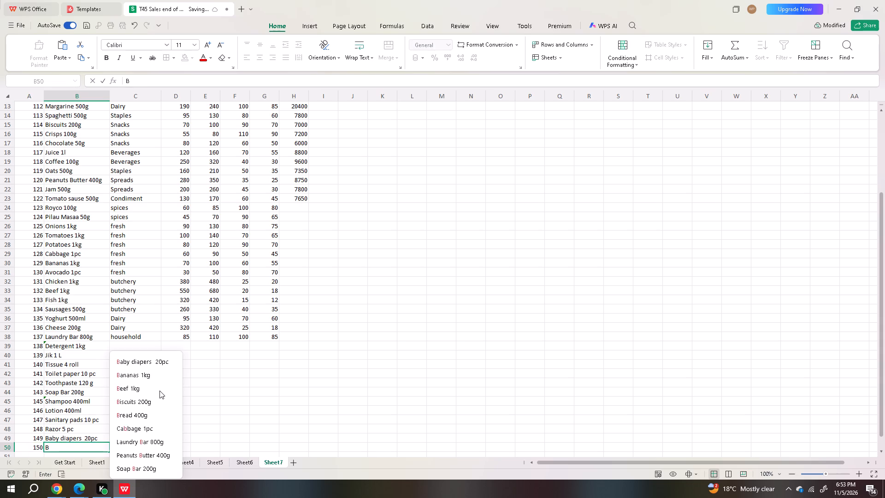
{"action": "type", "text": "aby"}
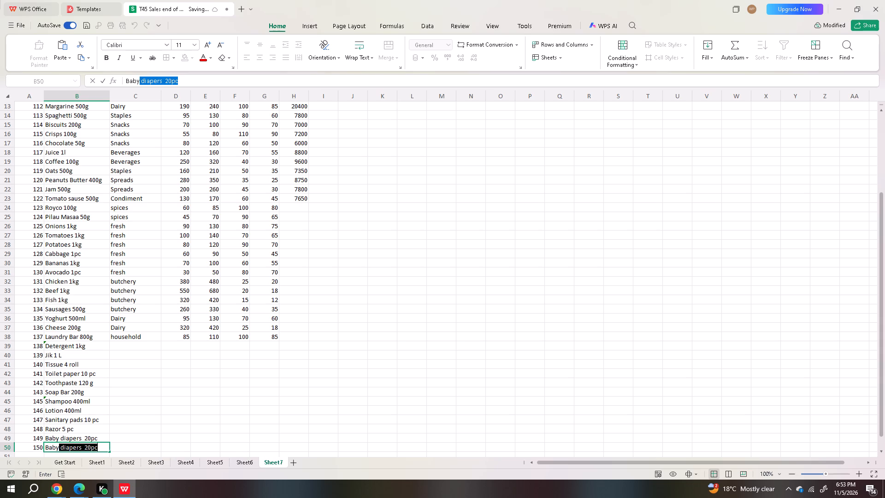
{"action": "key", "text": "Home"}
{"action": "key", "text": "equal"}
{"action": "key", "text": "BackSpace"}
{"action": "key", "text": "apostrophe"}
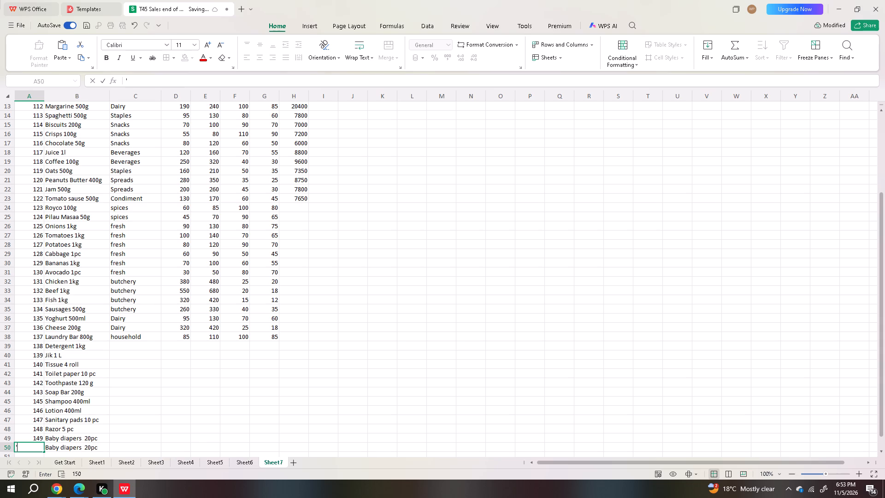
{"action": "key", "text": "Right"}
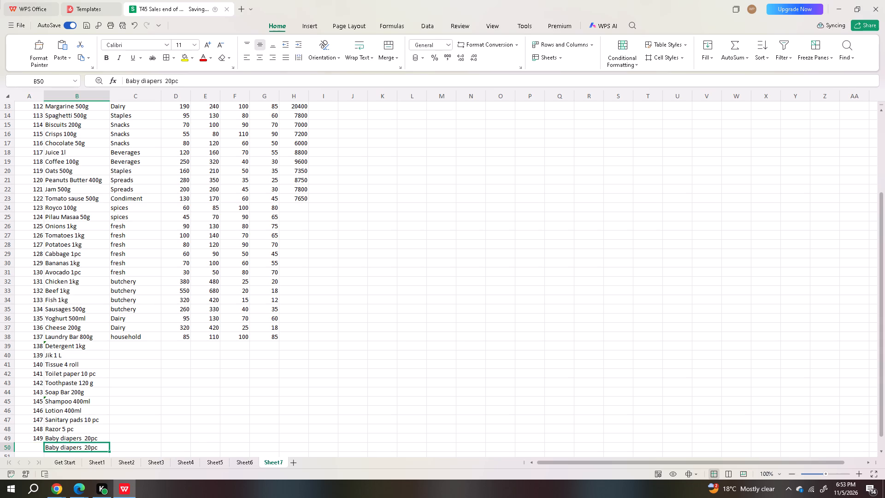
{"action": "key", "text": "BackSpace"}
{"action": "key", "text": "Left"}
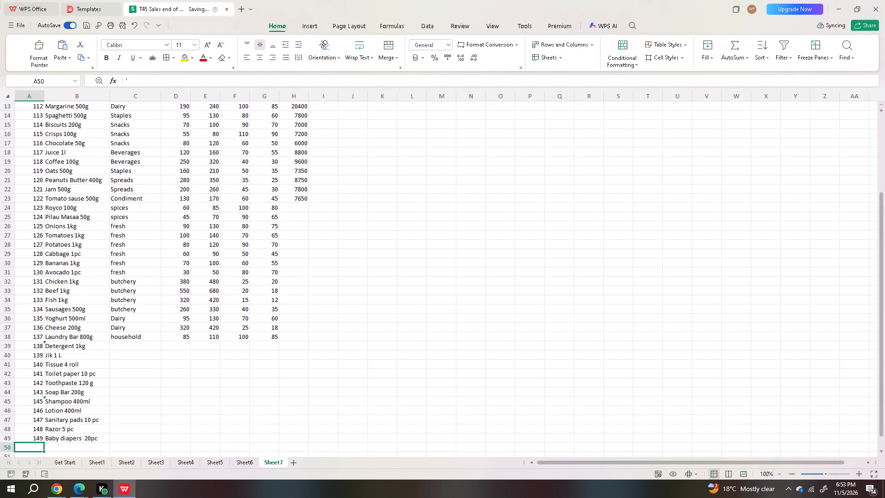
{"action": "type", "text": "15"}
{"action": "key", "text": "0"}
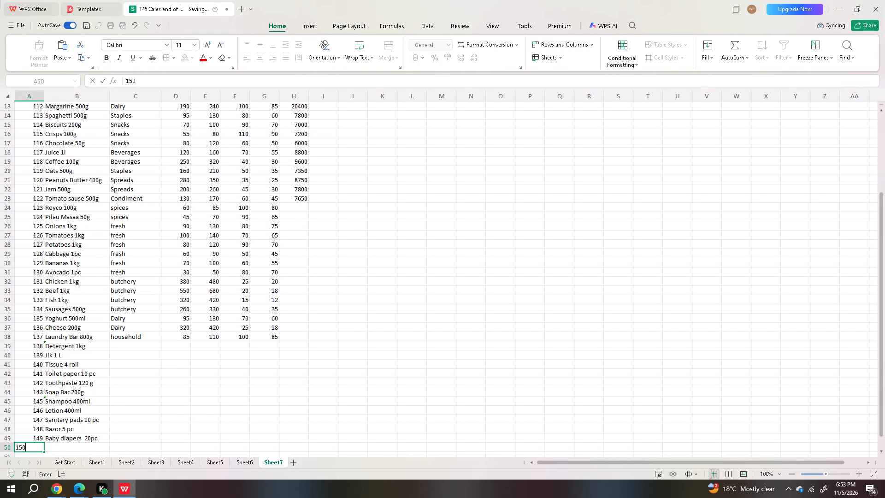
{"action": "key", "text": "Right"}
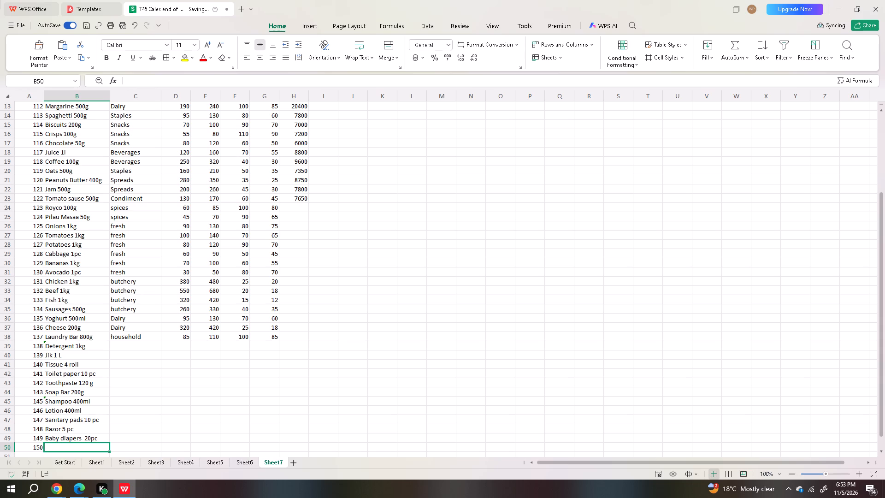
Enter Baby milk 500g as the product name for product 150.
{"action": "key", "text": "b"}
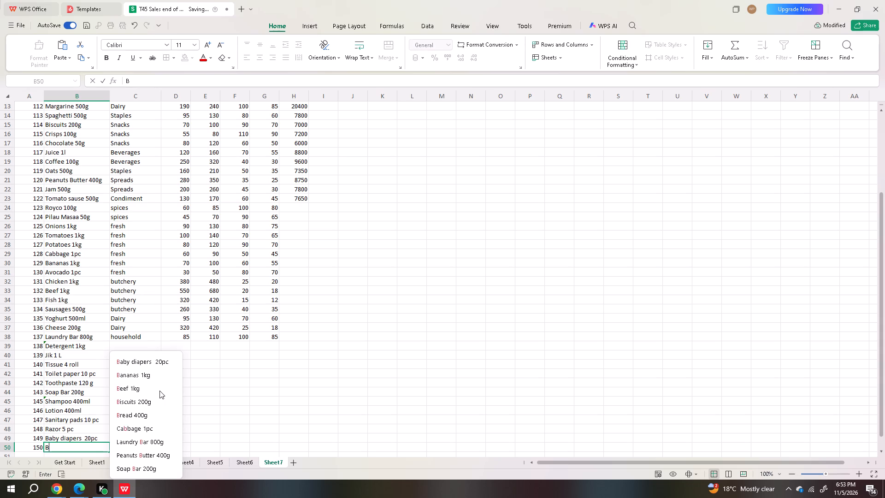
{"action": "type", "text": "aby"}
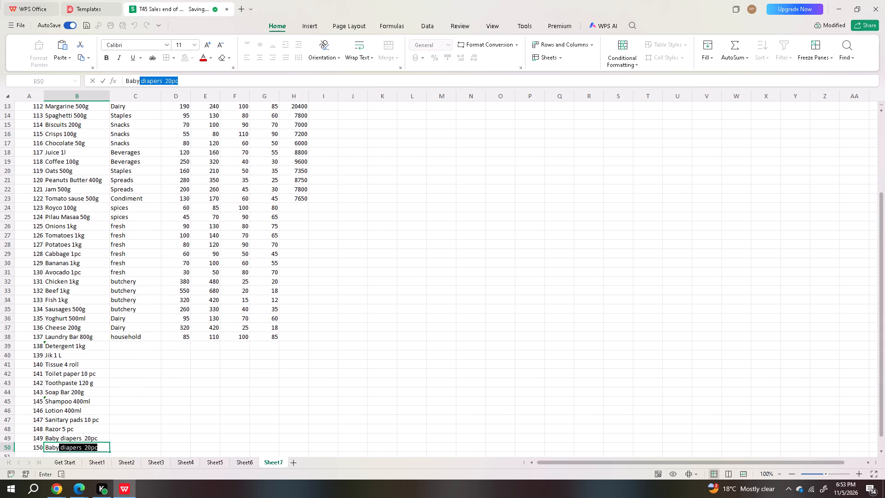
{"action": "key", "text": "space"}
{"action": "type", "text": "milk"}
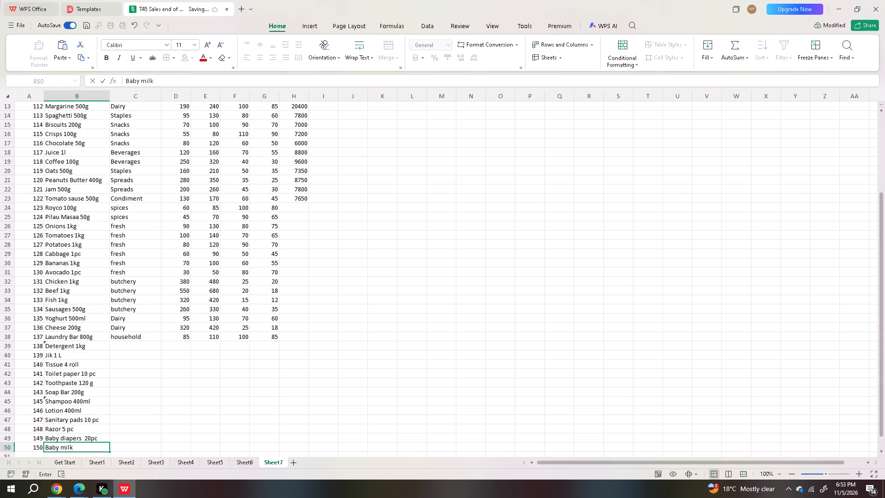
{"action": "key", "text": "space"}
{"action": "type", "text": "500"}
{"action": "key", "text": "g"}
{"action": "key", "text": "Right"}
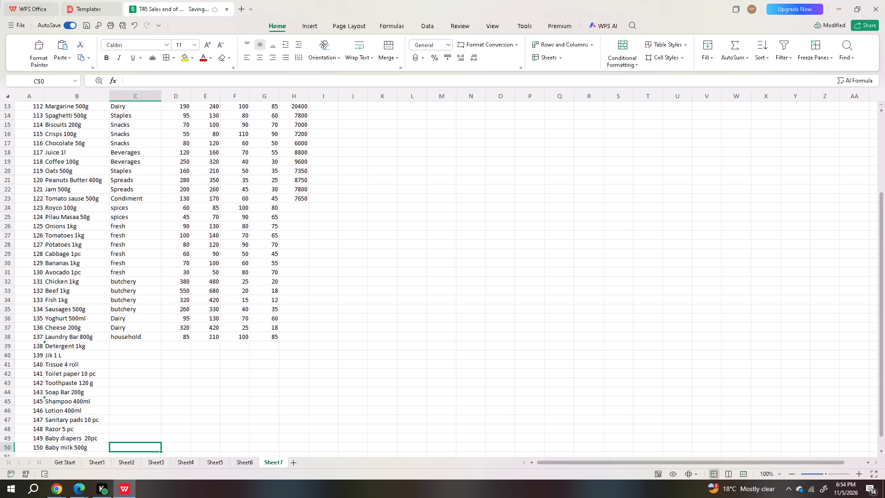
Fill product 150, Baby milk 500g, with category baby and the figures 850, 1050, 20 and 15 in columns D to G.
{"action": "type", "text": "baby"}
{"action": "key", "text": "Right"}
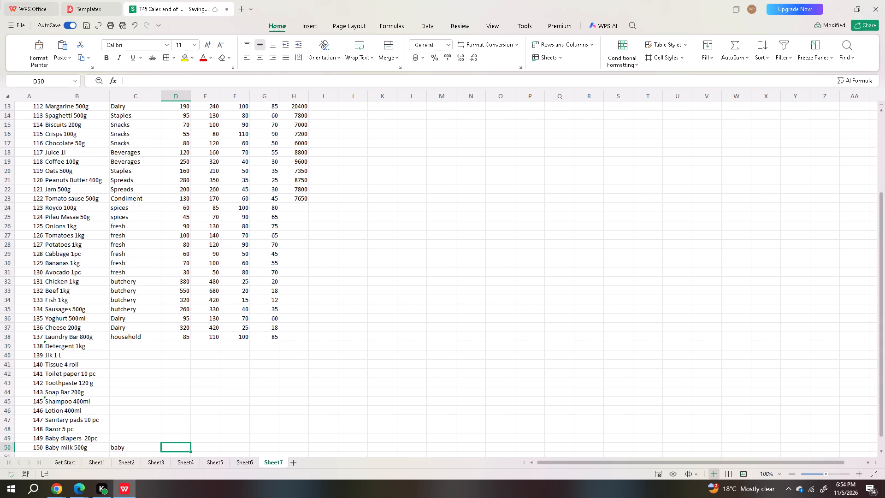
{"action": "type", "text": "850"}
{"action": "key", "text": "Right"}
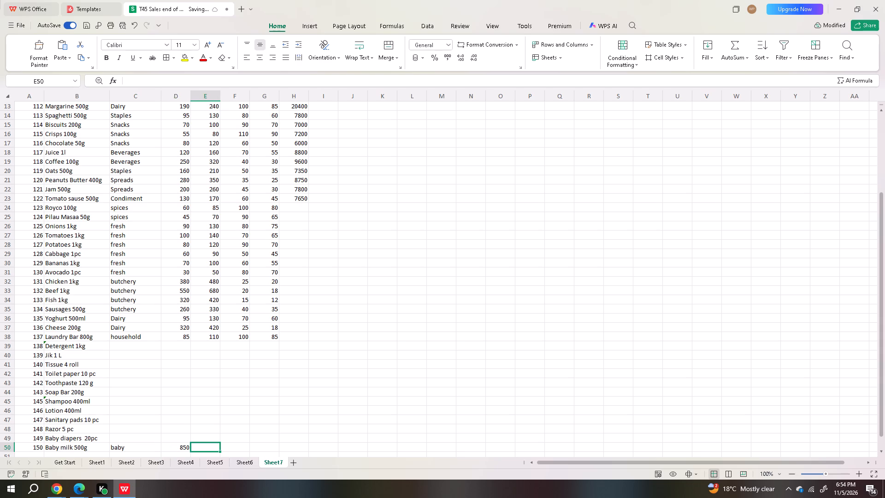
{"action": "type", "text": "1050"}
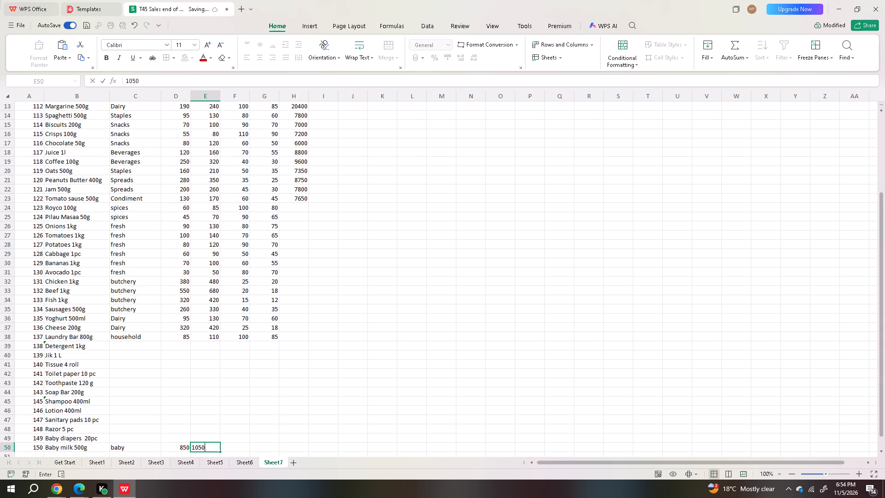
{"action": "key", "text": "Right"}
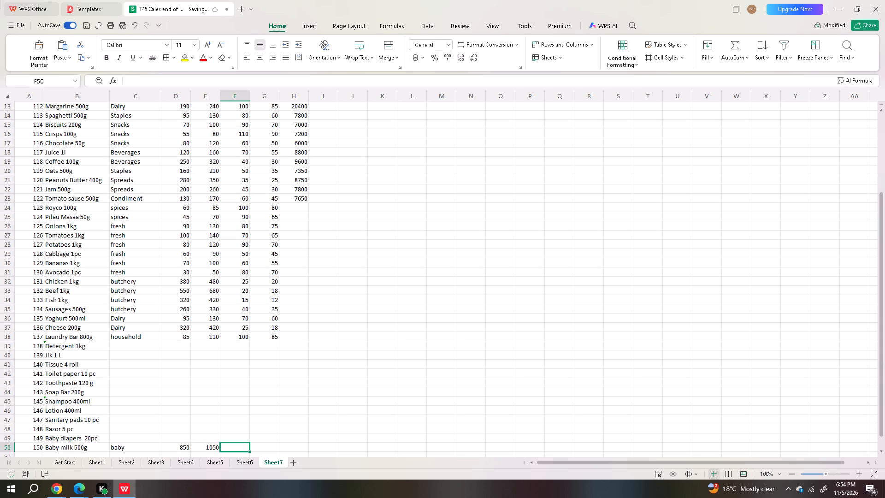
{"action": "type", "text": "20"}
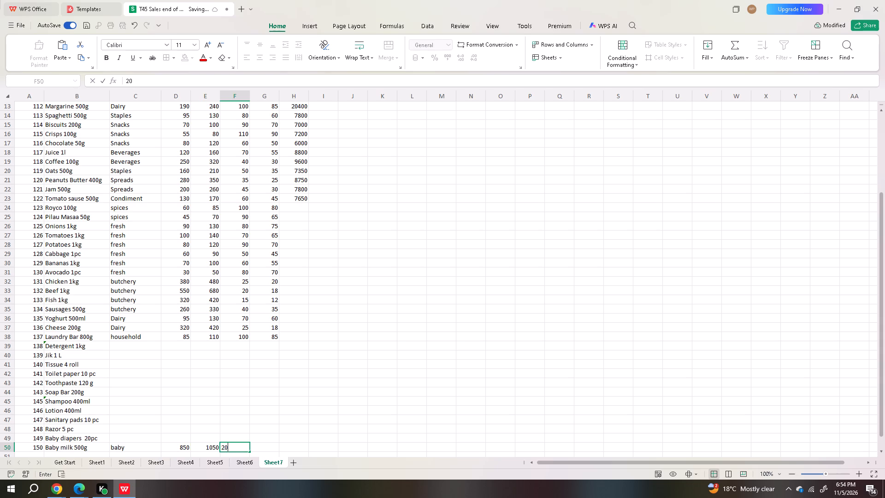
{"action": "key", "text": "Right"}
{"action": "type", "text": "25"}
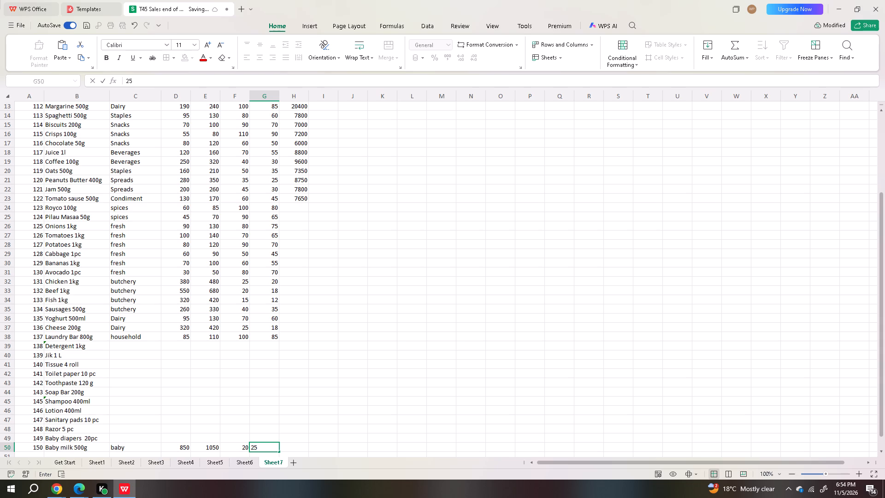
{"action": "key", "text": "BackSpace"}
{"action": "key", "text": "BackSpace"}
{"action": "type", "text": "15"}
{"action": "key", "text": "Up"}
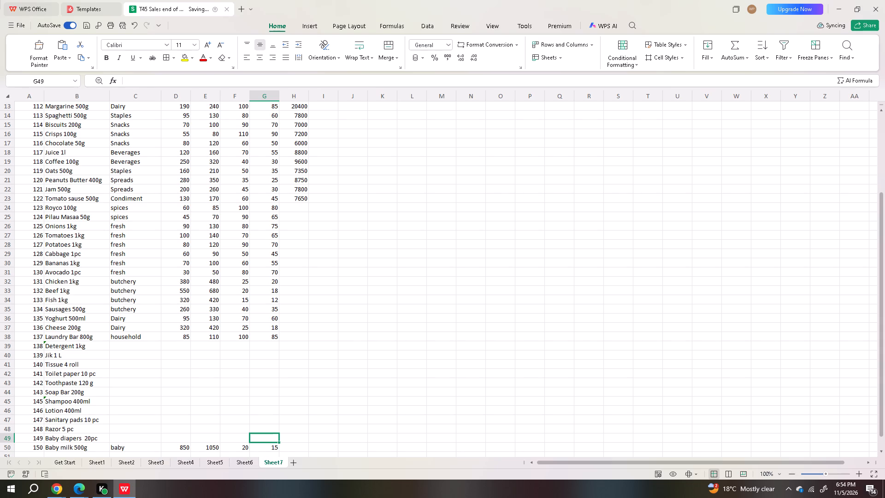
Fill product 149, Baby diapers 20pc, with category baby and the figures 650, 800, 30 and 25 in columns D to G.
{"action": "type", "text": "25"}
{"action": "key", "text": "Left"}
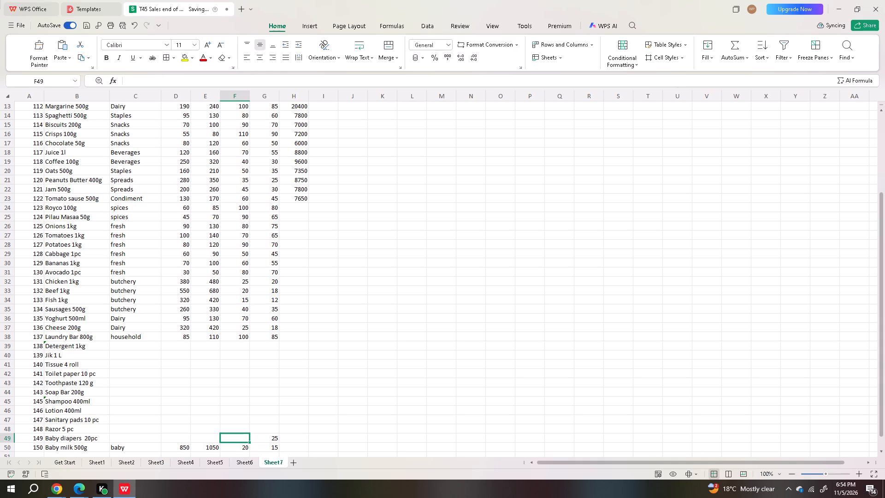
{"action": "type", "text": "30"}
{"action": "key", "text": "Left"}
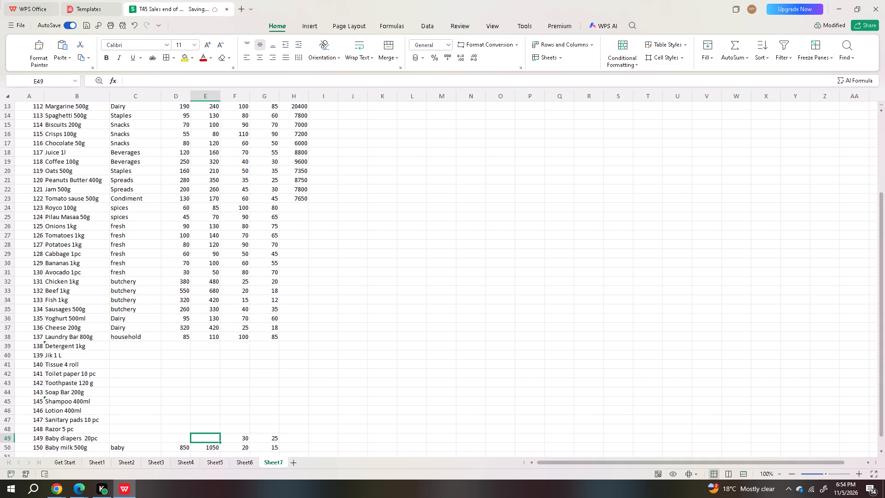
{"action": "type", "text": "800"}
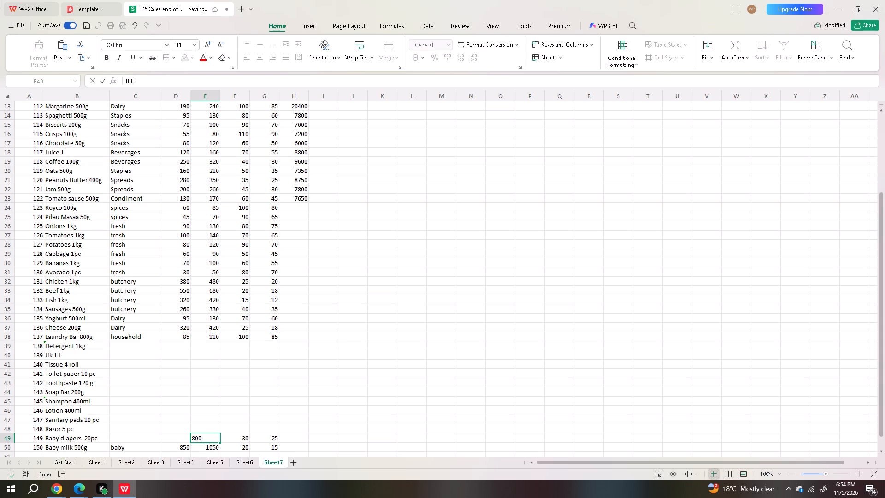
{"action": "key", "text": "Left"}
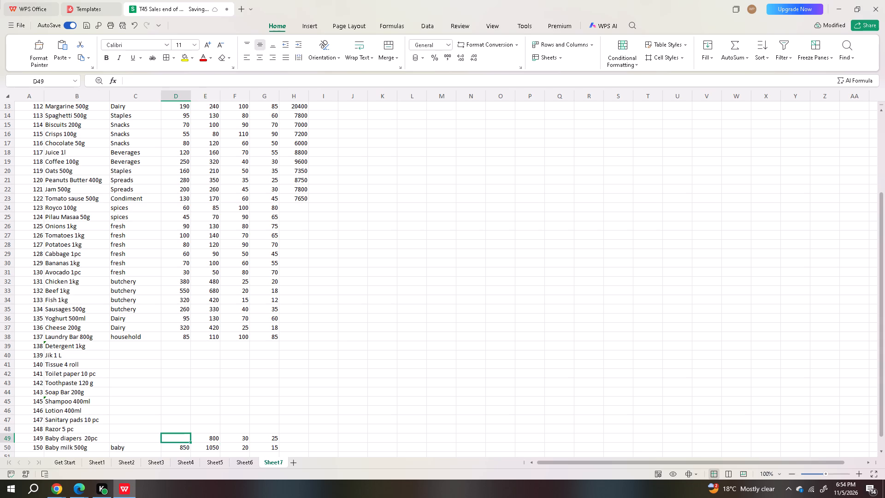
{"action": "type", "text": "650"}
{"action": "key", "text": "Left"}
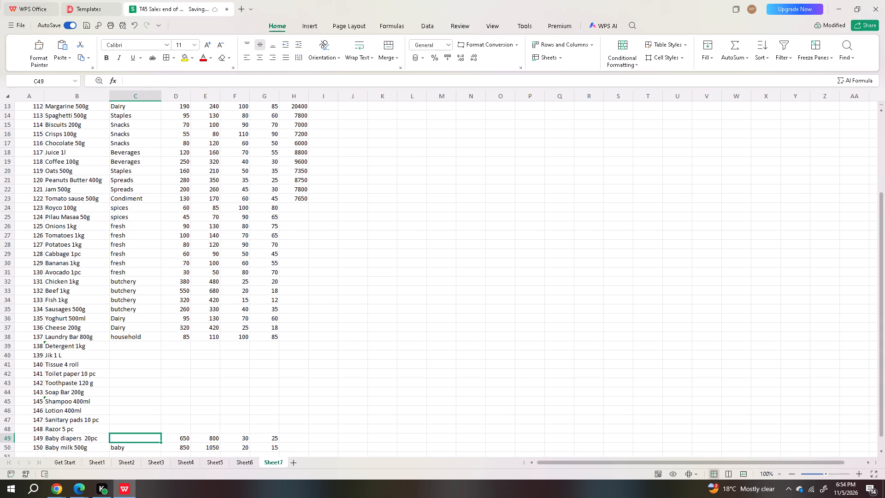
{"action": "type", "text": "baby"}
{"action": "key", "text": "Up"}
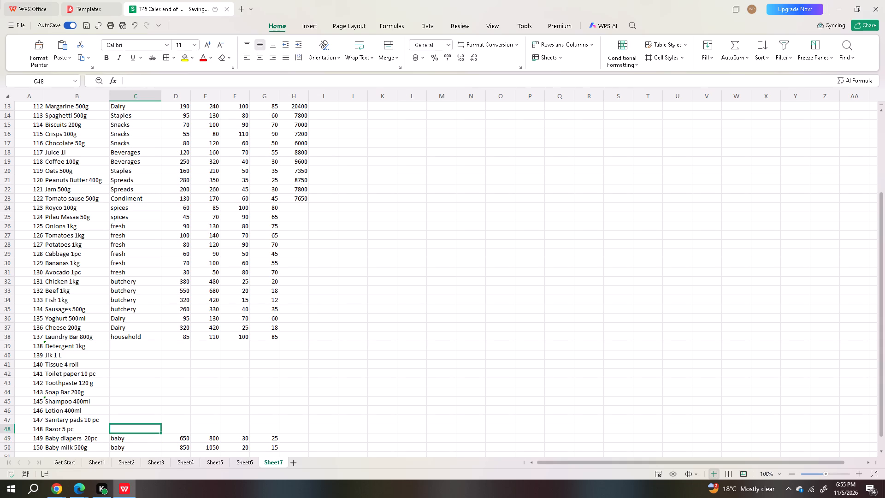
Fill product 148, Razor 5 pc, with category personal and the figures 120, 160, 40 and 30 in columns D to G.
{"action": "type", "text": "perso"}
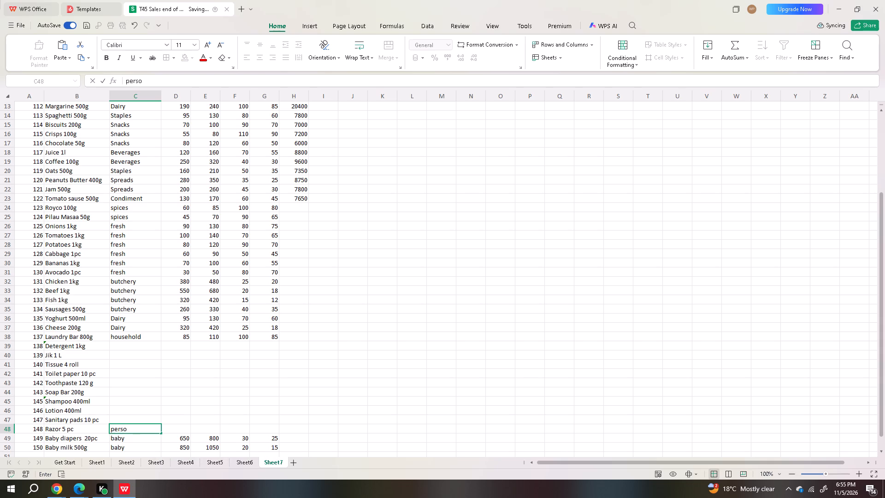
{"action": "type", "text": "nal"}
{"action": "key", "text": "Right"}
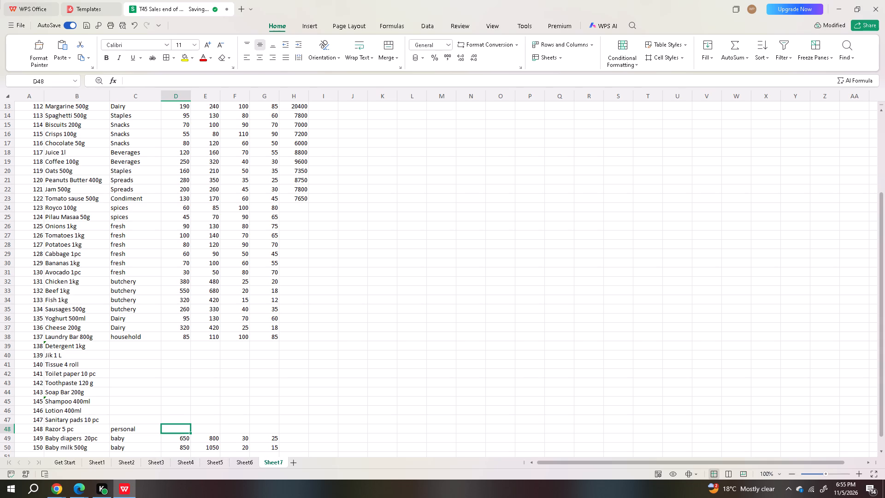
{"action": "type", "text": "120"}
{"action": "key", "text": "Right"}
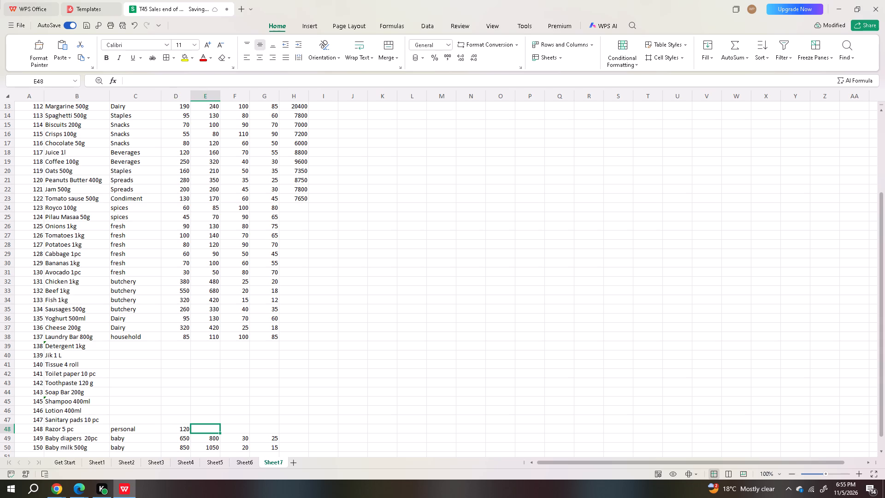
{"action": "type", "text": "160"}
{"action": "key", "text": "Right"}
{"action": "type", "text": "40"}
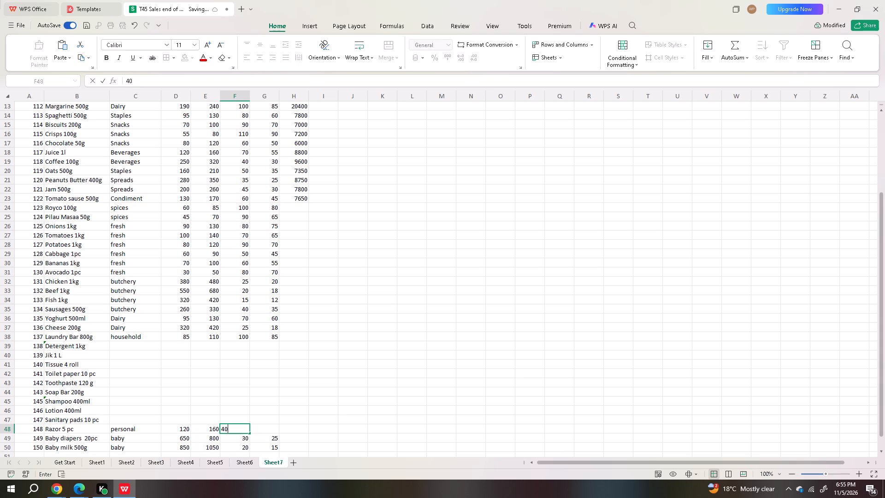
{"action": "key", "text": "Right"}
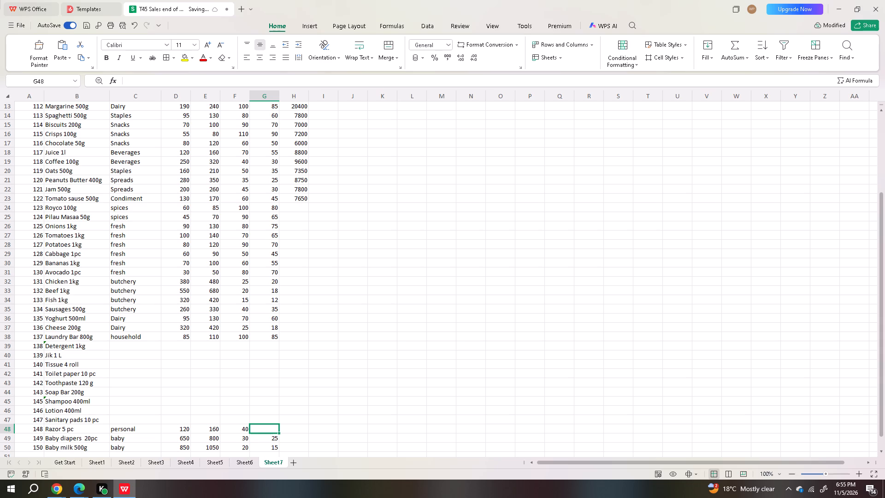
{"action": "type", "text": "30"}
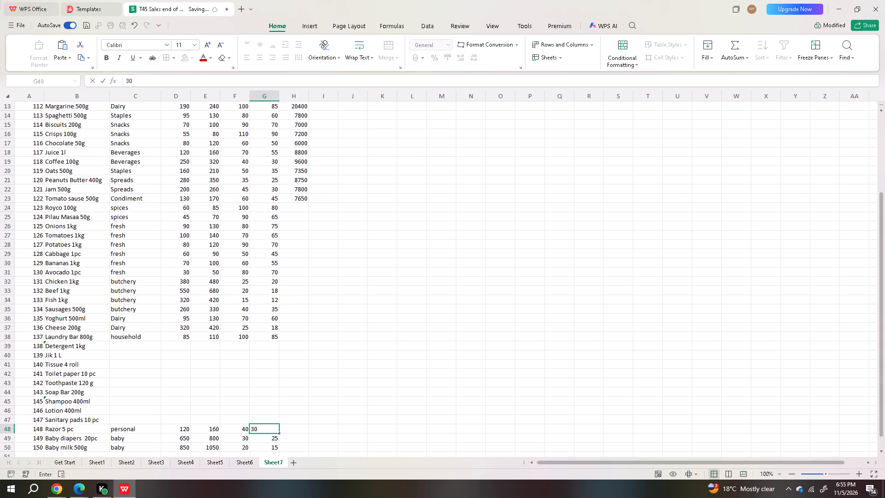
{"action": "key", "text": "Up"}
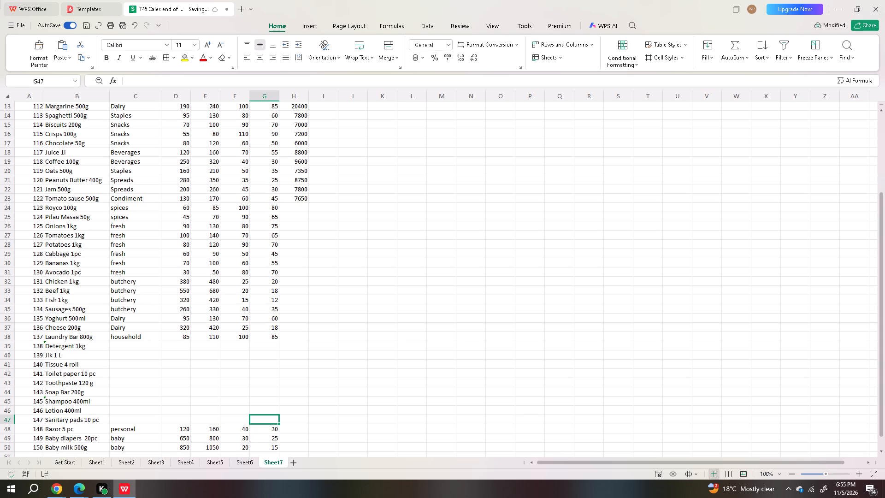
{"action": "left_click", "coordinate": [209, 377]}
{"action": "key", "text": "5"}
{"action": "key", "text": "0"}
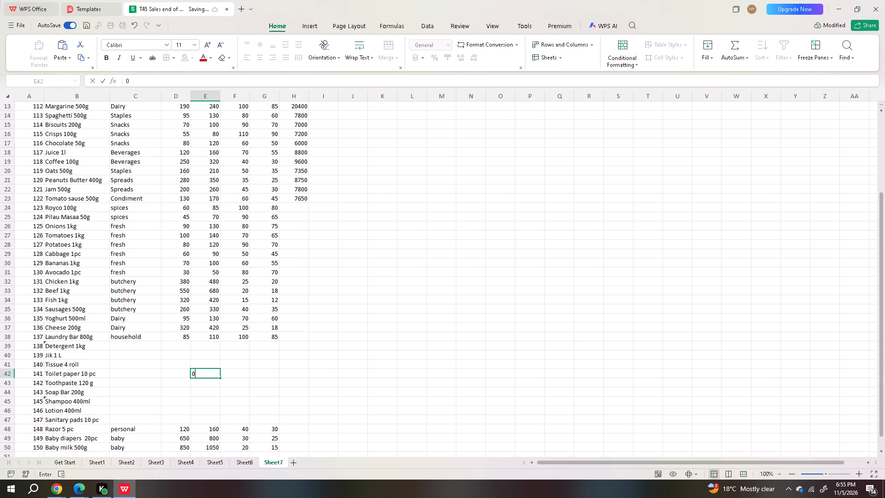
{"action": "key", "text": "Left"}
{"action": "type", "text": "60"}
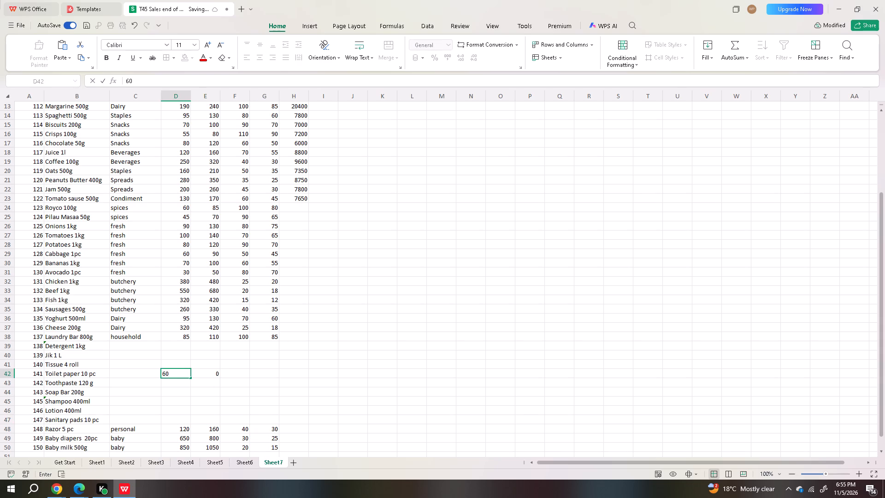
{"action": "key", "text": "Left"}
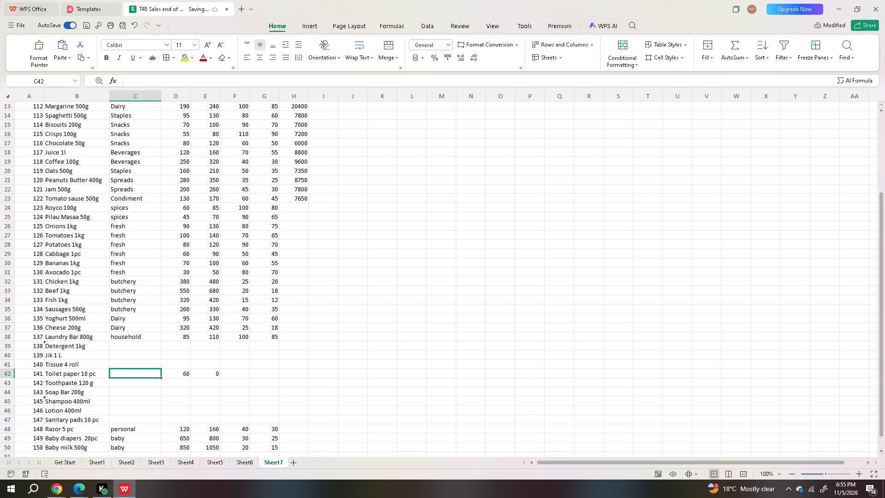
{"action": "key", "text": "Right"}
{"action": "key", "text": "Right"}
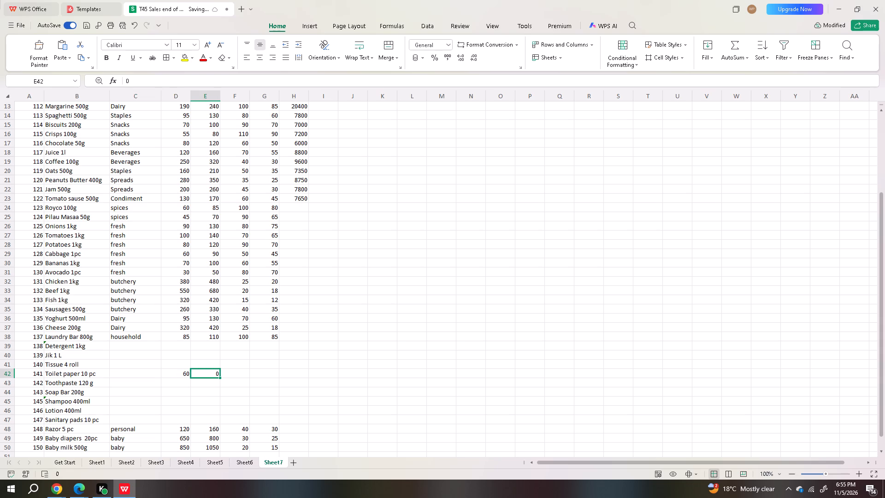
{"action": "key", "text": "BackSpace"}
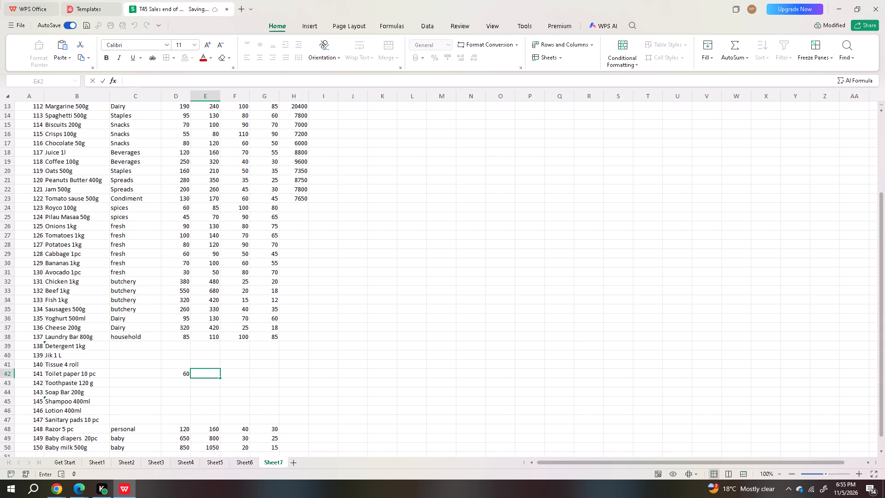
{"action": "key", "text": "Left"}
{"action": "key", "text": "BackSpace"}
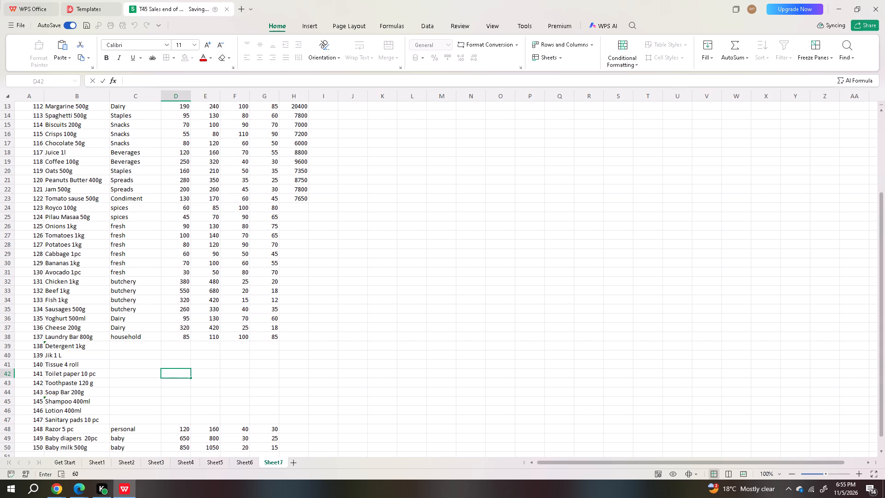
Set the category of product 147, Sanitary pads 10 pc, to personal.
{"action": "key", "text": "Down"}
{"action": "key", "text": "Down"}
{"action": "key", "text": "Down"}
{"action": "key", "text": "Down"}
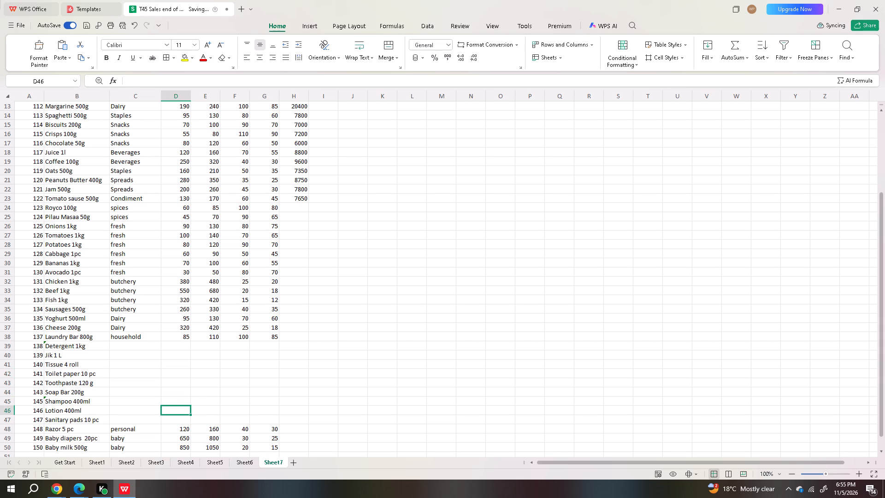
{"action": "key", "text": "Down"}
{"action": "key", "text": "Left"}
{"action": "key", "text": "Left"}
{"action": "key", "text": "Right"}
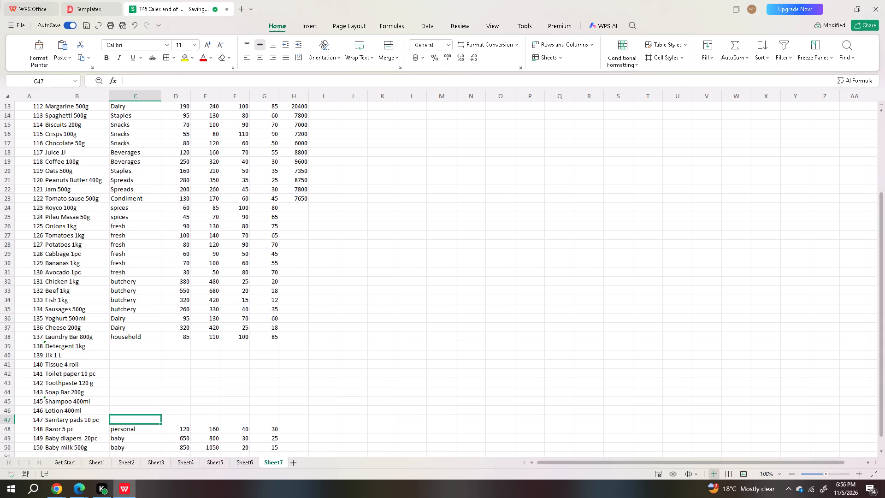
{"action": "key", "text": "p"}
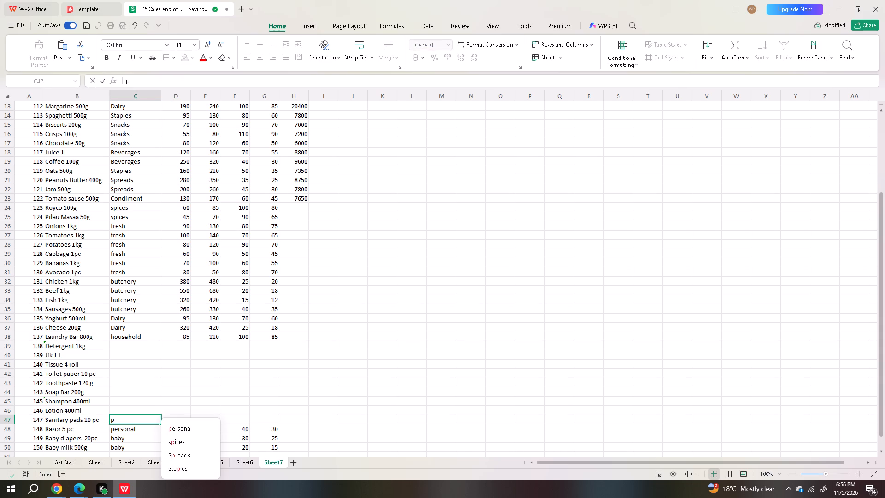
{"action": "left_click", "coordinate": [200, 435]}
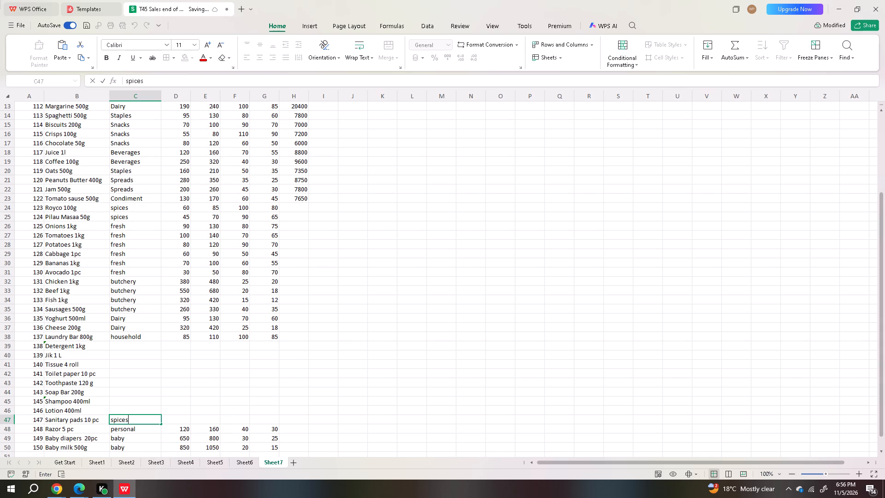
{"action": "left_click", "coordinate": [154, 419]}
{"action": "key", "text": "BackSpace"}
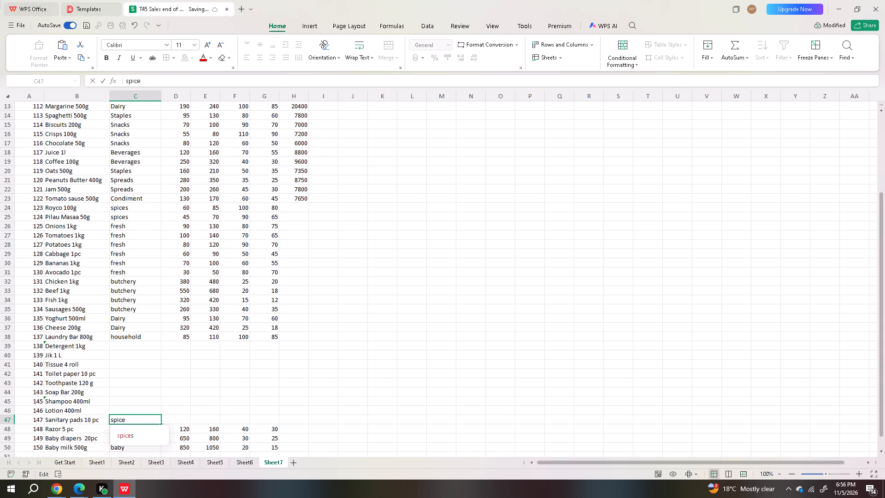
{"action": "key", "text": "BackSpace"}
{"action": "key", "text": "BackSpace"}
{"action": "key", "text": "BackSpace"}
{"action": "key", "text": "BackSpace"}
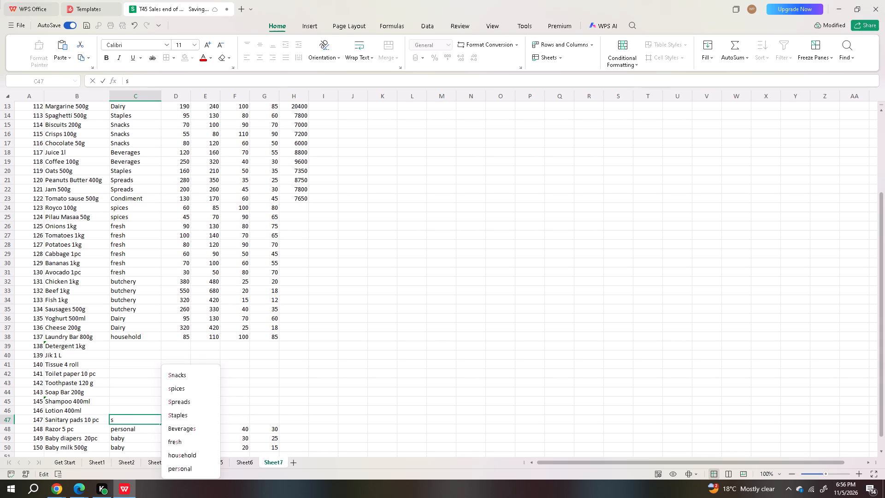
{"action": "key", "text": "BackSpace"}
{"action": "key", "text": "p"}
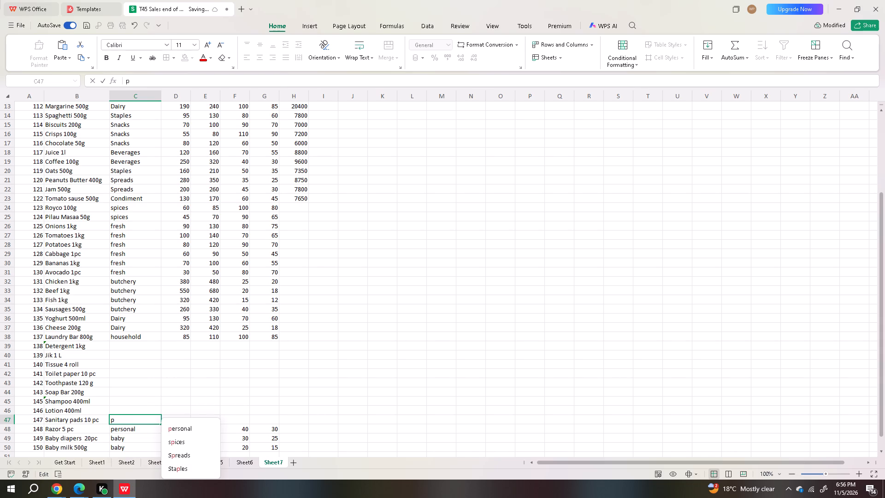
{"action": "key", "text": "e"}
{"action": "key", "text": "Right"}
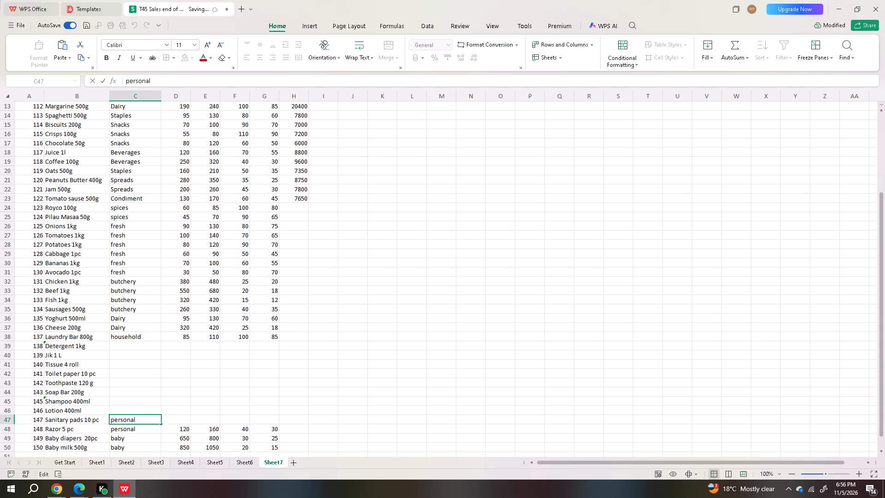
{"action": "key", "text": "Right"}
{"action": "key", "text": "Right"}
{"action": "key", "text": "Right"}
{"action": "left_click", "coordinate": [171, 419]}
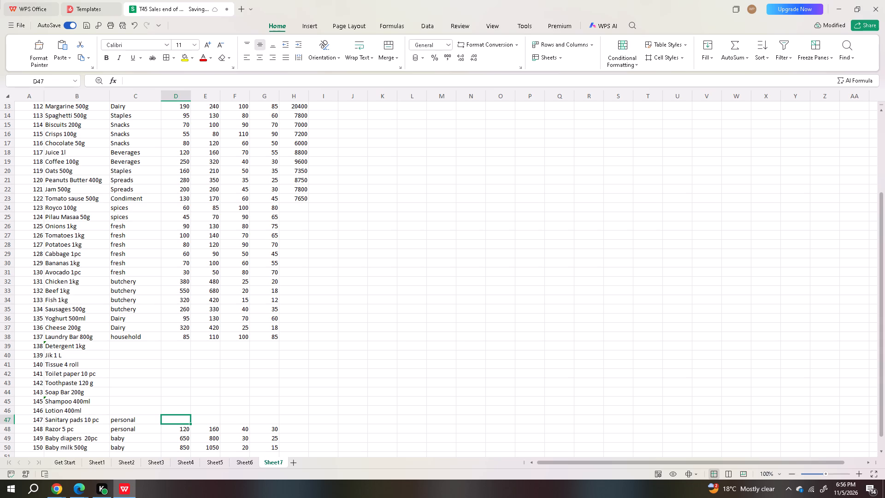
Fill the figures 130, 170, 60 and 50 in columns D to G for product 147, Sanitary pads 10 pc.
{"action": "type", "text": "130"}
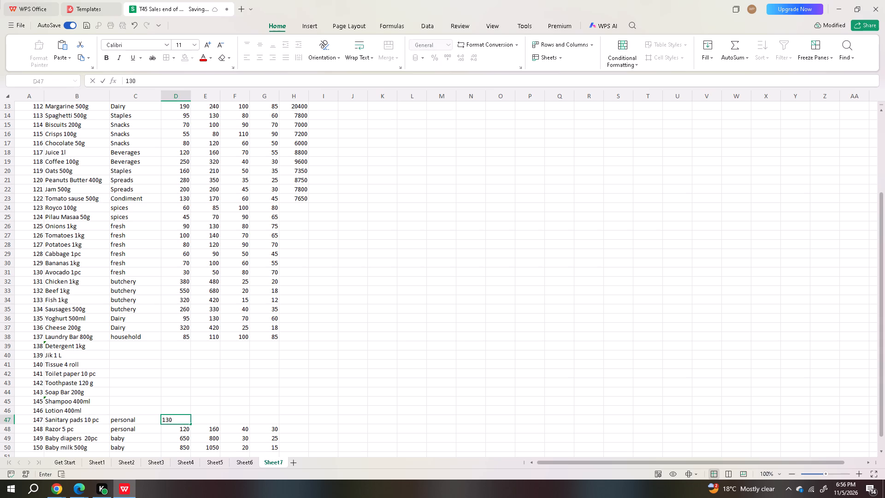
{"action": "key", "text": "Right"}
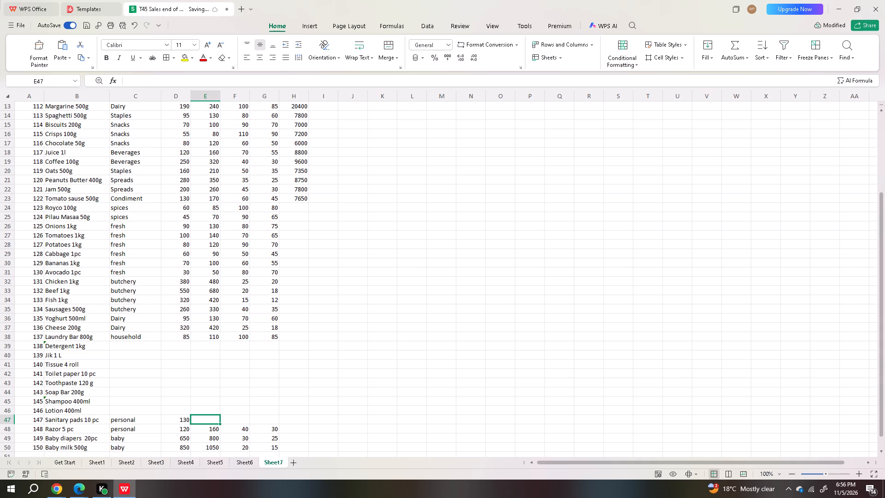
{"action": "type", "text": "170"}
{"action": "key", "text": "Right"}
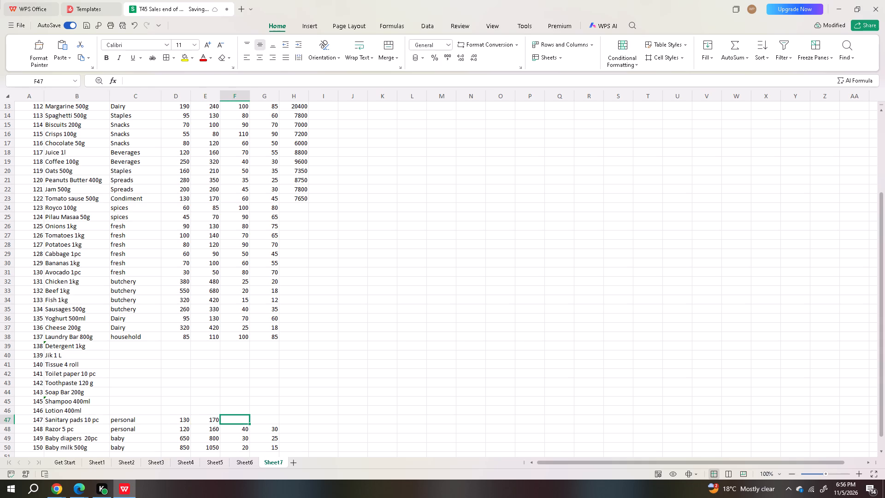
{"action": "type", "text": "60"}
{"action": "key", "text": "Right"}
{"action": "key", "text": "5"}
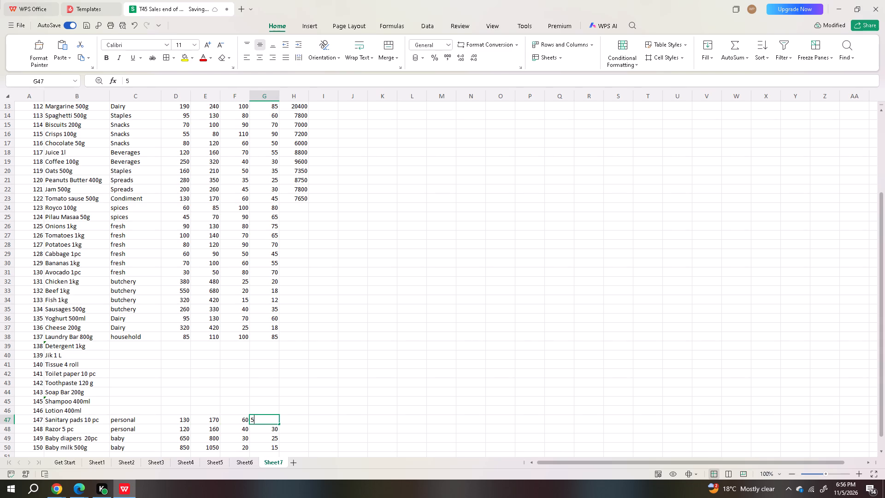
{"action": "key", "text": "0"}
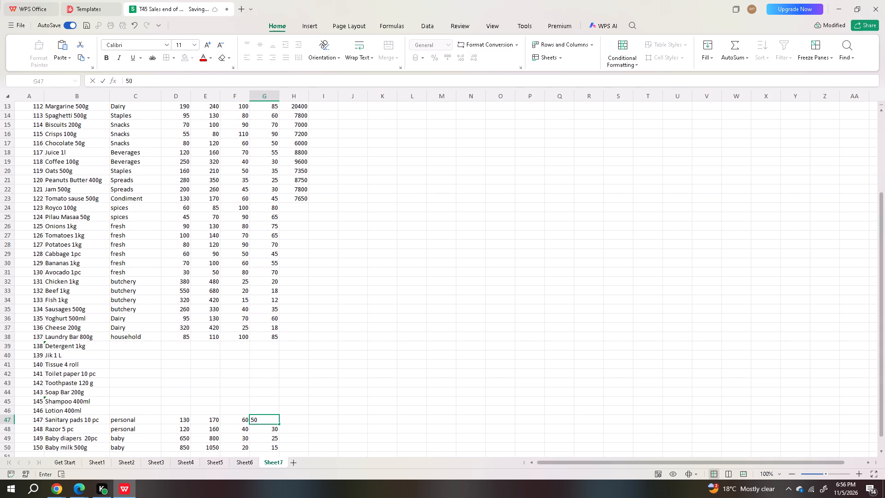
{"action": "key", "text": "Up"}
Fill product 146, Lotion 400ml, with category personal and the figures 320, 420, 30 and 22 in columns D to G.
{"action": "key", "text": "Left"}
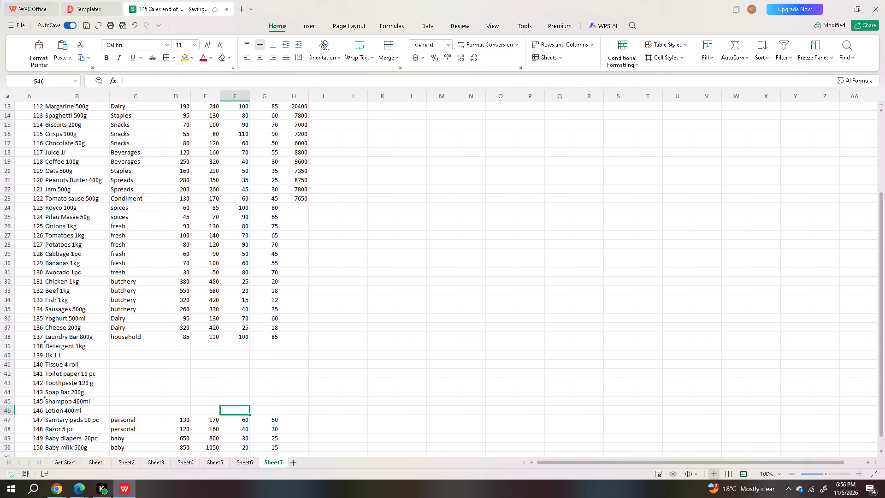
{"action": "key", "text": "Left"}
{"action": "key", "text": "Left"}
{"action": "key", "text": "Left"}
{"action": "key", "text": "Left"}
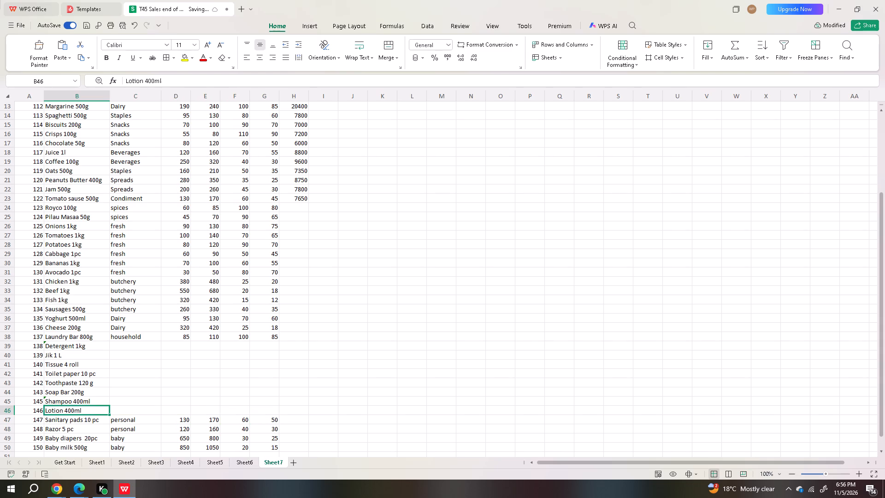
{"action": "key", "text": "Right"}
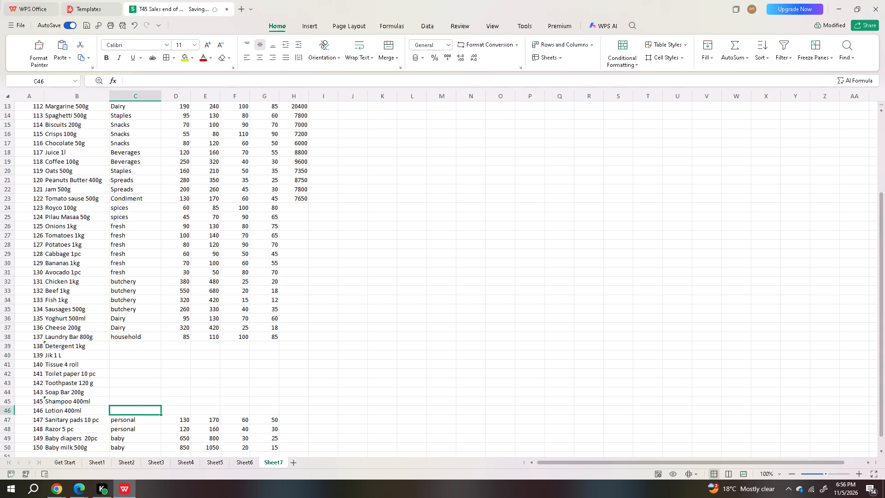
{"action": "key", "text": "bracketleft"}
{"action": "key", "text": "p"}
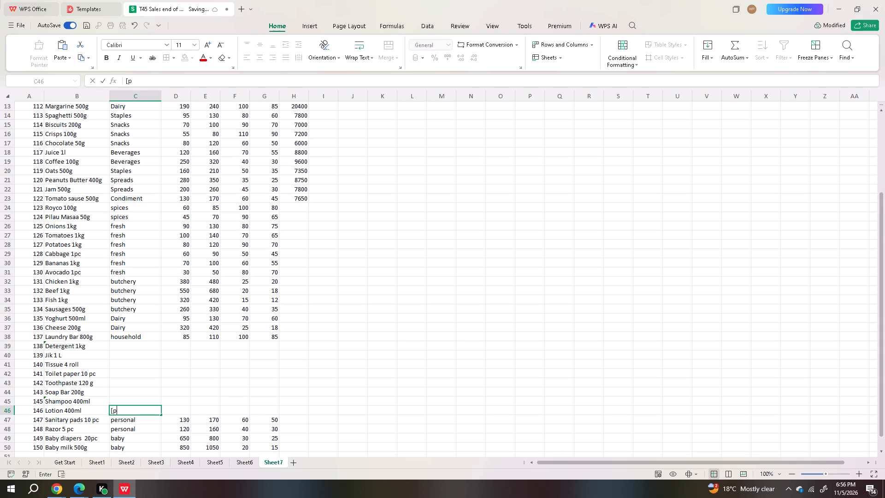
{"action": "key", "text": "BackSpace"}
{"action": "key", "text": "BackSpace"}
{"action": "type", "text": "per"}
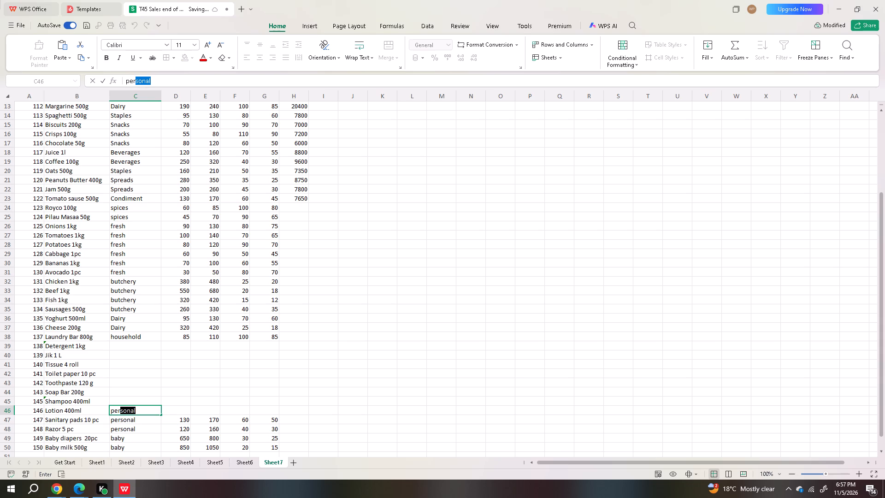
{"action": "key", "text": "Right"}
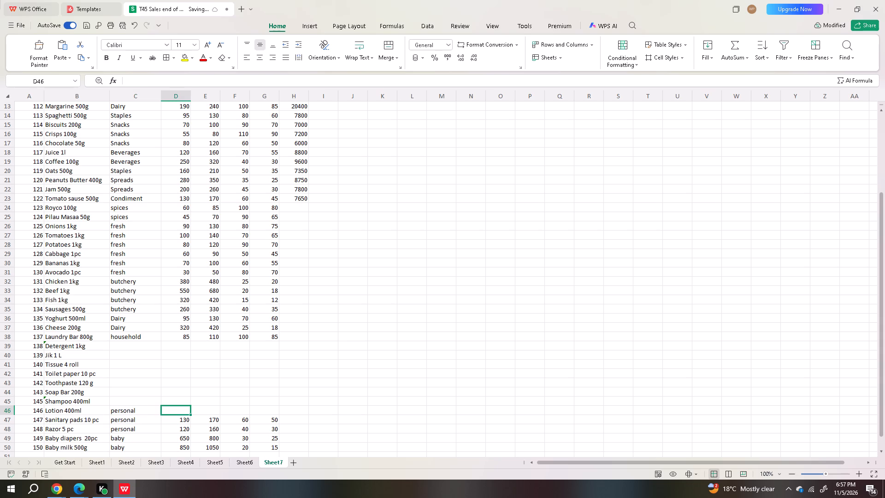
{"action": "type", "text": "320"}
{"action": "key", "text": "Right"}
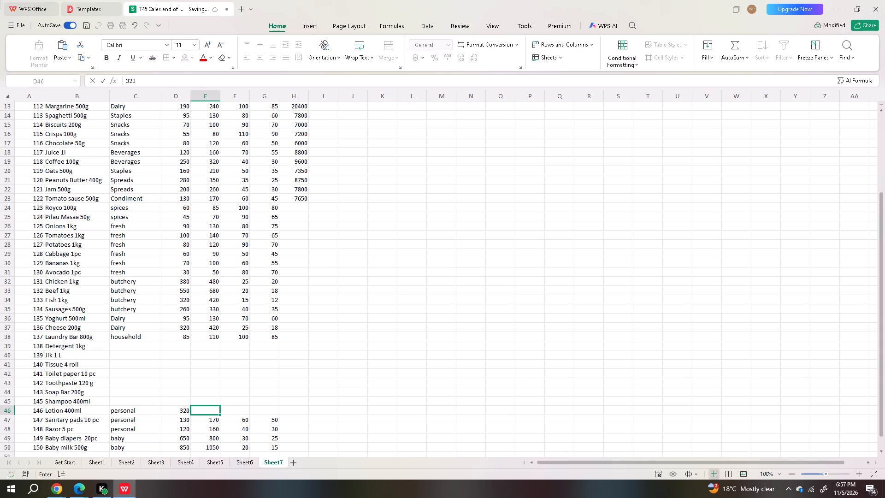
{"action": "type", "text": "420"}
{"action": "key", "text": "Right"}
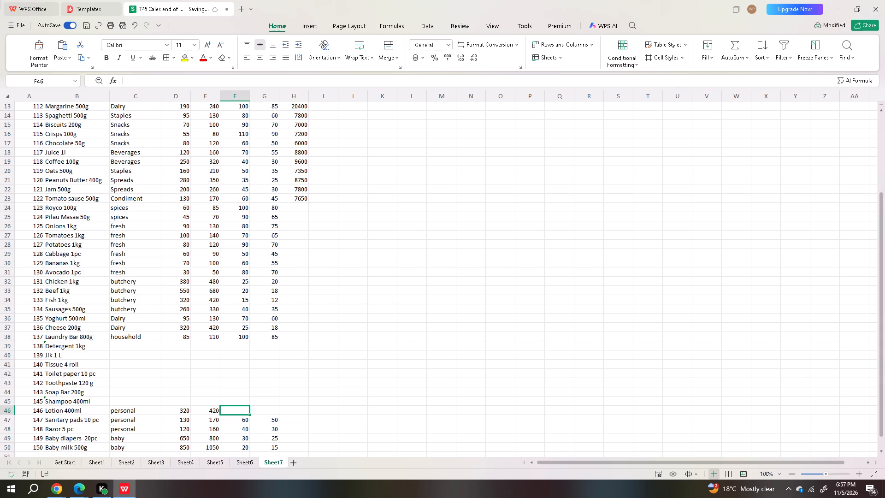
{"action": "type", "text": "30"}
{"action": "key", "text": "Right"}
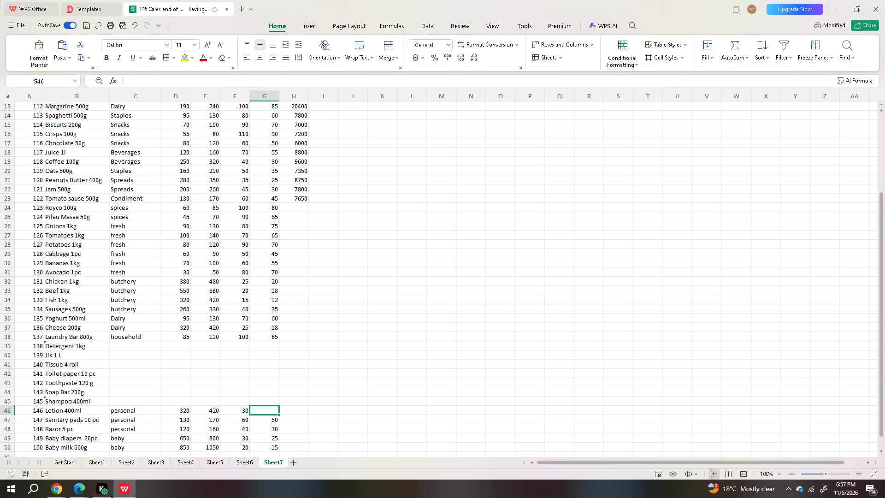
{"action": "type", "text": "22"}
{"action": "key", "text": "Up"}
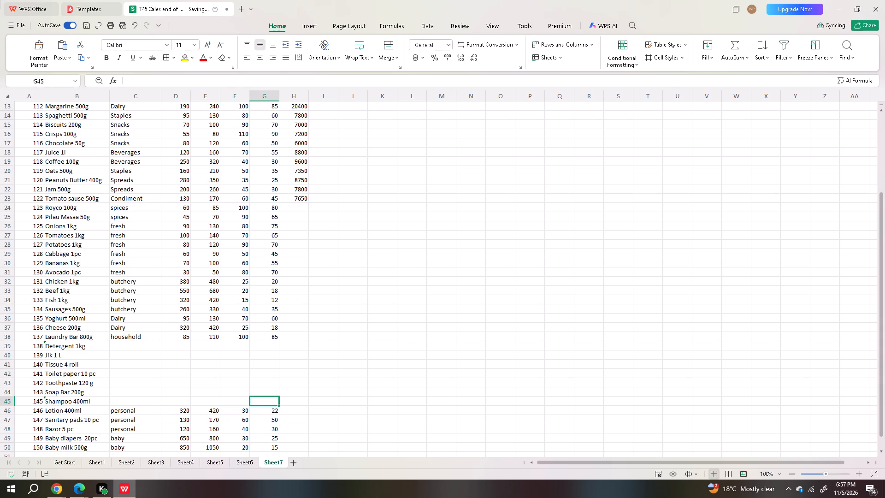
Enter the figures 280, 360, 35 and 28 in columns C to F for product 145, Shampoo 400ml.
{"action": "key", "text": "Left"}
{"action": "key", "text": "Left"}
{"action": "key", "text": "Left"}
{"action": "key", "text": "Left"}
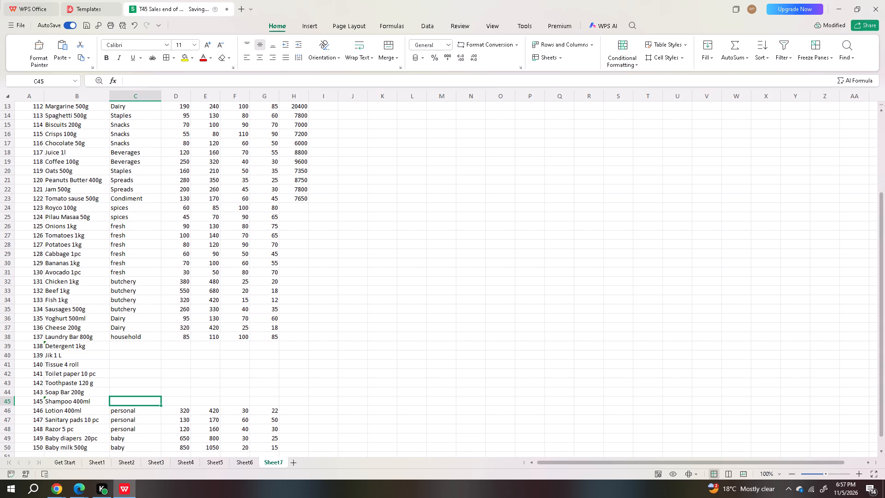
{"action": "type", "text": "280"}
{"action": "key", "text": "Right"}
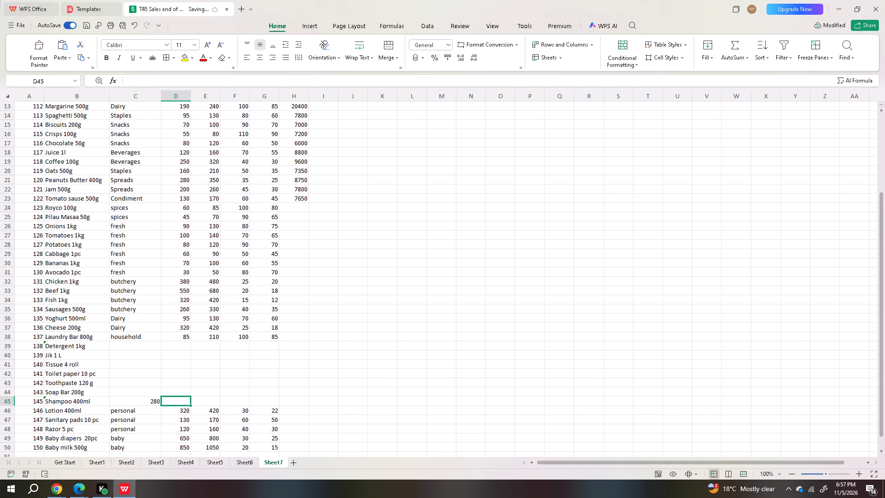
{"action": "type", "text": "360"}
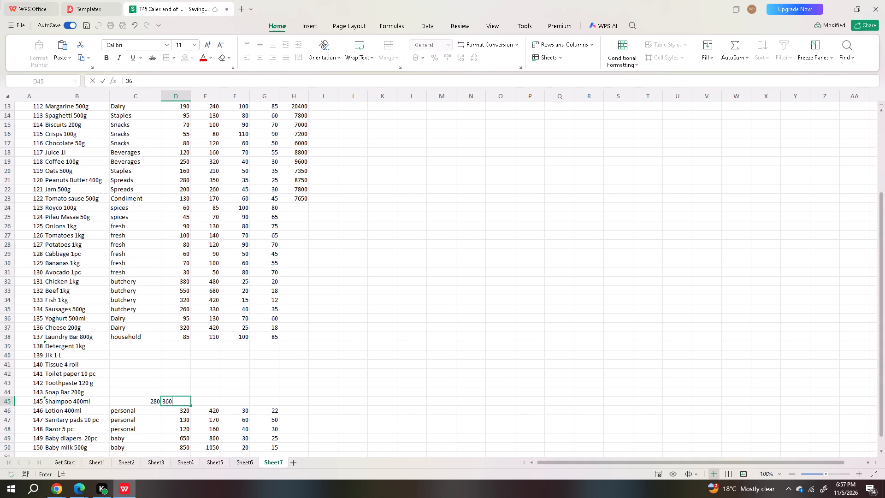
{"action": "key", "text": "Right"}
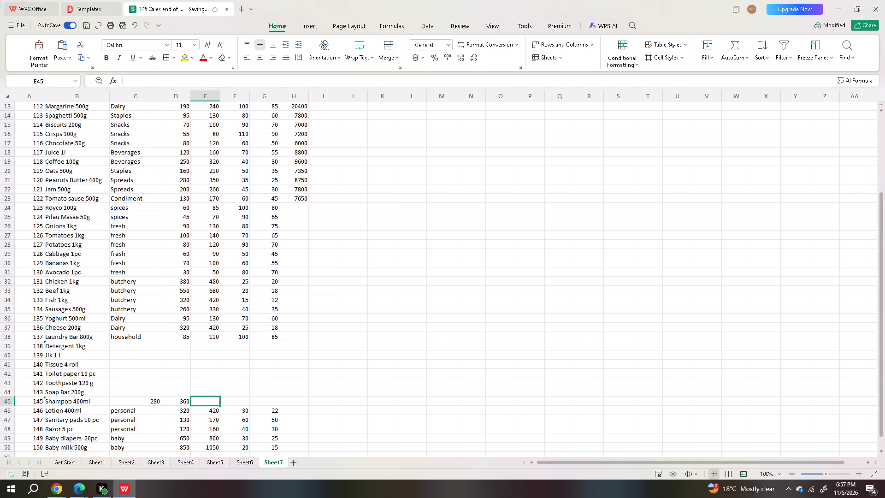
{"action": "type", "text": "35"}
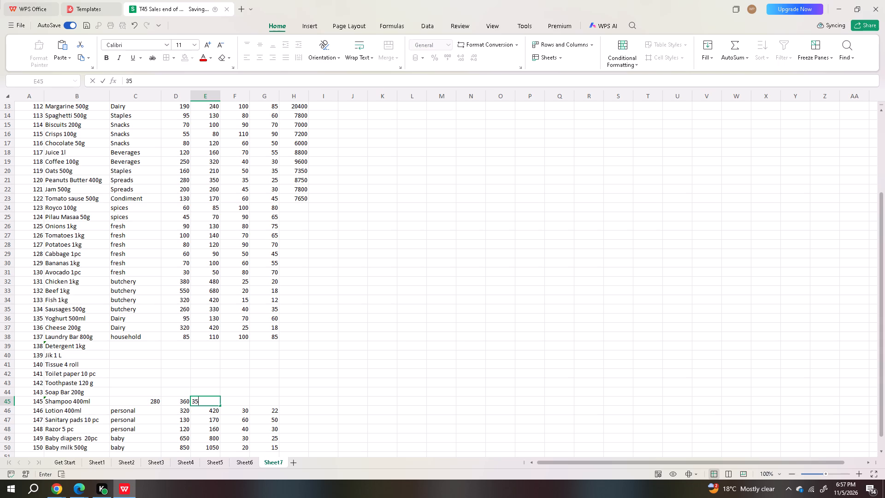
{"action": "key", "text": "Right"}
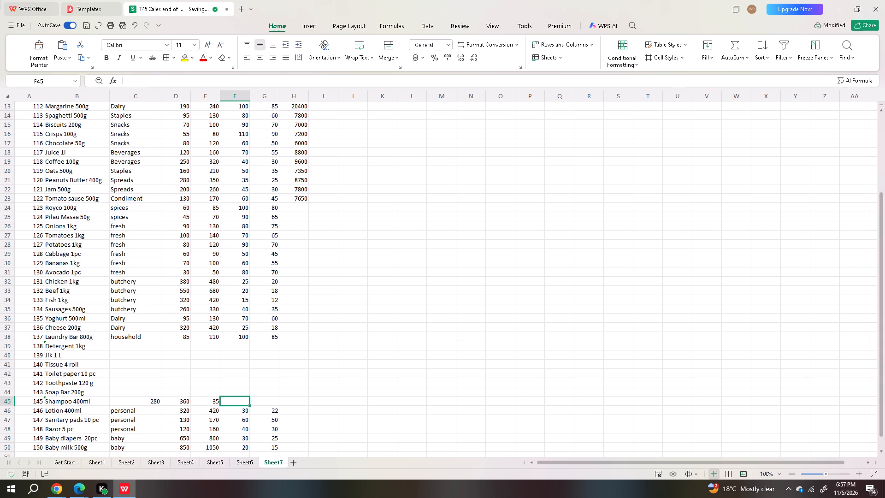
{"action": "type", "text": "28"}
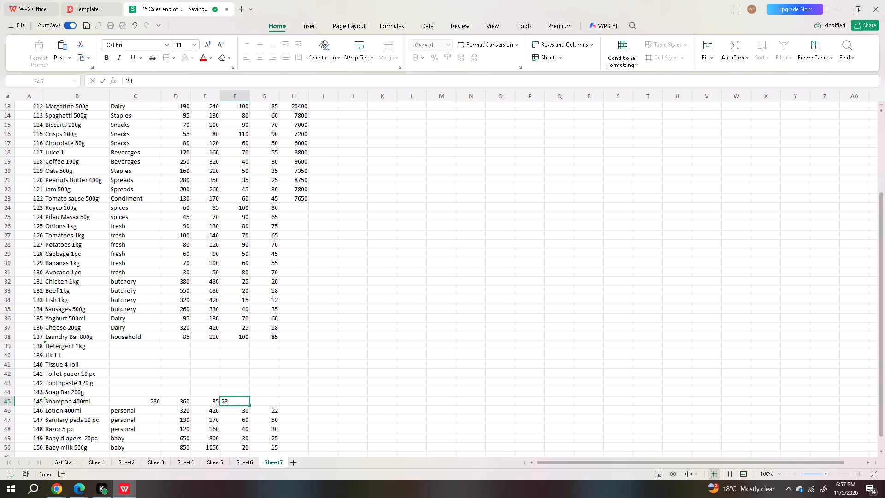
{"action": "key", "text": "Right"}
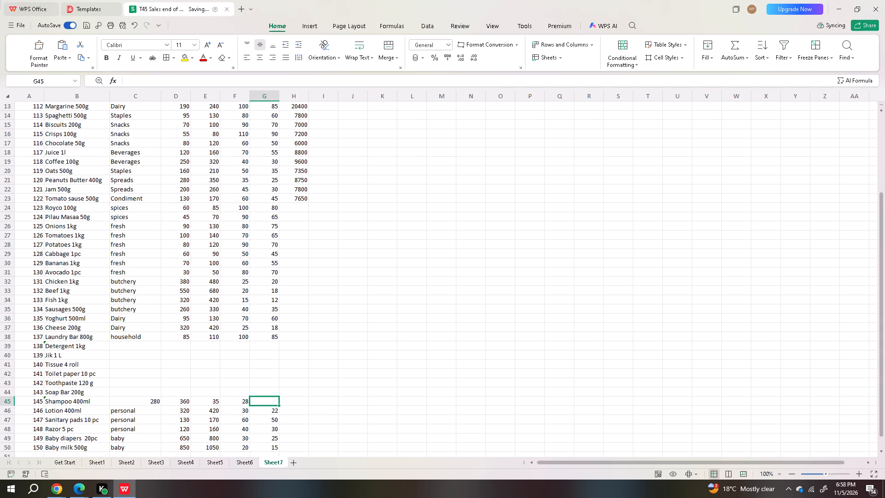
Copy the Shampoo 400ml figure 280 from column C over the value in column D, and clear it from column C.
{"action": "key", "text": "Left"}
{"action": "key", "text": "Left"}
{"action": "key", "text": "Left"}
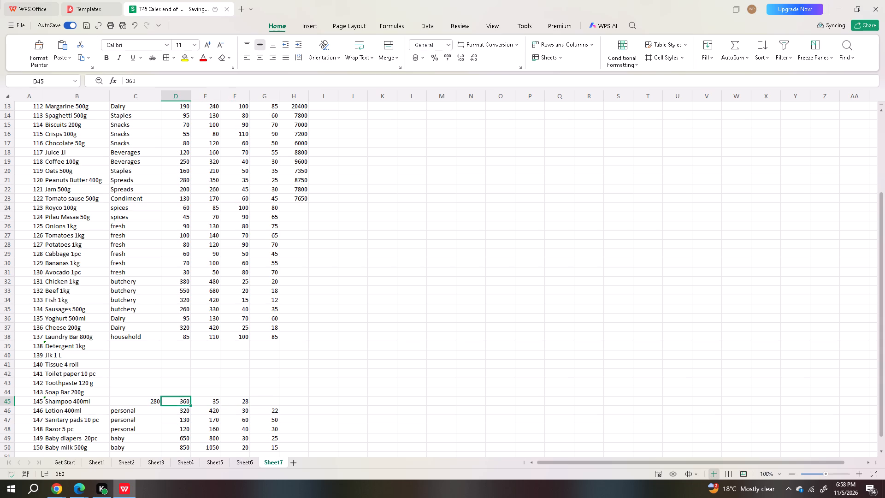
{"action": "key", "text": "Left"}
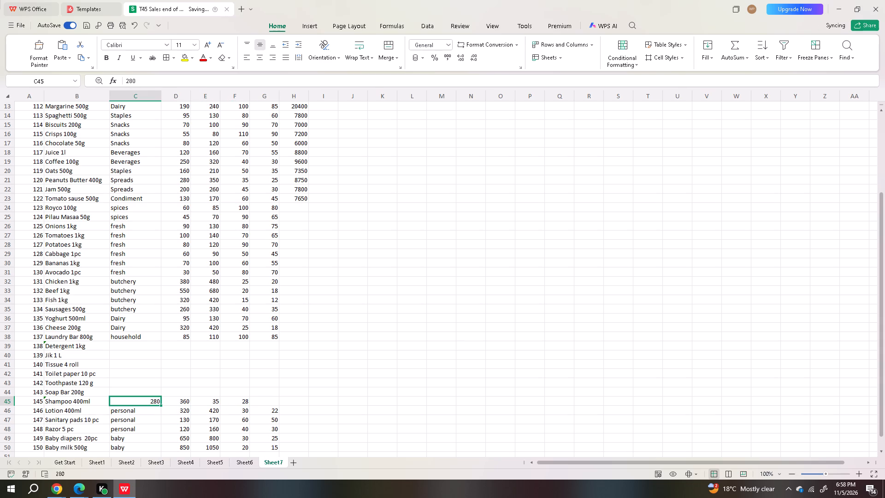
{"action": "key", "text": "ctrl+c"}
{"action": "key", "text": "Right"}
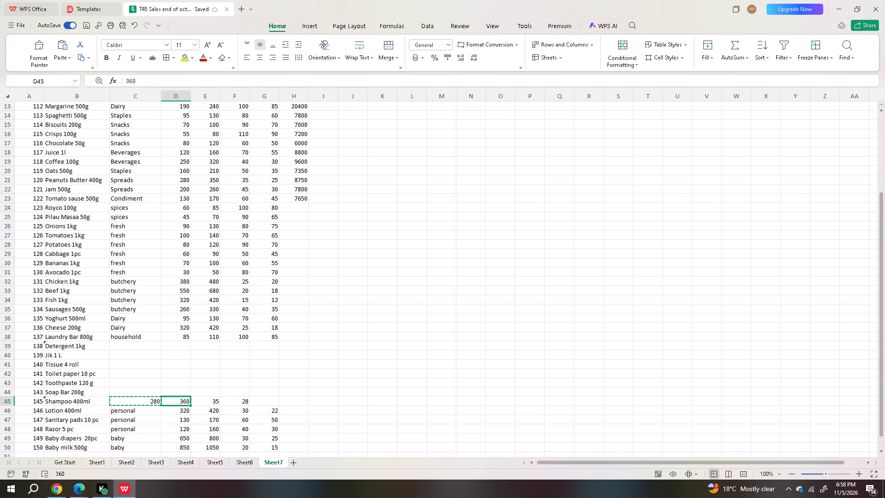
{"action": "key", "text": "ctrl+v"}
{"action": "key", "text": "Right"}
{"action": "key", "text": "Left"}
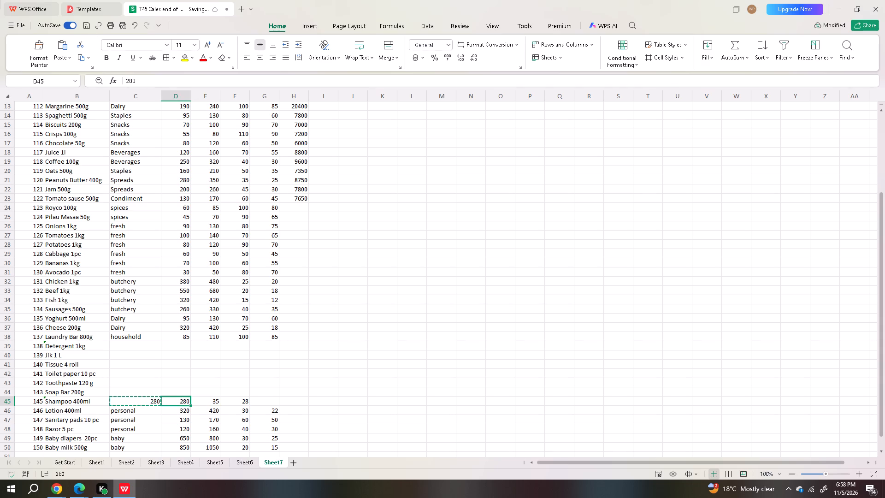
{"action": "key", "text": "Left"}
{"action": "key", "text": "BackSpace"}
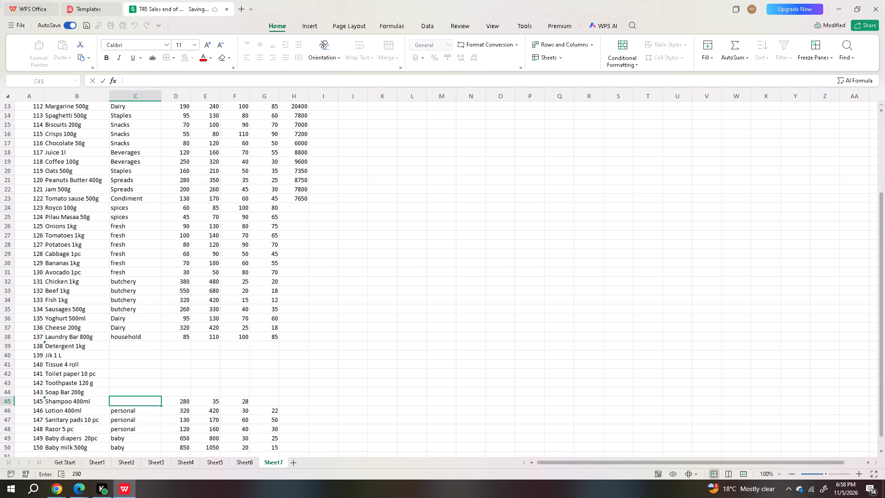
{"action": "key", "text": "Right"}
Set the Shampoo 400ml category to personal and enter the figures 360, 35 and 28 in columns E to G.
{"action": "key", "text": "Right"}
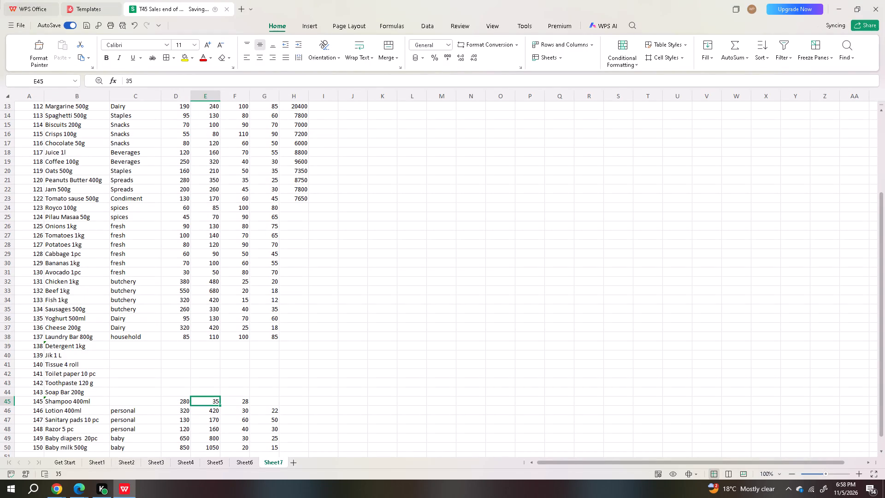
{"action": "key", "text": "Left"}
{"action": "key", "text": "Left"}
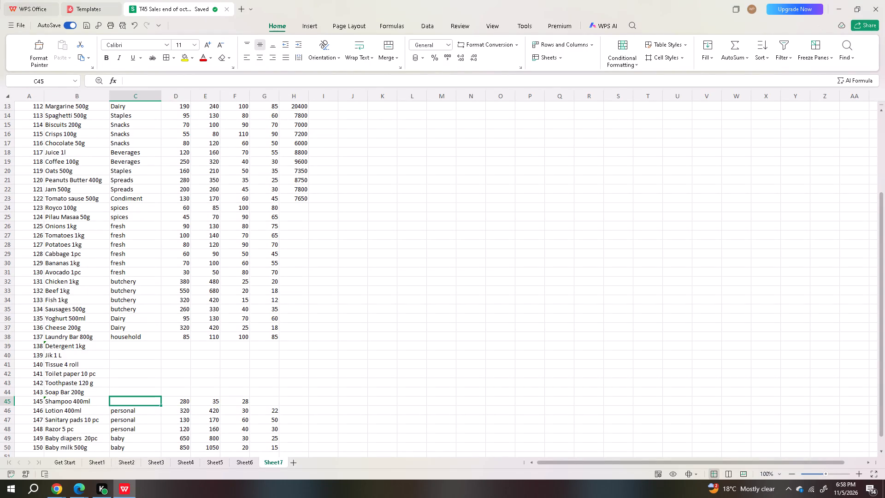
{"action": "key", "text": "p"}
{"action": "key", "text": "e"}
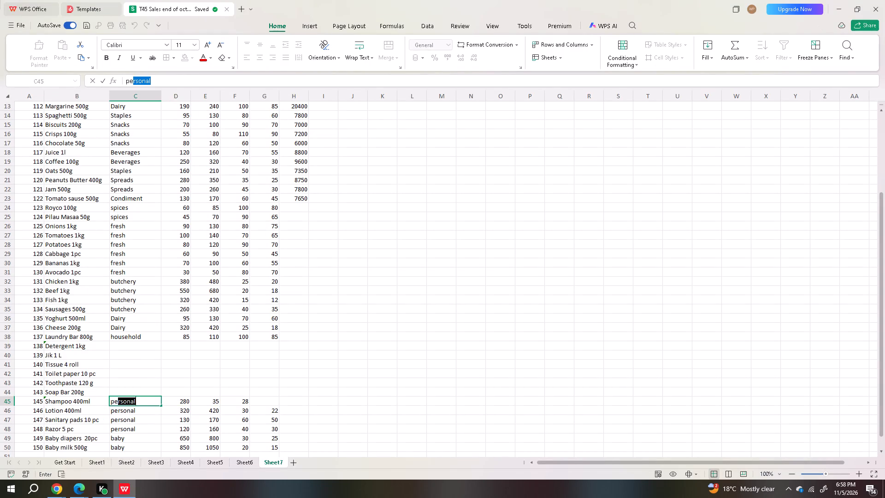
{"action": "key", "text": "Right"}
{"action": "key", "text": "Right"}
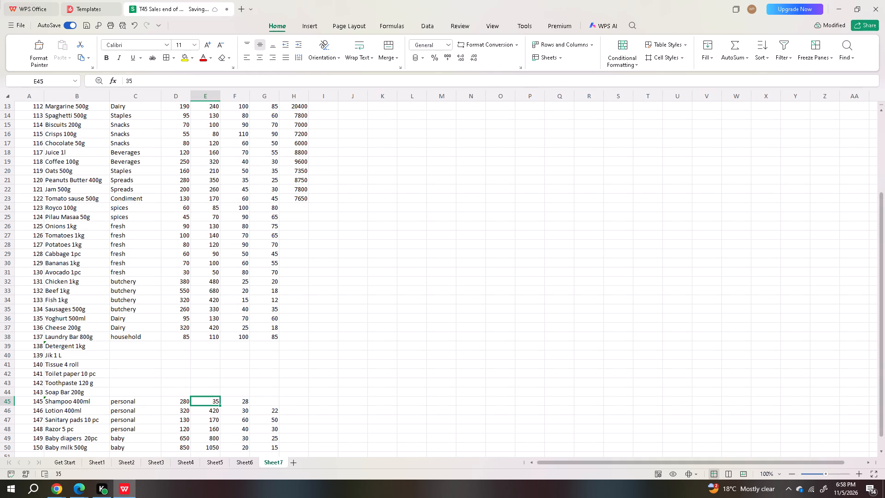
{"action": "type", "text": "360"}
{"action": "key", "text": "Right"}
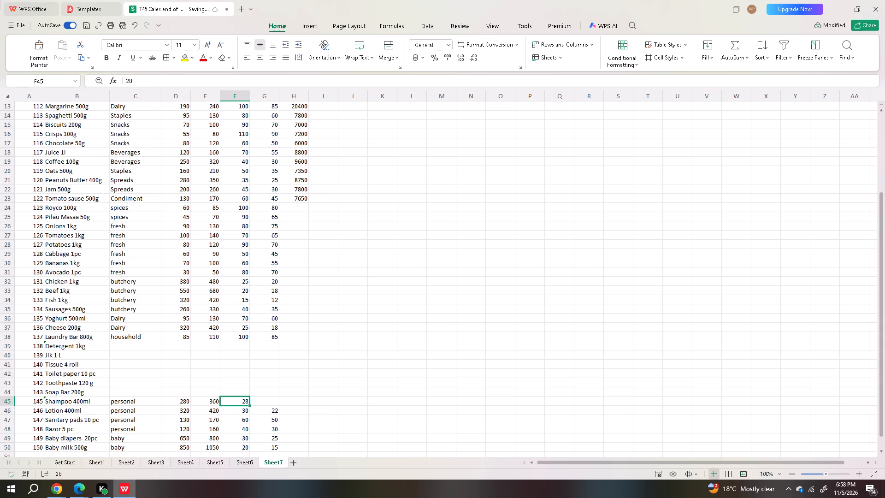
{"action": "type", "text": "35"}
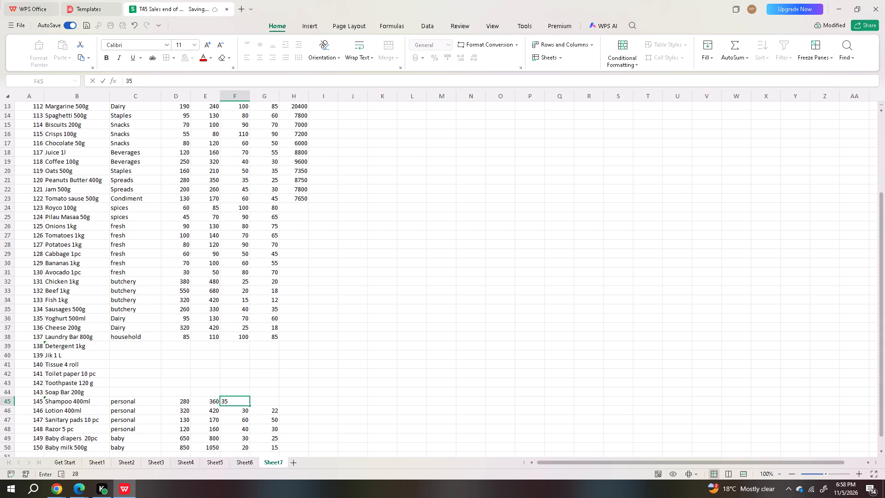
{"action": "key", "text": "Right"}
{"action": "type", "text": "28"}
{"action": "key", "text": "Up"}
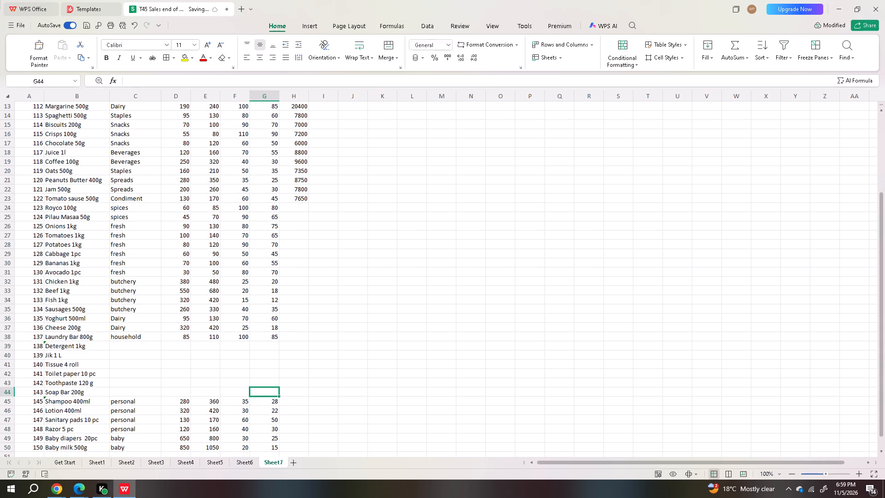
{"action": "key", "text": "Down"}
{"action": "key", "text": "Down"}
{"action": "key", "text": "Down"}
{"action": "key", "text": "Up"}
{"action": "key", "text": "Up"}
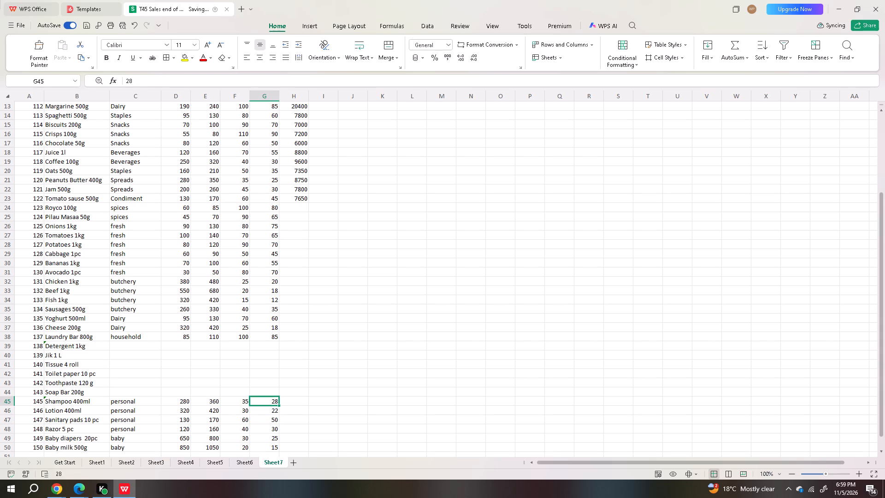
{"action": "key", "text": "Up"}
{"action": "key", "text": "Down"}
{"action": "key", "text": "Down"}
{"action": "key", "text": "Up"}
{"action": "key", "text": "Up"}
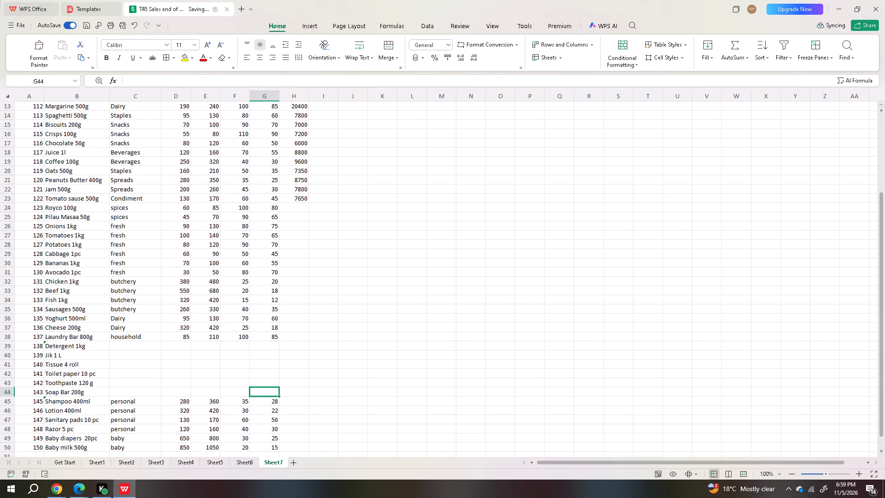
Fill product 143, Soap Bar 200g, with category personal and the figures 50, 70, 150 and 130 in columns D to G.
{"action": "key", "text": "Left"}
{"action": "key", "text": "Left"}
{"action": "key", "text": "Left"}
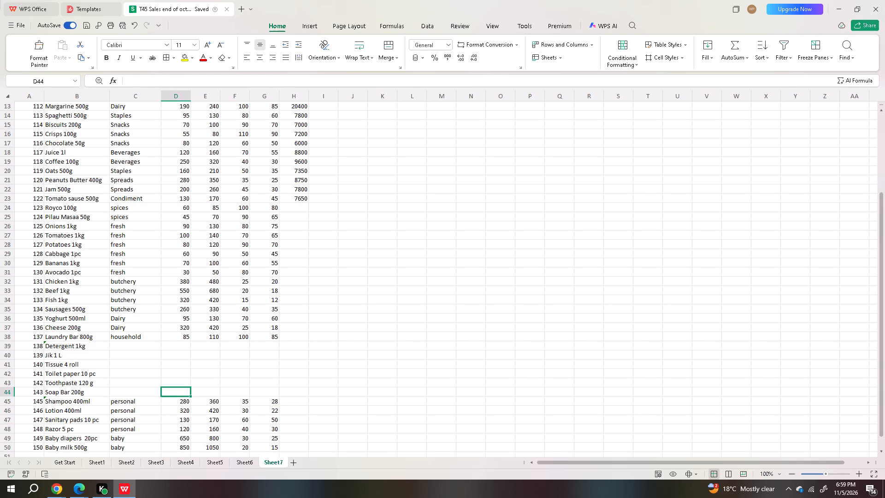
{"action": "key", "text": "Left"}
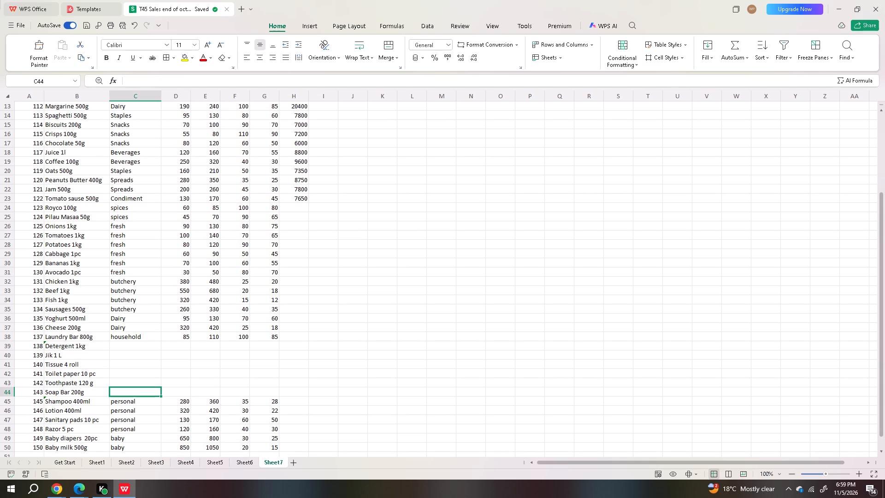
{"action": "type", "text": "per"}
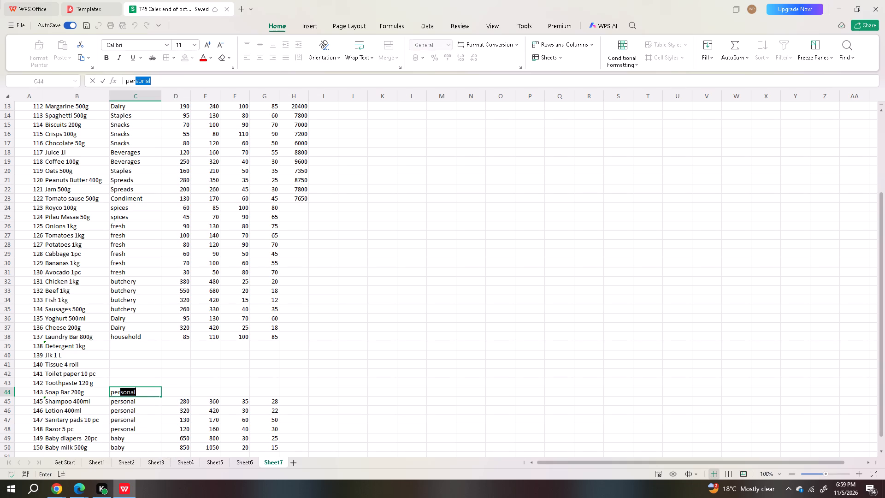
{"action": "key", "text": "Right"}
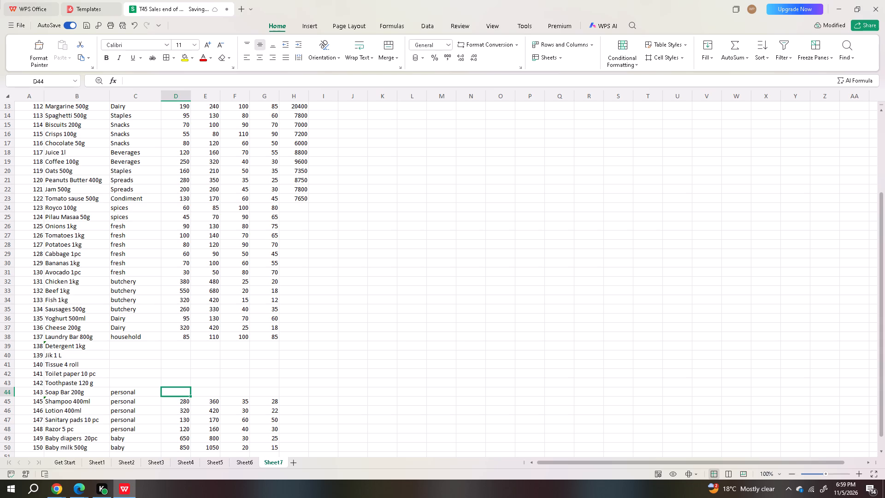
{"action": "type", "text": "50"}
{"action": "key", "text": "Right"}
{"action": "type", "text": "70"}
{"action": "key", "text": "Right"}
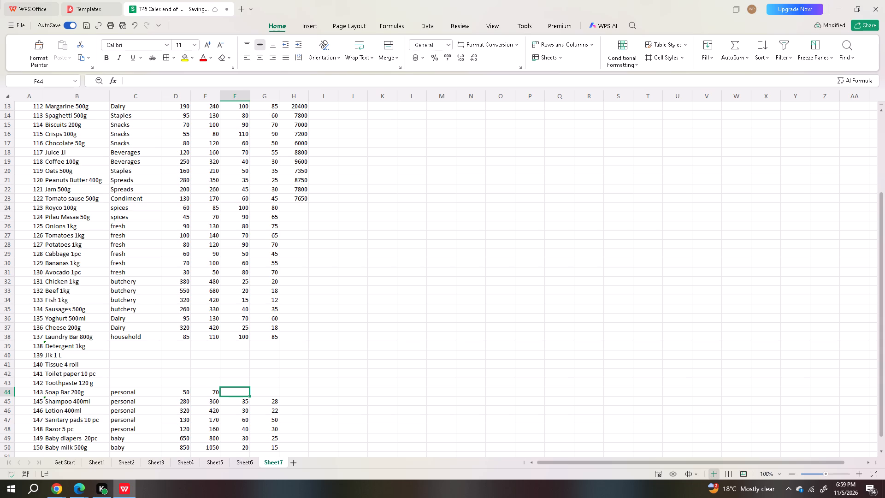
{"action": "type", "text": "150"}
{"action": "key", "text": "Right"}
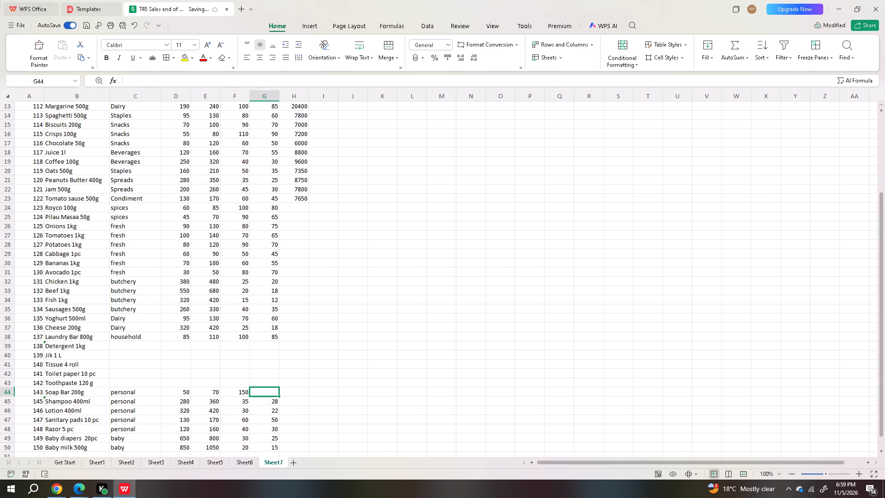
{"action": "type", "text": "13"}
{"action": "key", "text": "0"}
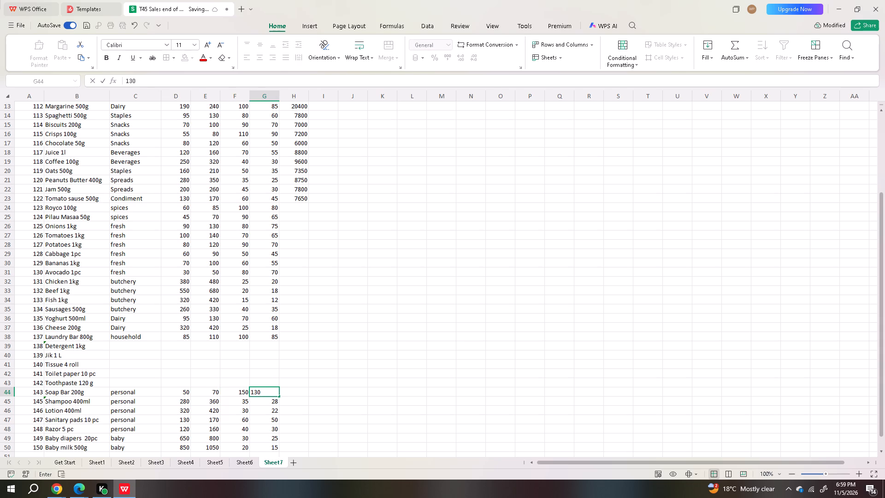
{"action": "key", "text": "Down"}
Set the category of product 142, Toothpaste 120 g, to personal.
{"action": "key", "text": "Up"}
{"action": "key", "text": "Up"}
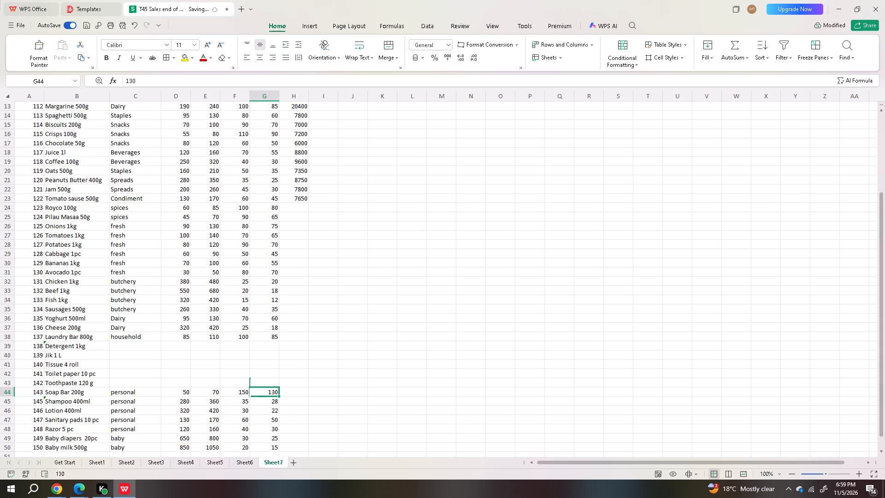
{"action": "key", "text": "Left"}
{"action": "key", "text": "Left"}
{"action": "key", "text": "Left"}
{"action": "key", "text": "Left"}
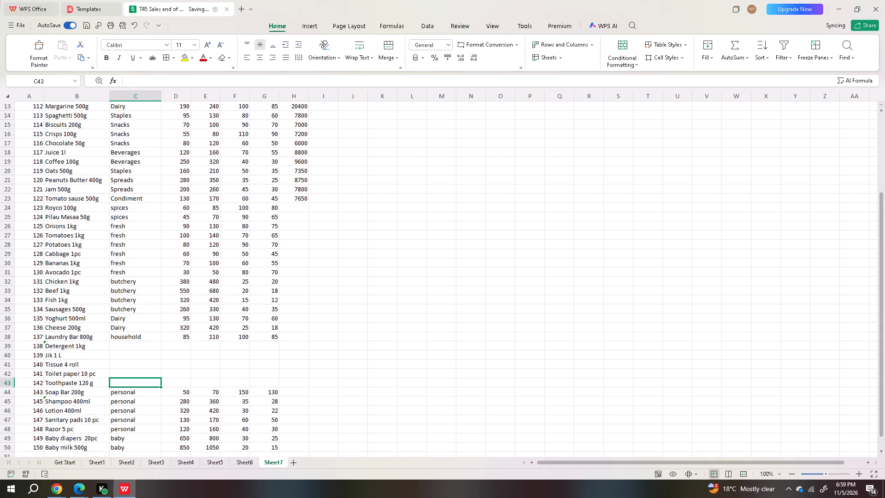
{"action": "key", "text": "p"}
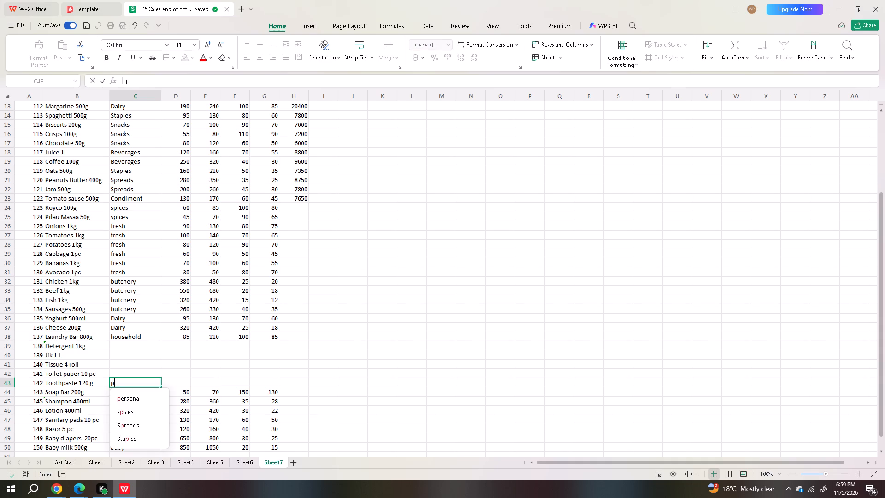
{"action": "key", "text": "e"}
{"action": "key", "text": "Right"}
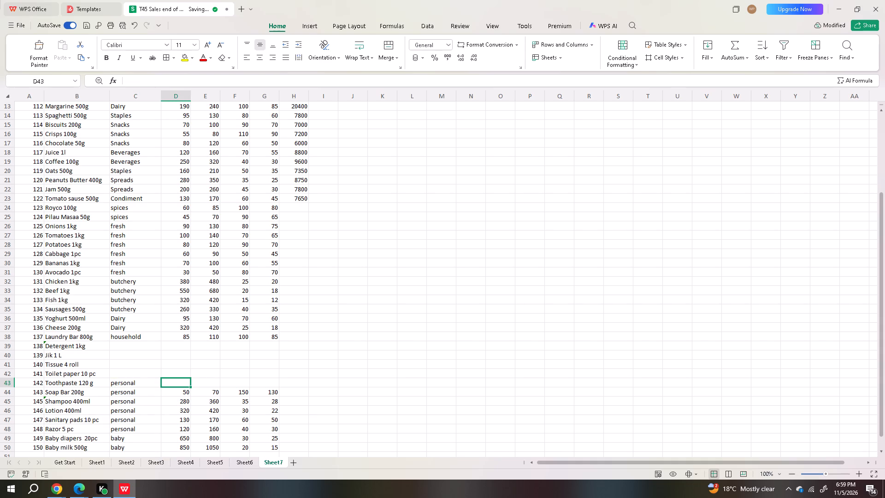
Enter the figures 140, 180, 70 and 55 in columns D to G for product 142, Toothpaste 120 g.
{"action": "type", "text": "140"}
{"action": "key", "text": "Right"}
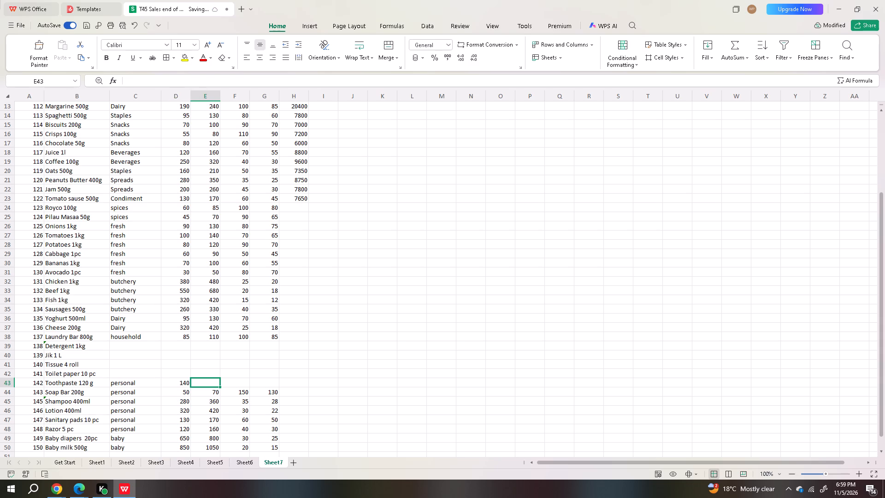
{"action": "key", "text": "1"}
{"action": "type", "text": "80"}
{"action": "key", "text": "Right"}
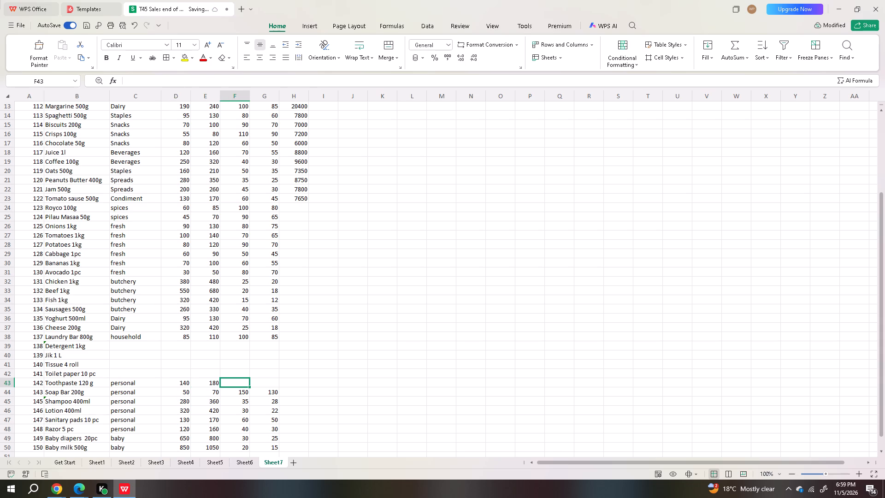
{"action": "type", "text": "70"}
{"action": "key", "text": "Right"}
{"action": "type", "text": "55"}
{"action": "key", "text": "Up"}
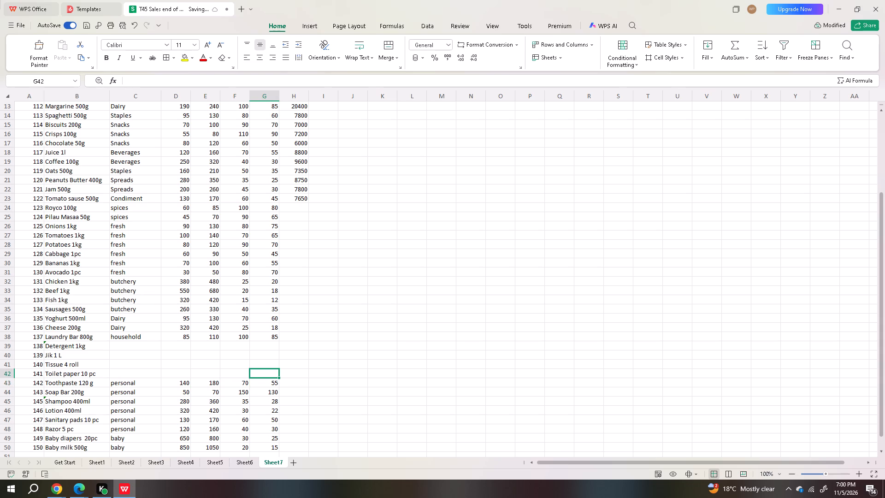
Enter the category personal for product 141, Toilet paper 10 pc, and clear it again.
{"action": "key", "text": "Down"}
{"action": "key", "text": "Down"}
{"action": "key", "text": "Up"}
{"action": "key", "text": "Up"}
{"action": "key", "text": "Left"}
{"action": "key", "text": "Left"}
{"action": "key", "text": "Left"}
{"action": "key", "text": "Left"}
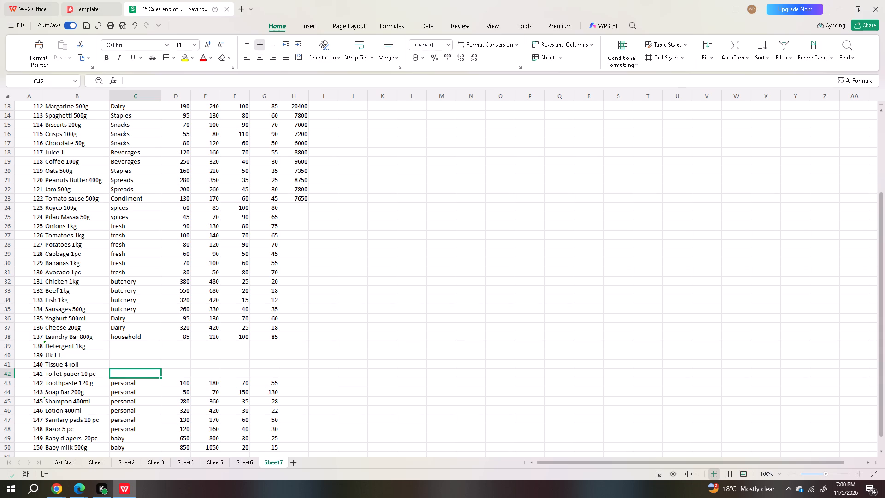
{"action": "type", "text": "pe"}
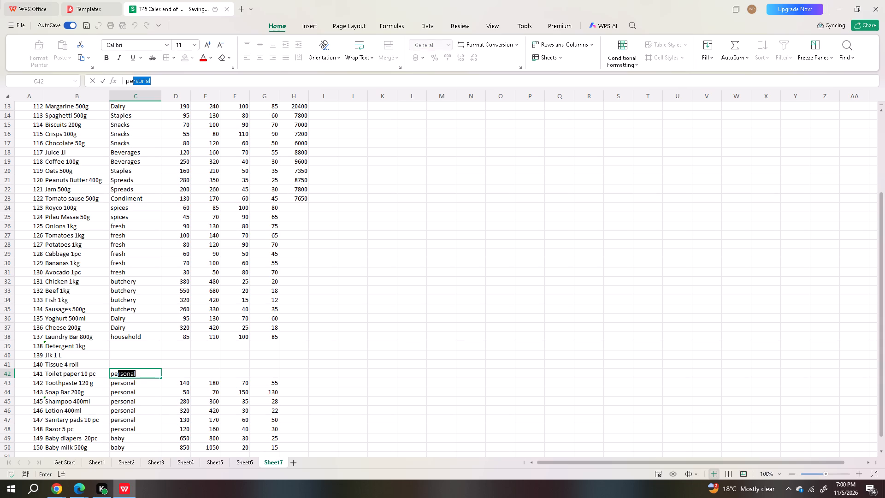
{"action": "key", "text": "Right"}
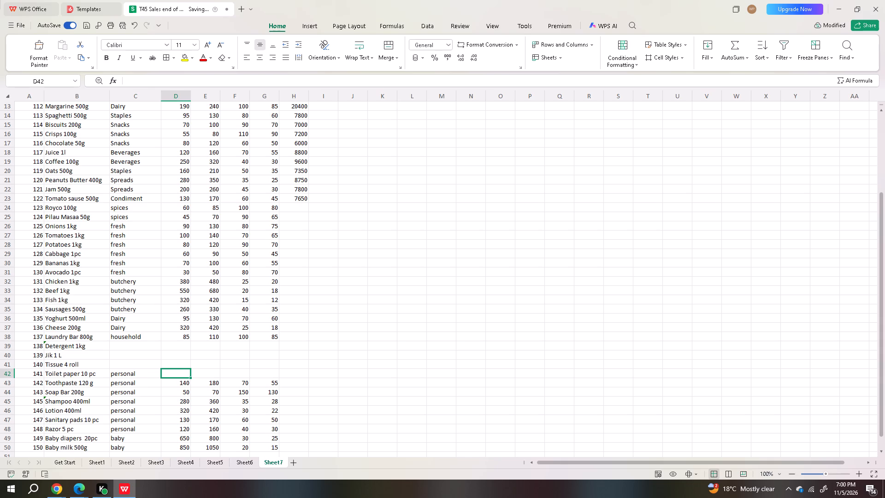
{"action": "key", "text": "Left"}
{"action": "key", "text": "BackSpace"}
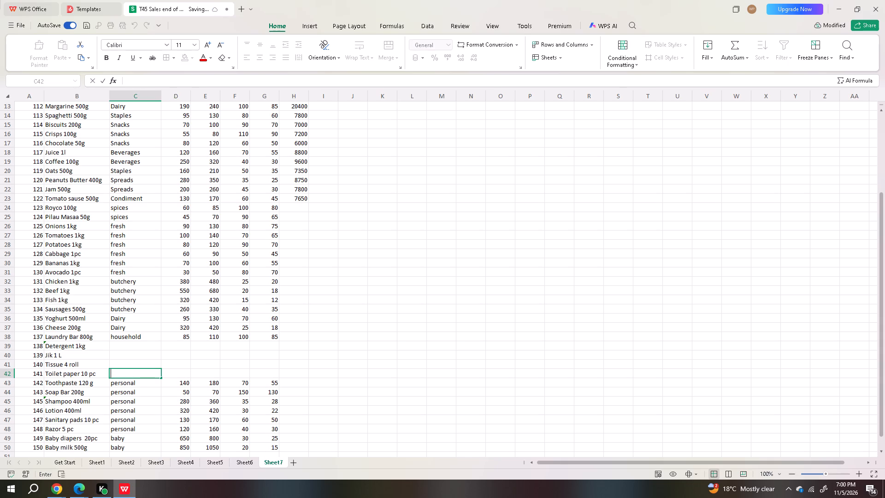
Fill product 141, Toilet paper 10 pc, with category household and the figures 320, 400, 45 and 38 in columns D to G.
{"action": "type", "text": "ho"}
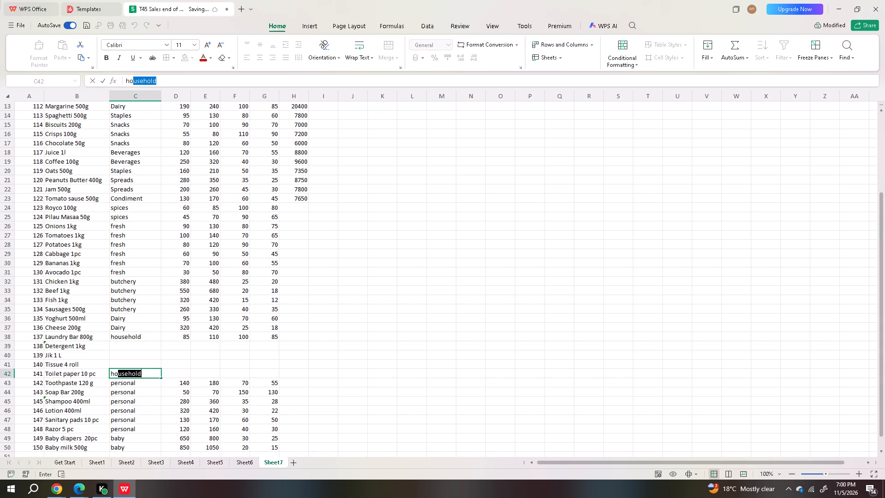
{"action": "key", "text": "Right"}
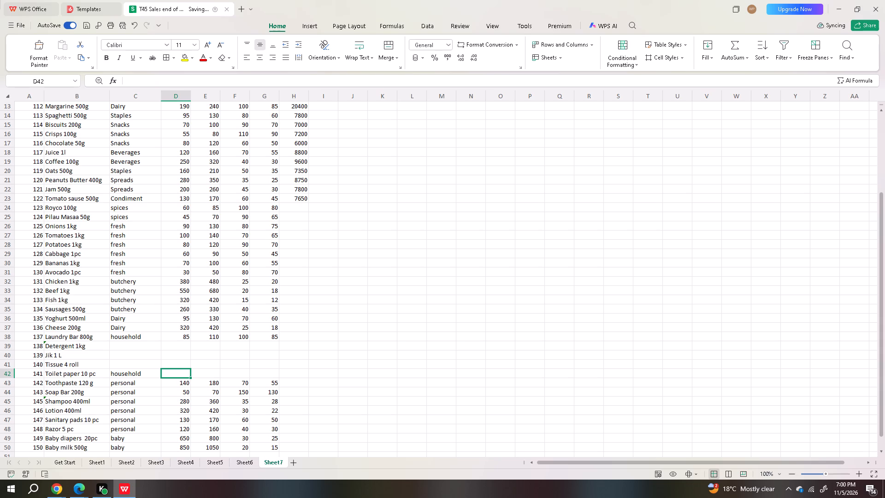
{"action": "key", "text": "3"}
{"action": "type", "text": "20"}
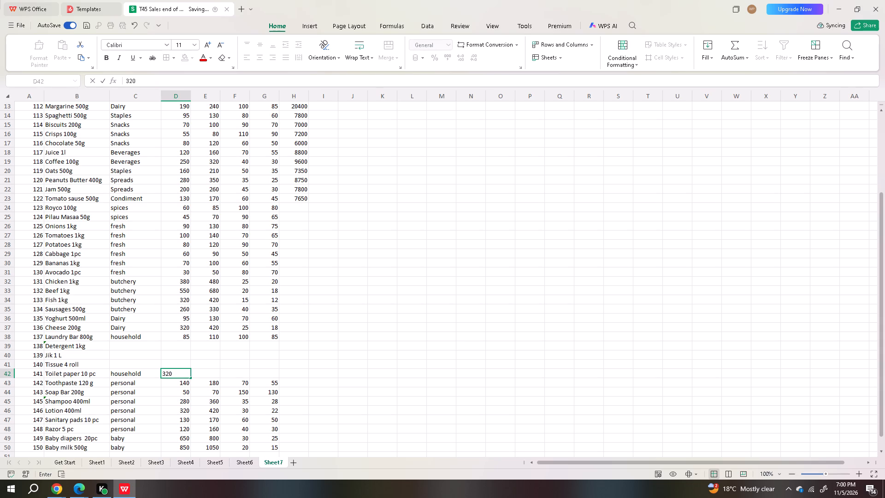
{"action": "key", "text": "Right"}
{"action": "type", "text": "400"}
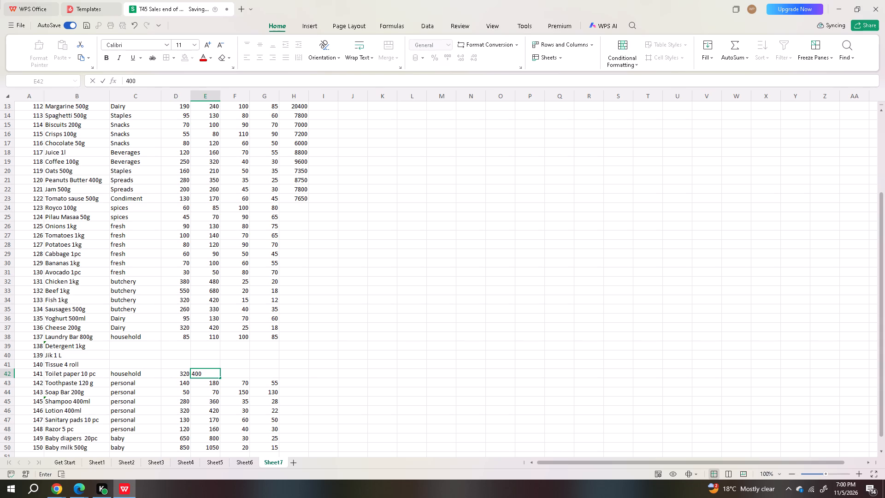
{"action": "key", "text": "Right"}
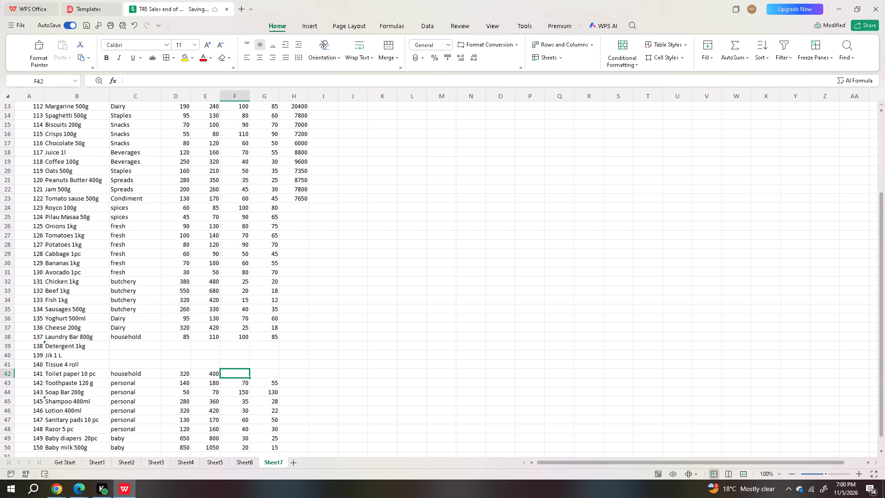
{"action": "type", "text": "45"}
{"action": "key", "text": "Right"}
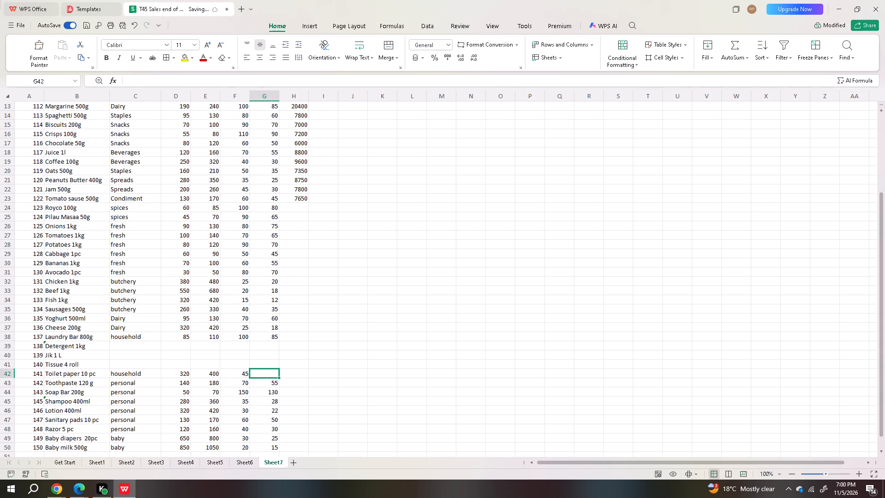
{"action": "type", "text": "38"}
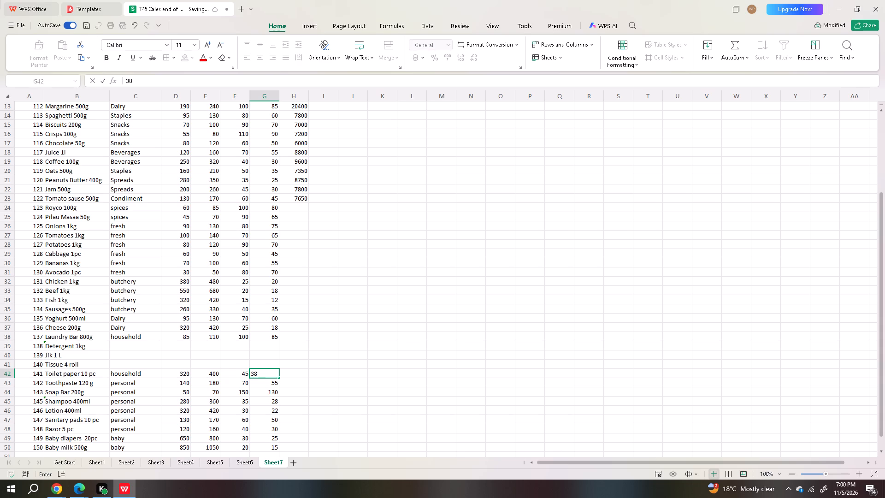
{"action": "key", "text": "Up"}
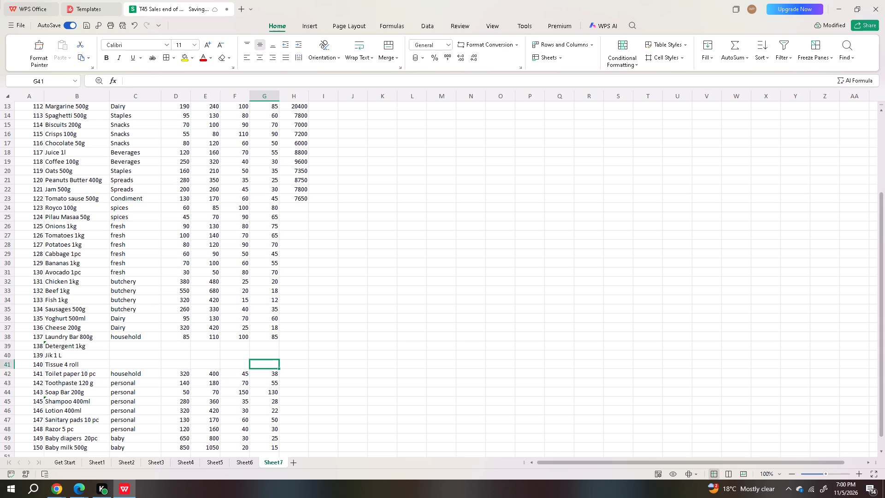
Fill product 140, Tissue 4 roll, with category household and the figures 130, 180, 80 and 65 in columns D to G.
{"action": "key", "text": "Left"}
{"action": "key", "text": "Left"}
{"action": "key", "text": "Left"}
{"action": "key", "text": "Left"}
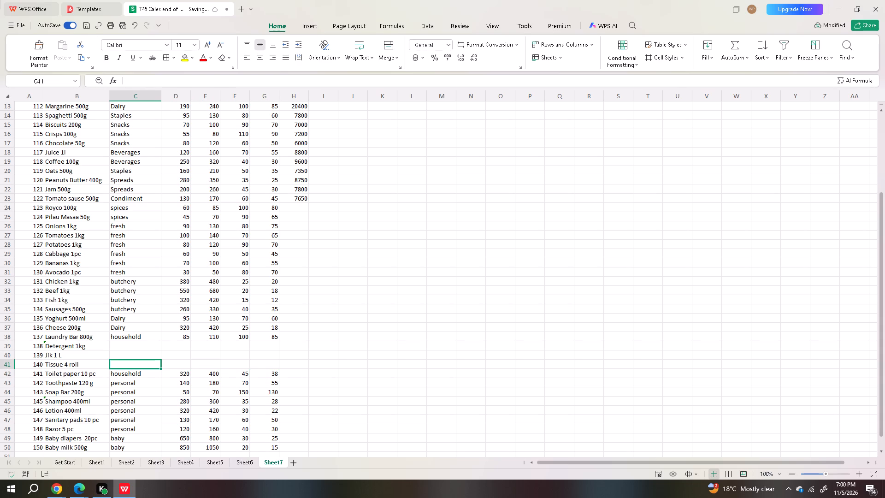
{"action": "type", "text": "ho"}
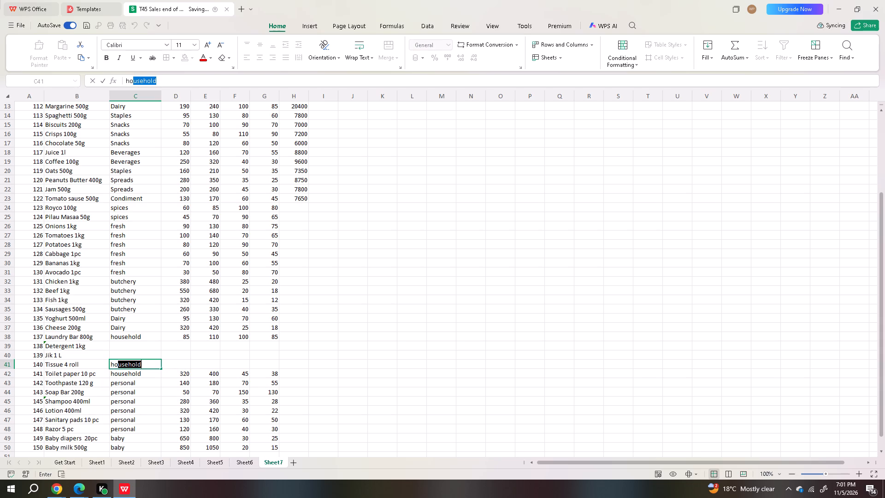
{"action": "key", "text": "Right"}
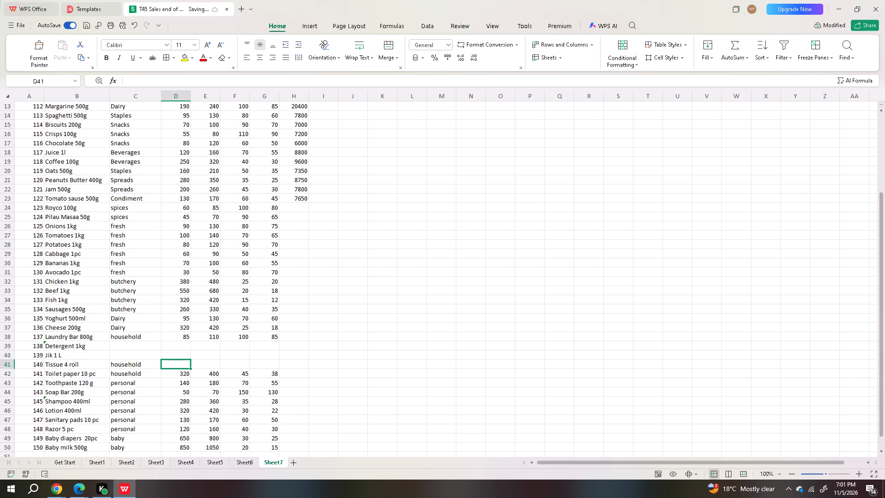
{"action": "type", "text": "130"}
{"action": "key", "text": "Right"}
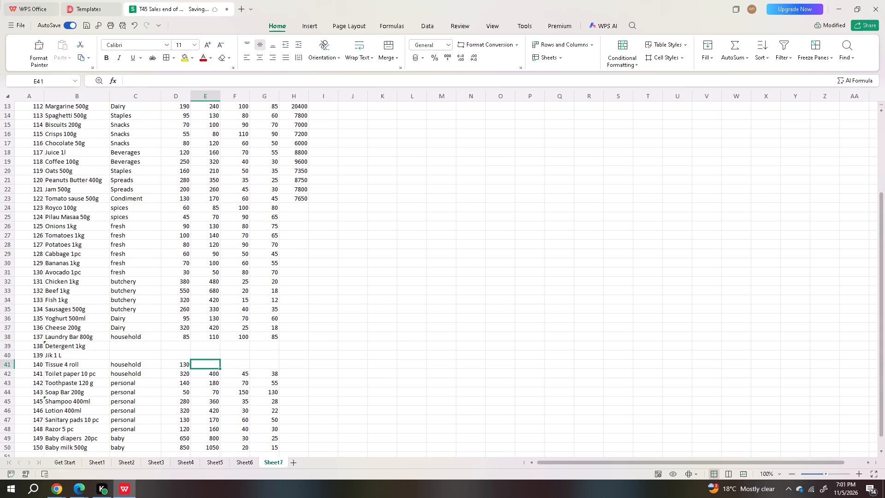
{"action": "type", "text": "180"}
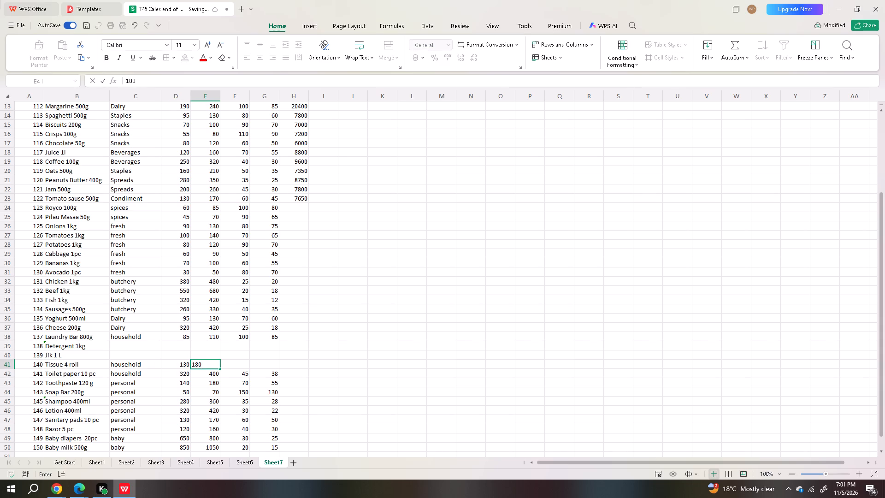
{"action": "key", "text": "Right"}
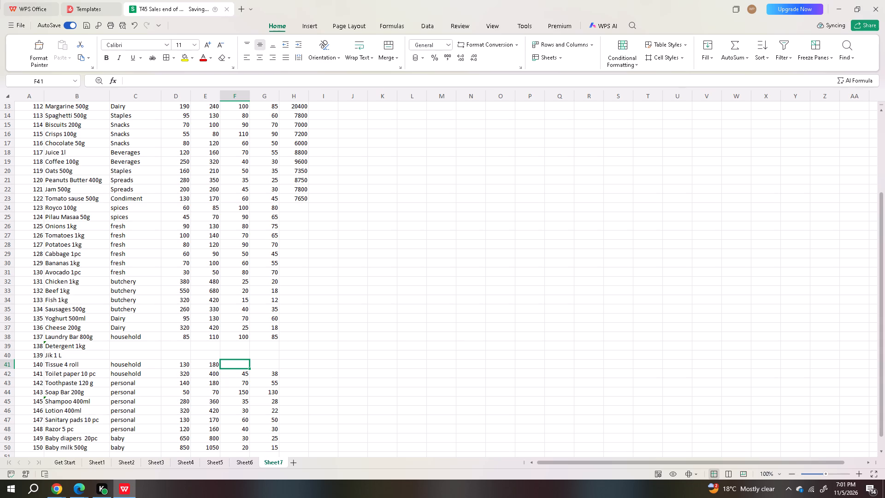
{"action": "type", "text": "80"}
{"action": "key", "text": "Right"}
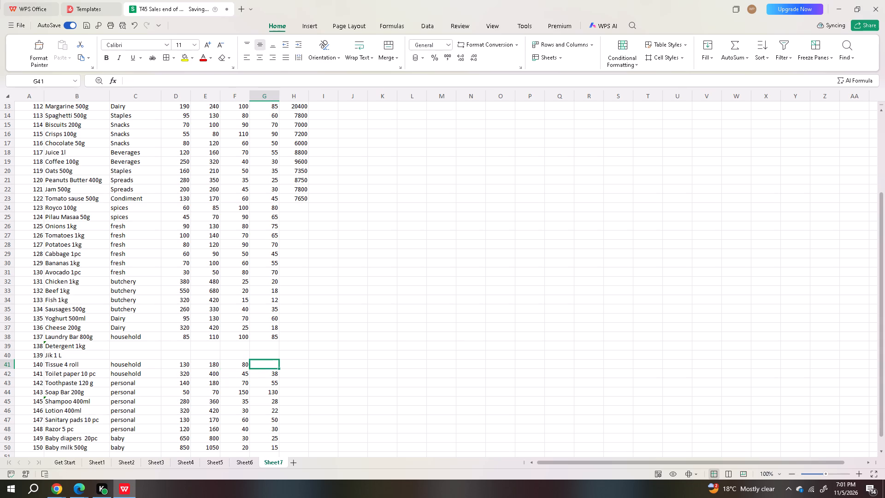
{"action": "type", "text": "65"}
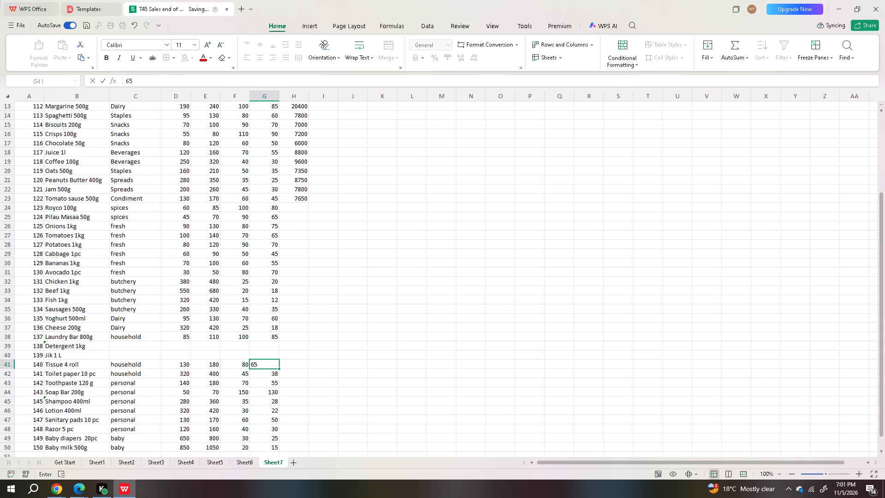
{"action": "key", "text": "Up"}
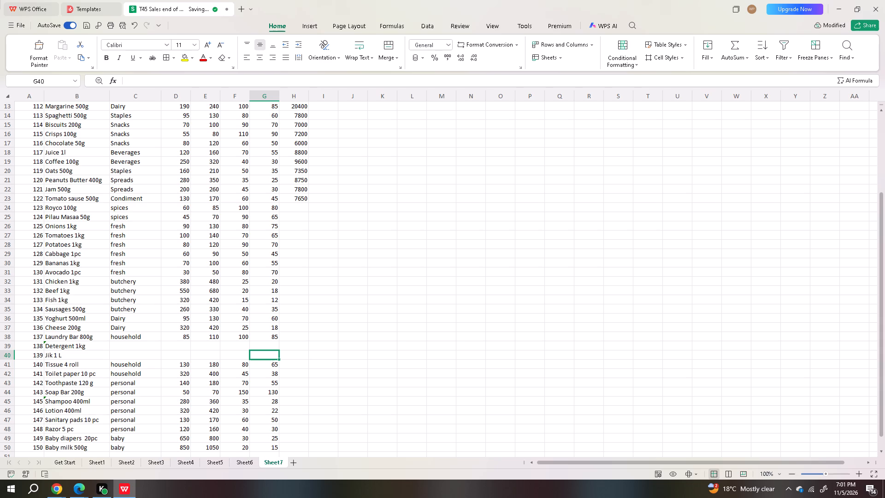
Fill product 139, Jik 1 L, with the figures 150, 200, 50 and 40 in columns D to G and category household.
{"action": "type", "text": "40"}
{"action": "key", "text": "Left"}
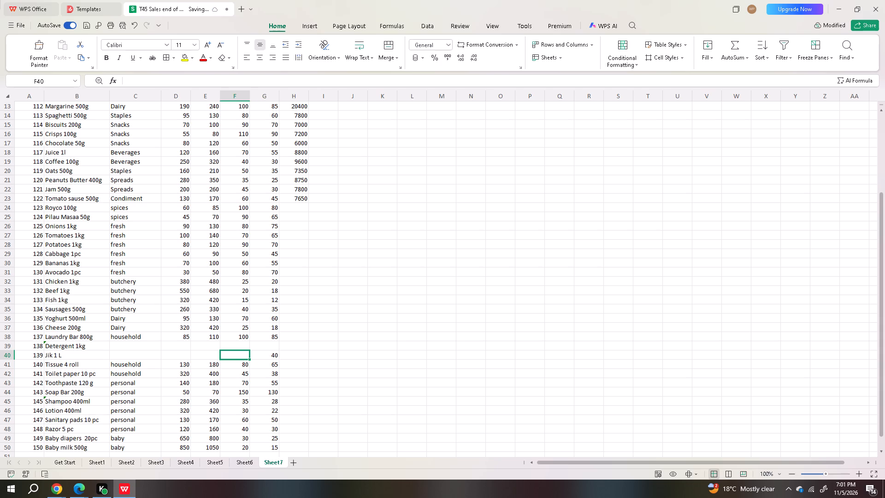
{"action": "key", "text": "5"}
{"action": "key", "text": "0"}
{"action": "key", "text": "Left"}
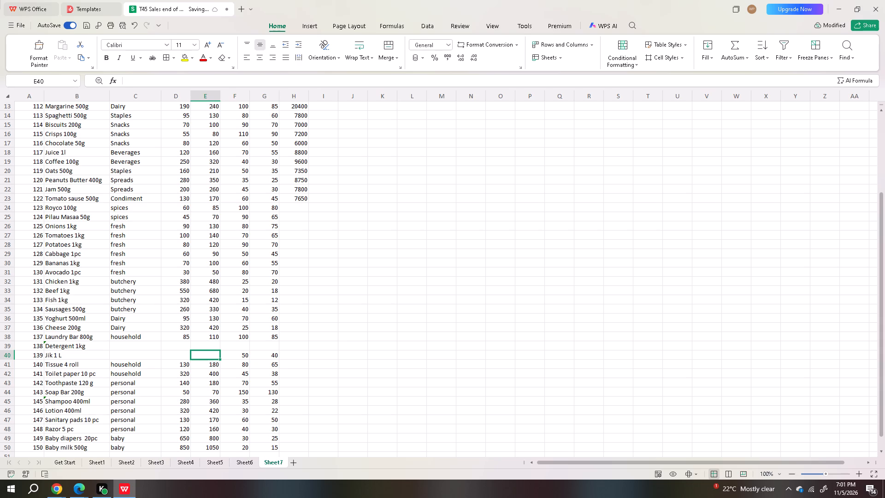
{"action": "type", "text": "200"}
{"action": "key", "text": "Left"}
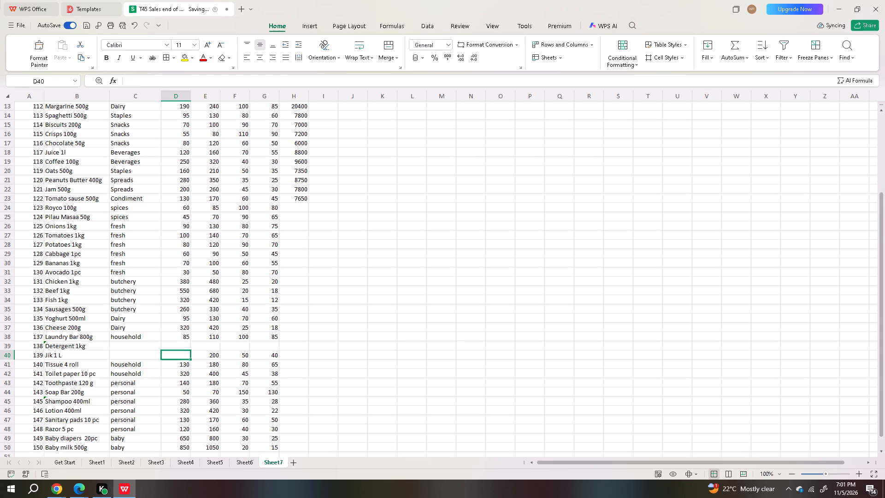
{"action": "type", "text": "150"}
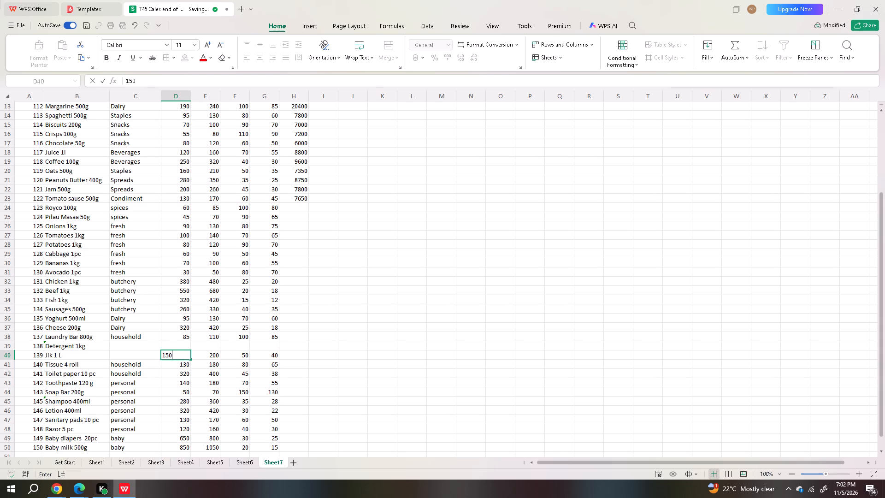
{"action": "key", "text": "Left"}
{"action": "key", "text": "h"}
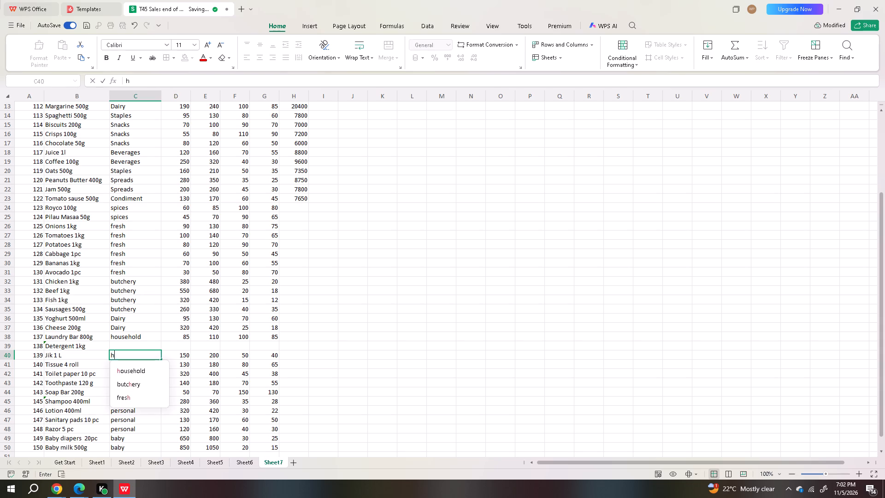
{"action": "key", "text": "o"}
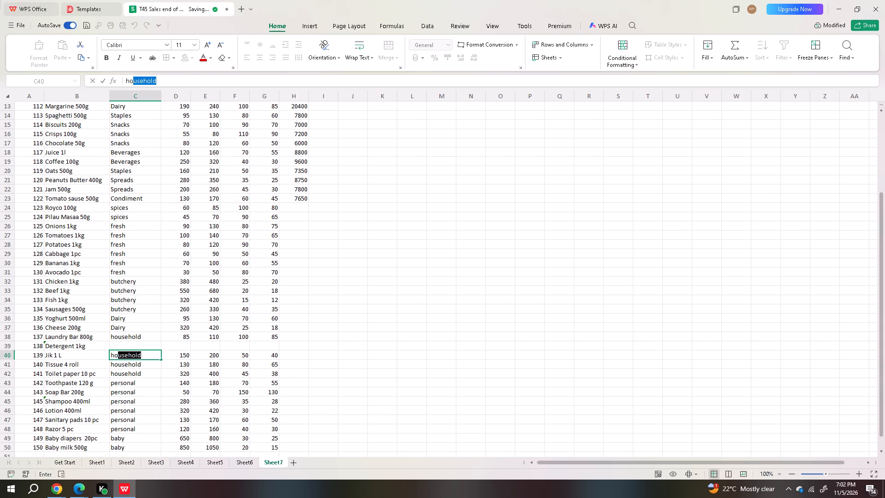
{"action": "key", "text": "Up"}
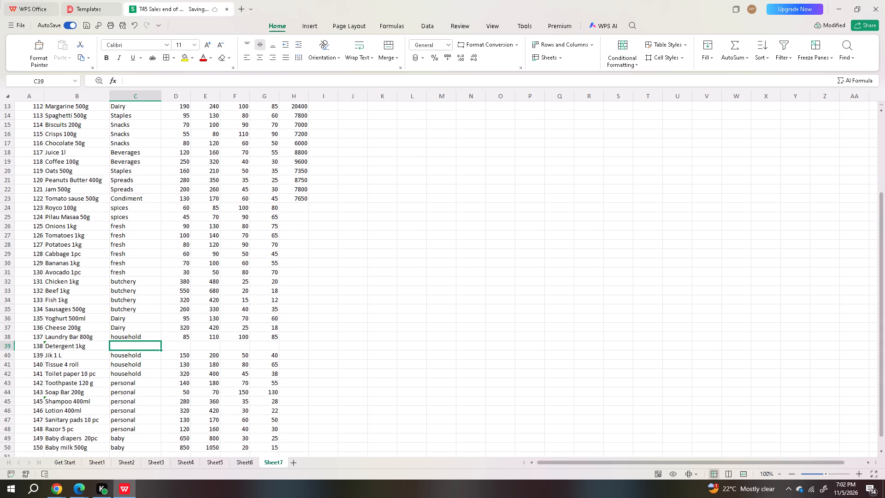
Fill product 138, Detergent 1kg, with category household and the figures 220, 280, 60 and 50 in columns D to G.
{"action": "type", "text": "ho"}
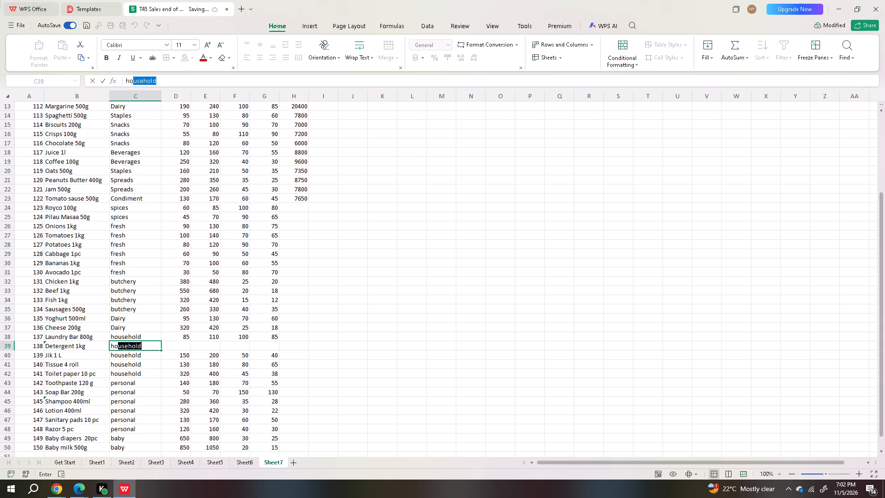
{"action": "key", "text": "Right"}
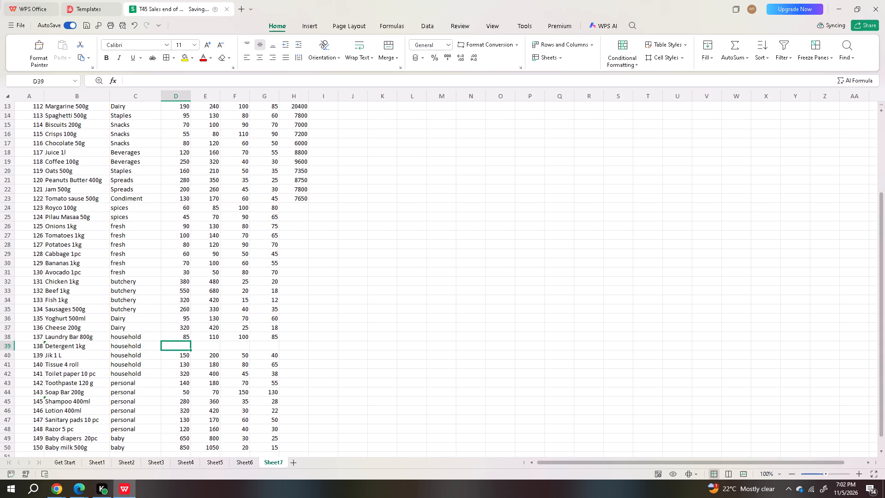
{"action": "type", "text": "220"}
{"action": "key", "text": "Right"}
{"action": "type", "text": "280"}
{"action": "key", "text": "Right"}
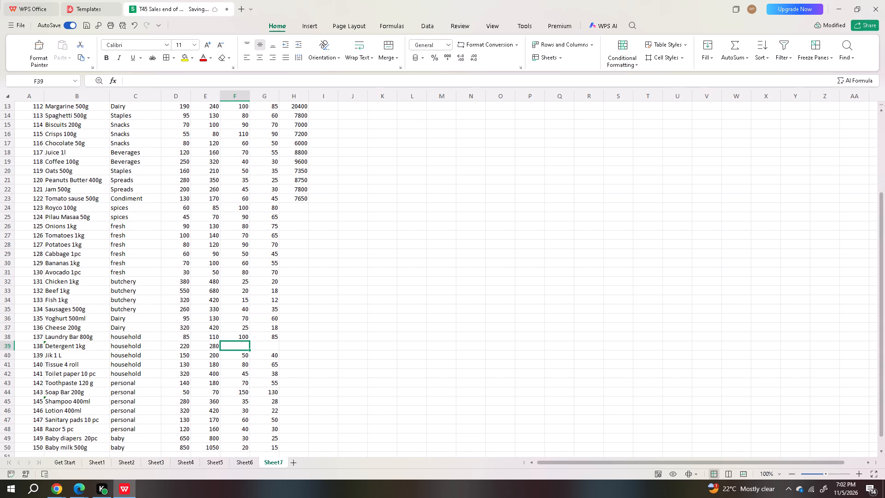
{"action": "type", "text": "60"}
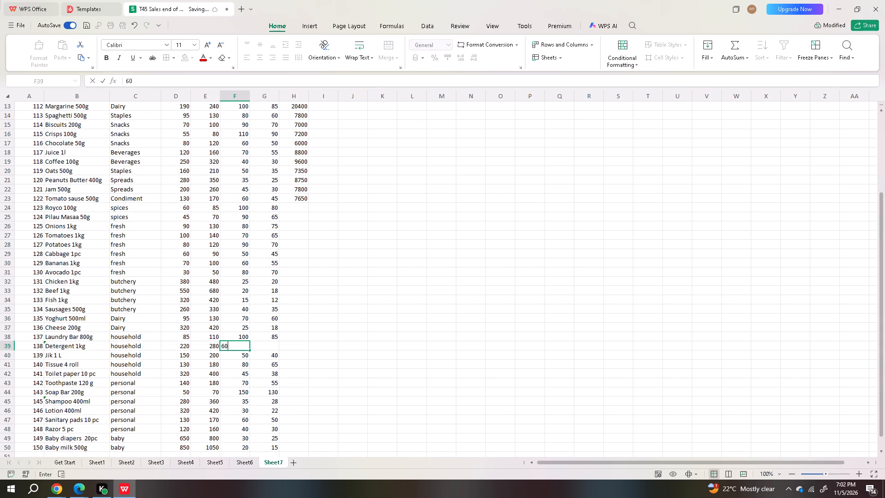
{"action": "key", "text": "Right"}
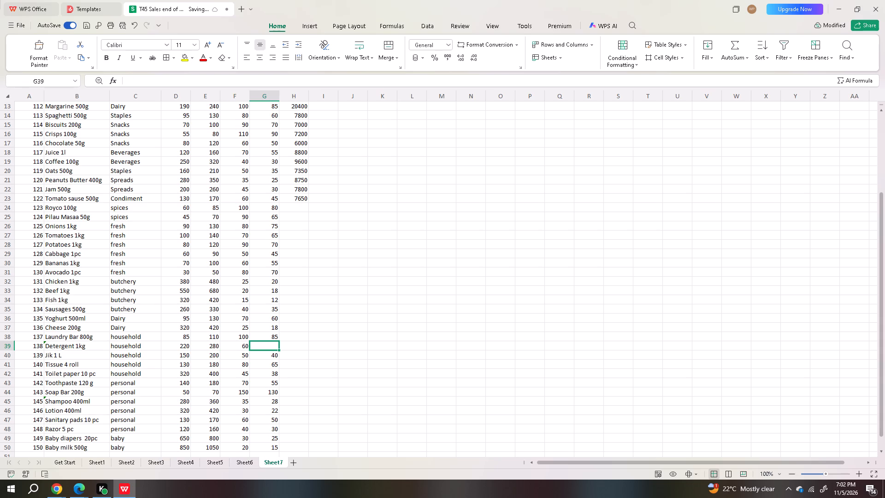
{"action": "key", "text": "5"}
{"action": "key", "text": "0"}
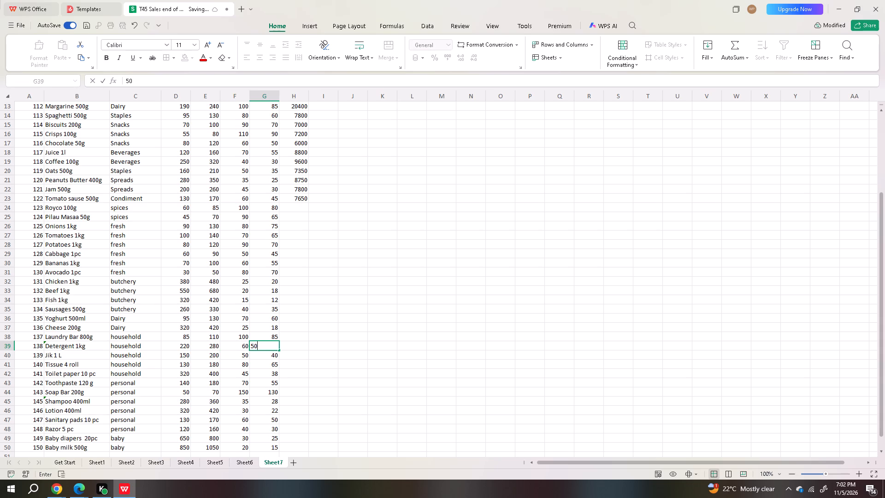
{"action": "key", "text": "Right"}
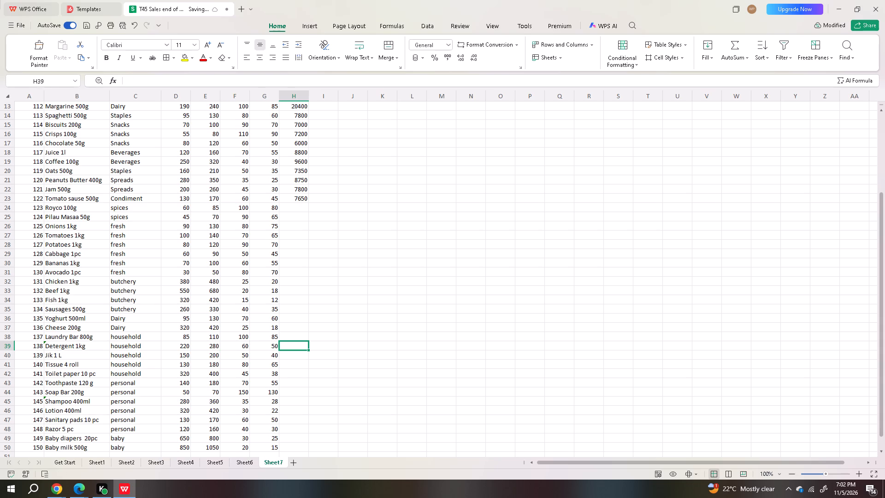
Review the existing formulas in column H for products 122 and 121, ending on the empty cell H24 for Royco 100g.
{"action": "key", "text": "Up"}
{"action": "key", "text": "Up"}
{"action": "key", "text": "Up"}
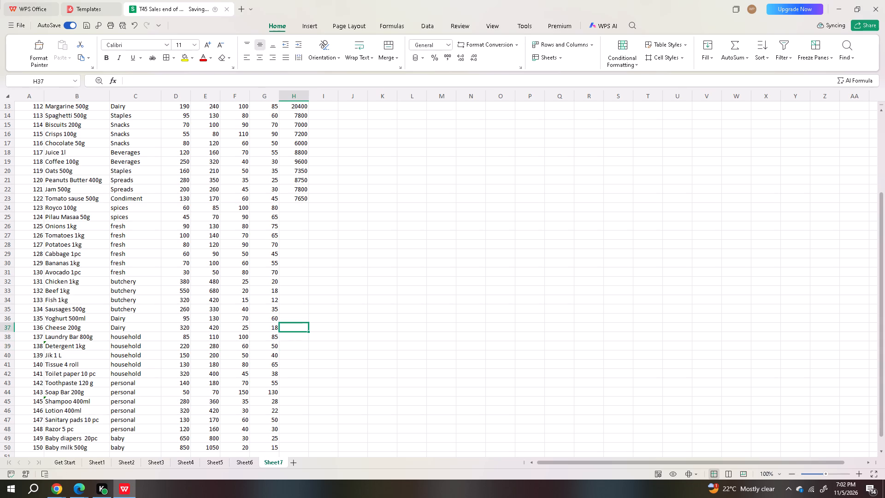
{"action": "key", "text": "Up"}
{"action": "key", "text": "Up"}
{"action": "key", "text": "Up"}
{"action": "key", "text": "Up"}
{"action": "key", "text": "Up"}
{"action": "key", "text": "Up"}
{"action": "key", "text": "Up"}
{"action": "key", "text": "Up"}
{"action": "key", "text": "Up"}
{"action": "key", "text": "Up"}
{"action": "key", "text": "Up"}
{"action": "key", "text": "Up"}
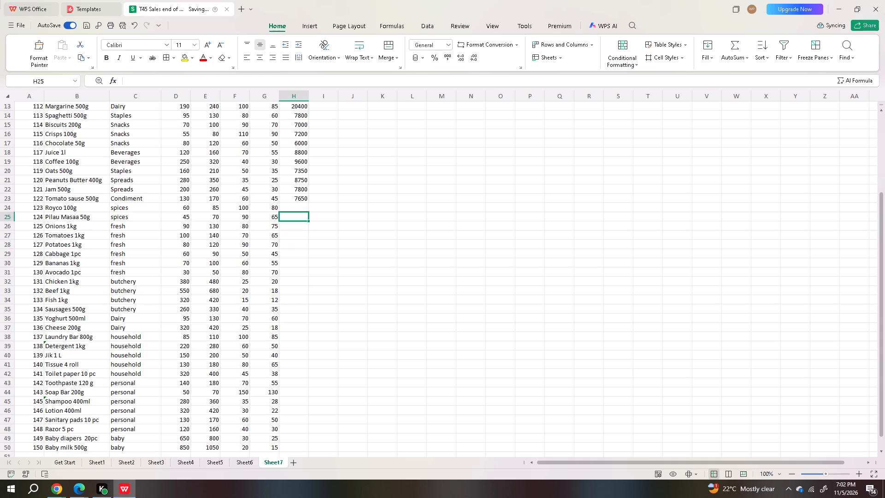
{"action": "key", "text": "Up"}
{"action": "key", "text": "Down"}
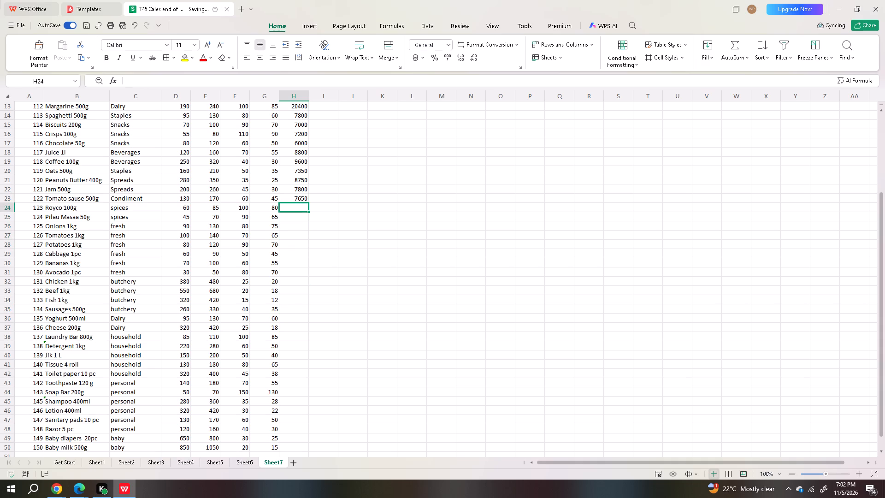
{"action": "key", "text": "Up"}
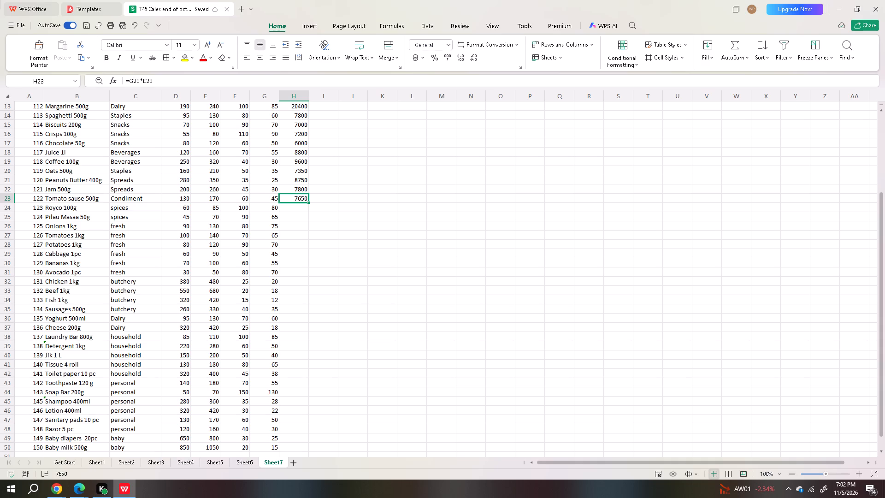
{"action": "key", "text": "Up"}
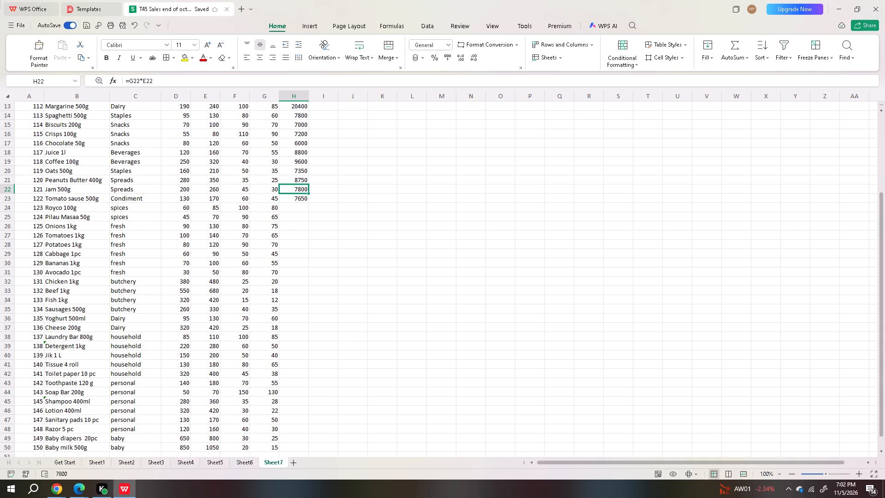
{"action": "key", "text": "Down"}
{"action": "key", "text": "Down"}
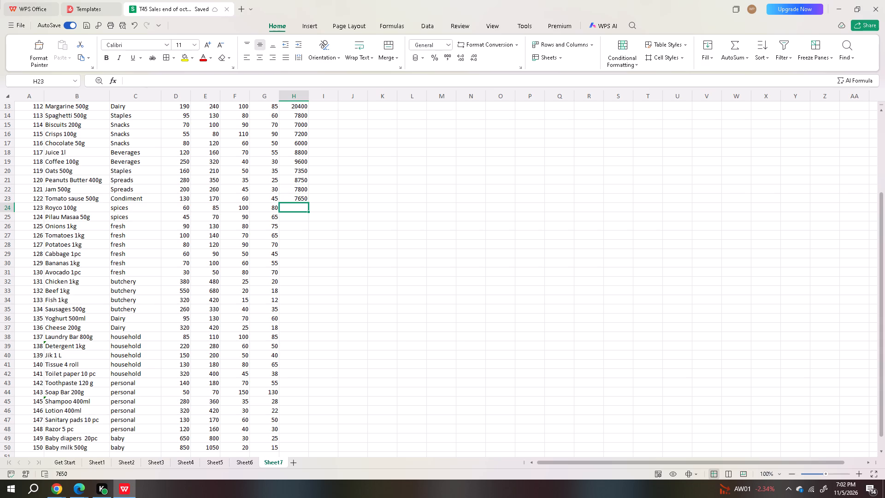
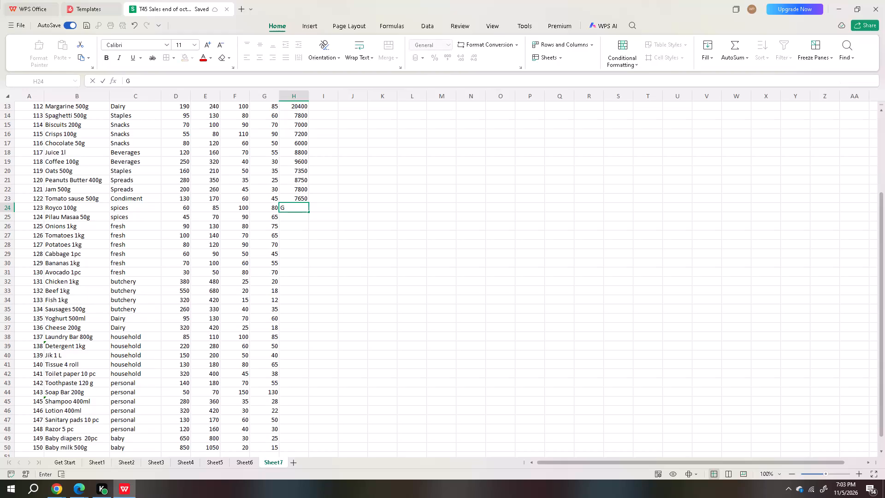
Replace the stray entry in H24 with the formula =G24*E24 for the Royco 100g row.
{"action": "key", "text": "BackSpace"}
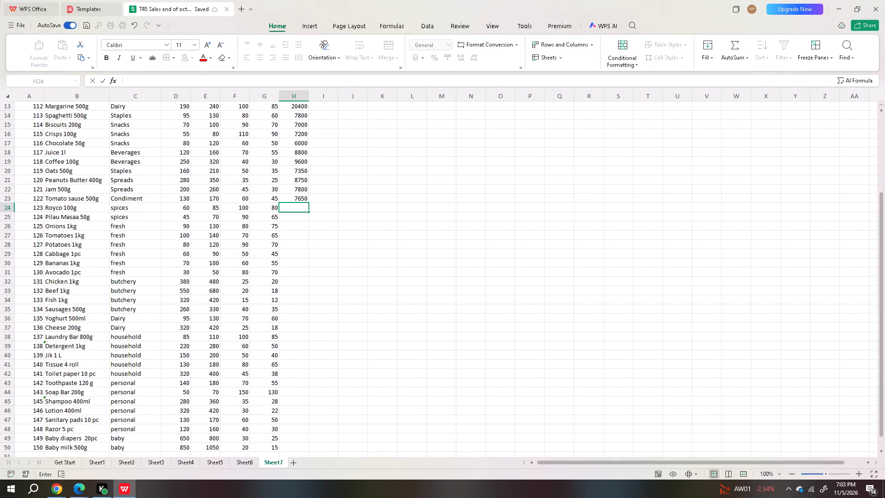
{"action": "key", "text": "equal"}
{"action": "key", "text": "g"}
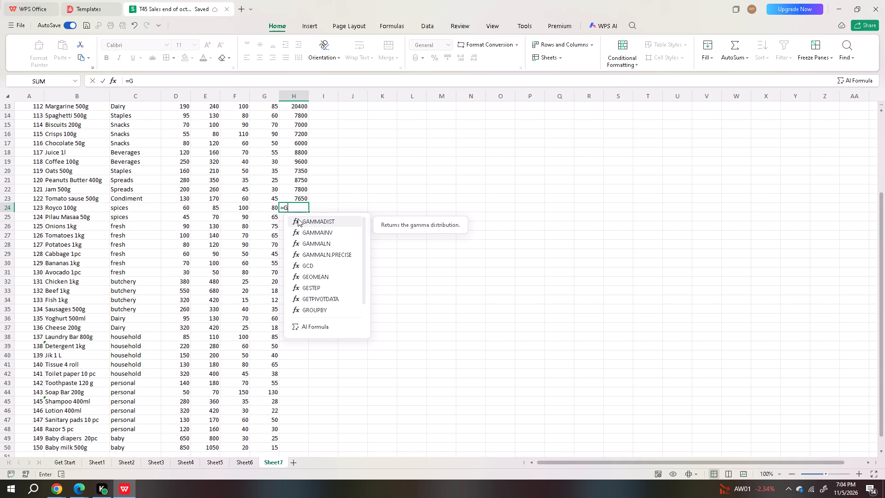
{"action": "type", "text": "24"}
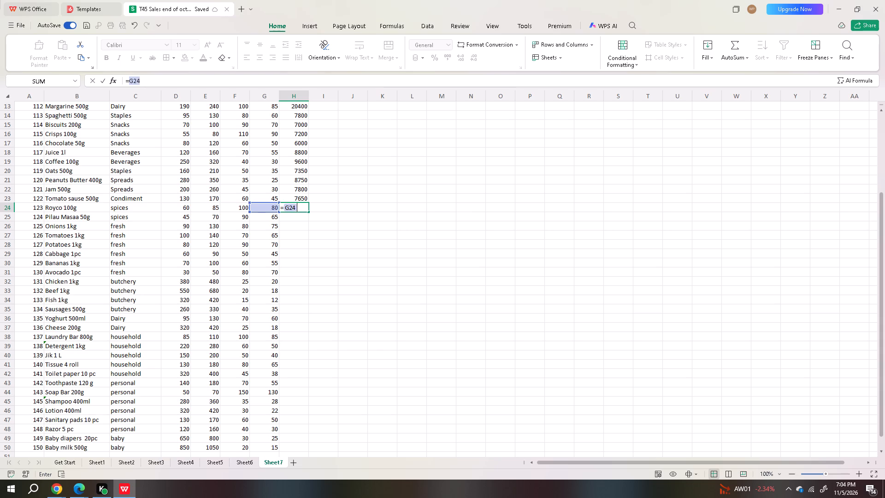
{"action": "key", "text": "shift+asterisk"}
{"action": "key", "text": "e"}
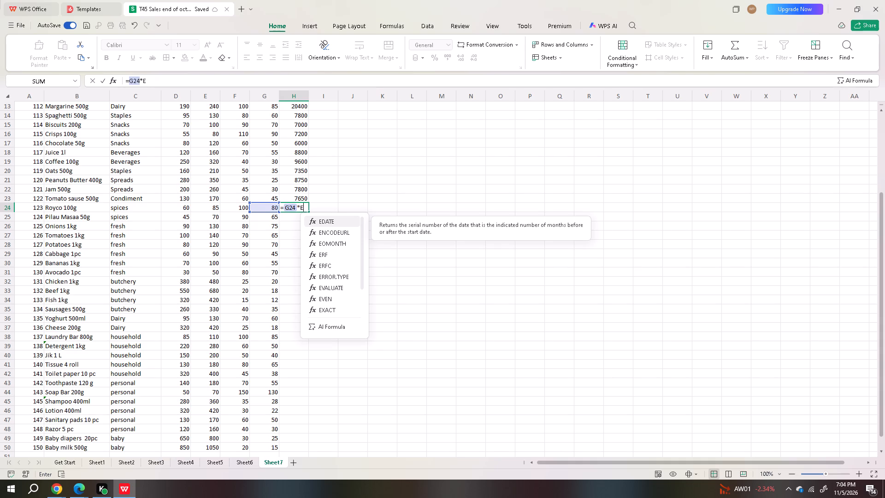
{"action": "type", "text": "24"}
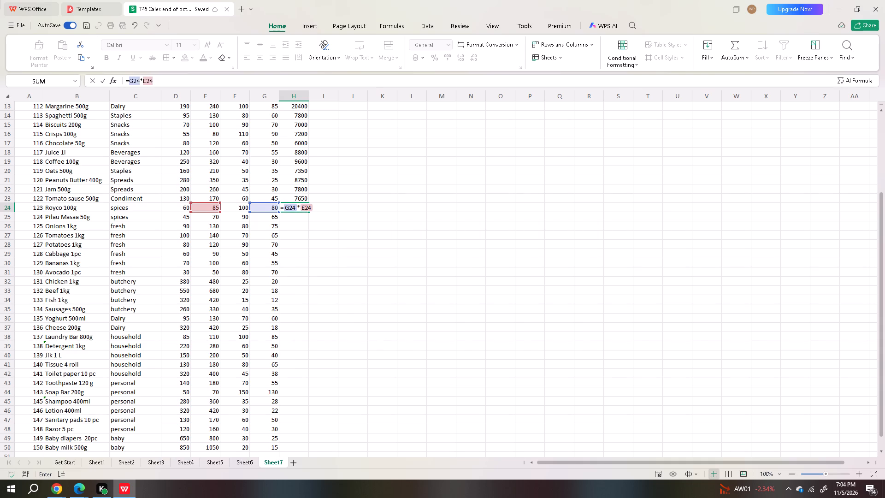
{"action": "key", "text": "Return"}
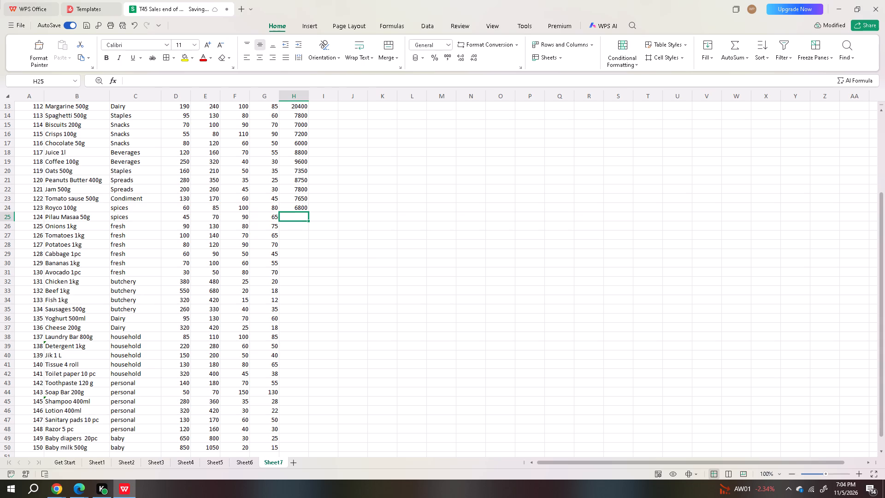
Enter the formula =G25*E25 in H25 for the Pilau Masaa 50g row.
{"action": "key", "text": "Up"}
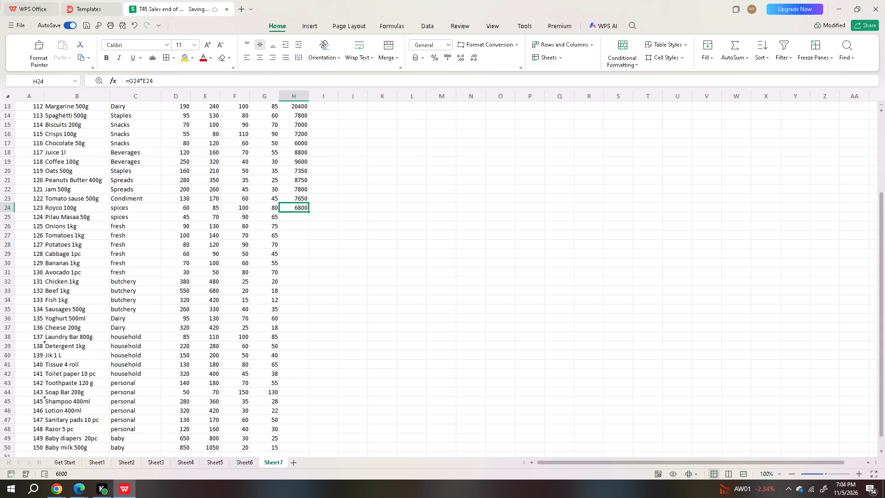
{"action": "left_click", "coordinate": [303, 216]}
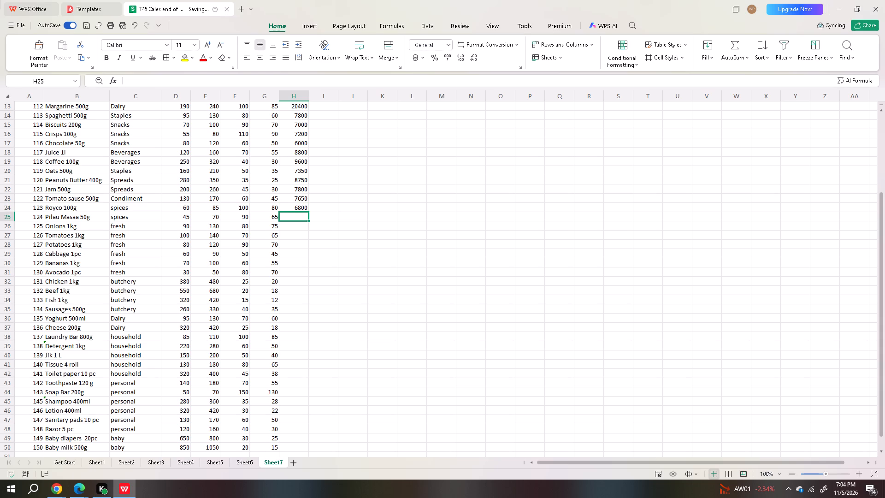
{"action": "key", "text": "equal"}
{"action": "key", "text": "g"}
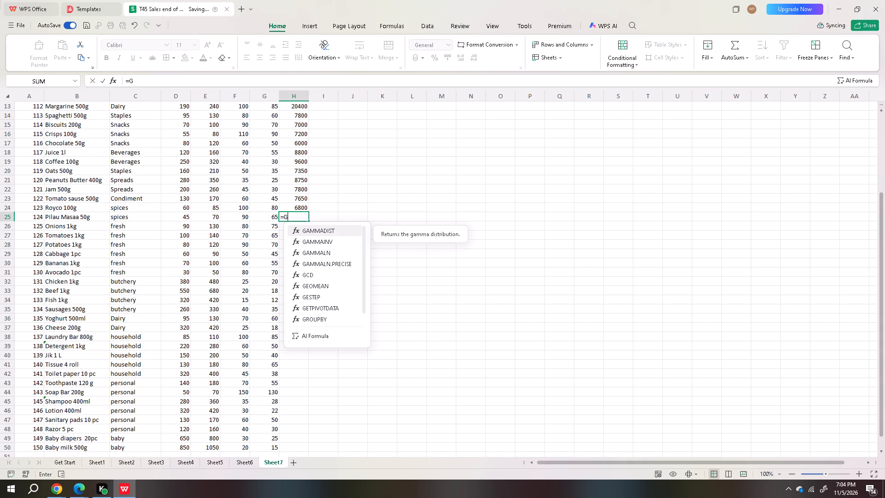
{"action": "key", "text": "2"}
{"action": "key", "text": "5"}
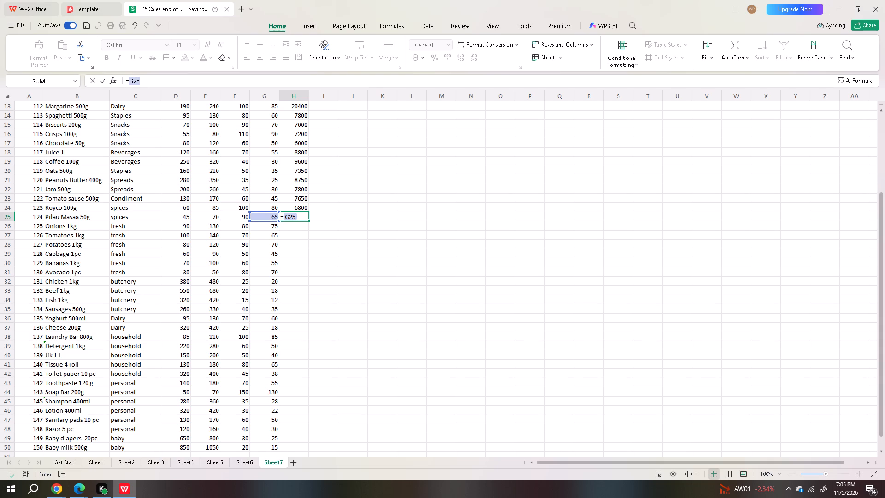
{"action": "key", "text": "shift+asterisk"}
{"action": "type", "text": "E25"}
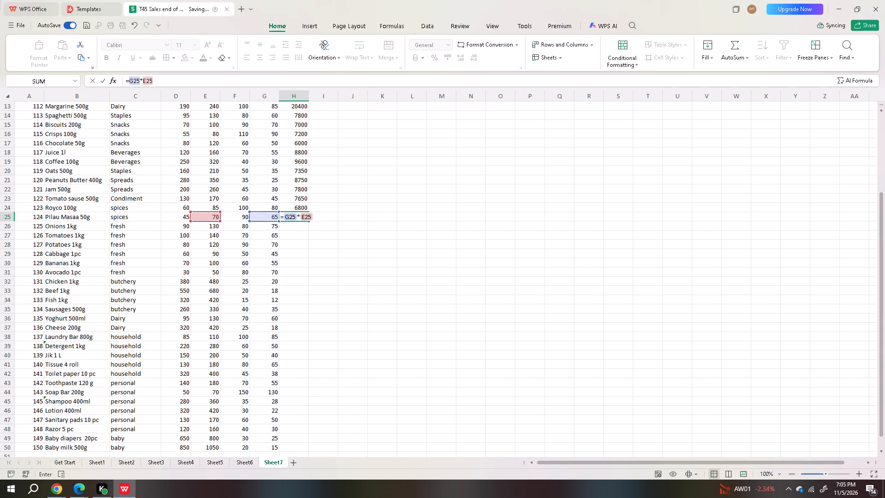
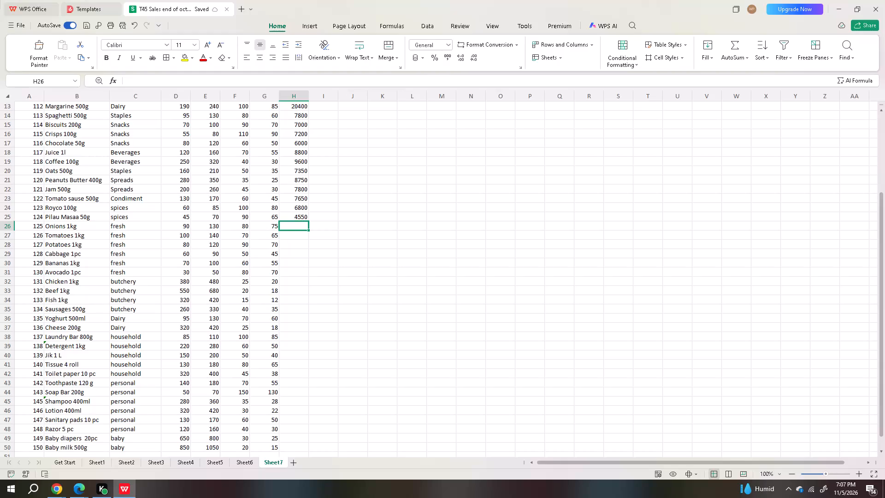
Start entering the column H formula in cell H26 for the Onions 1kg row.
{"action": "left_click", "coordinate": [300, 218]}
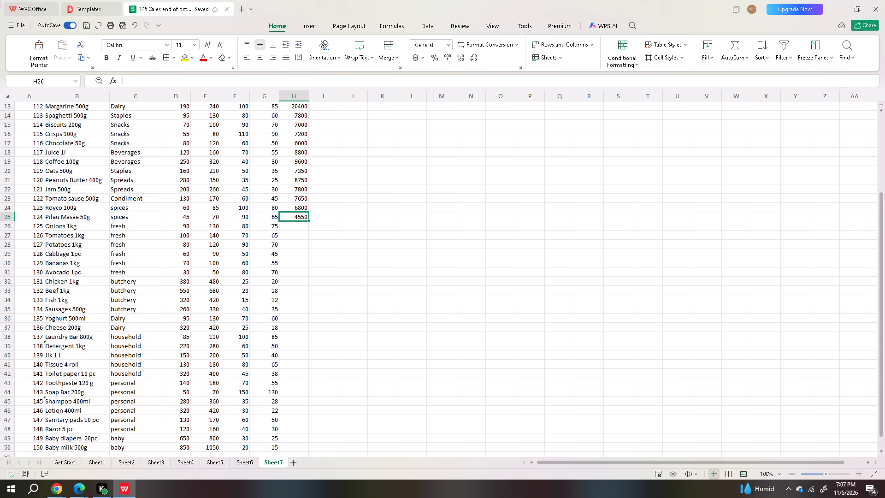
{"action": "key", "text": "Down"}
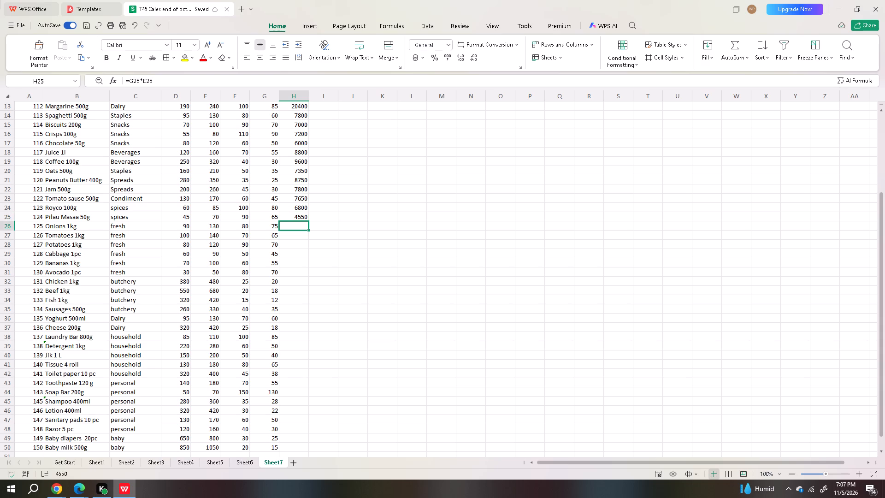
{"action": "key", "text": "equal"}
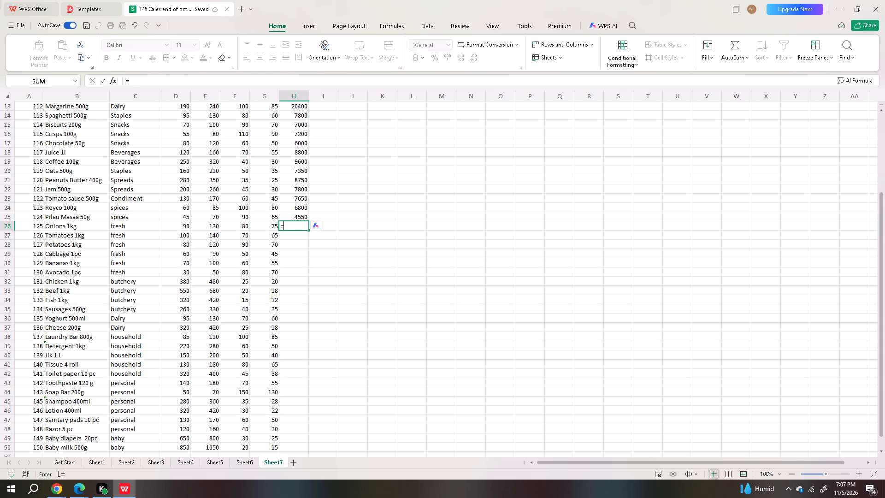
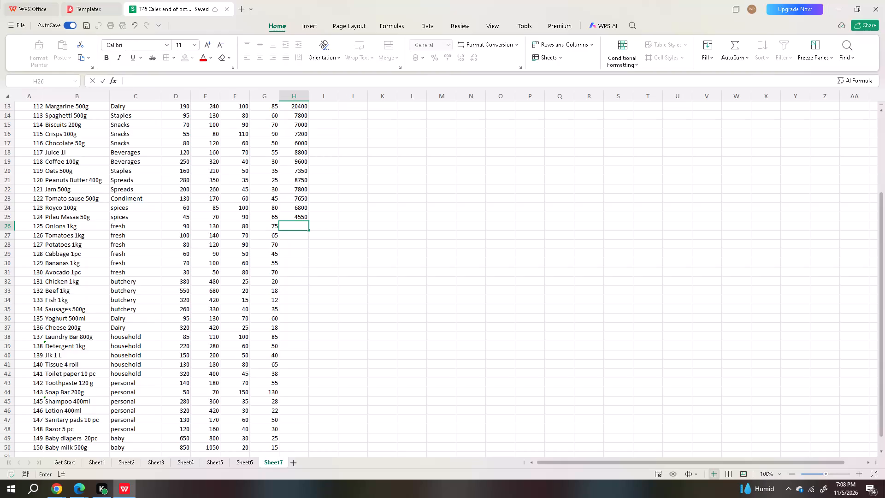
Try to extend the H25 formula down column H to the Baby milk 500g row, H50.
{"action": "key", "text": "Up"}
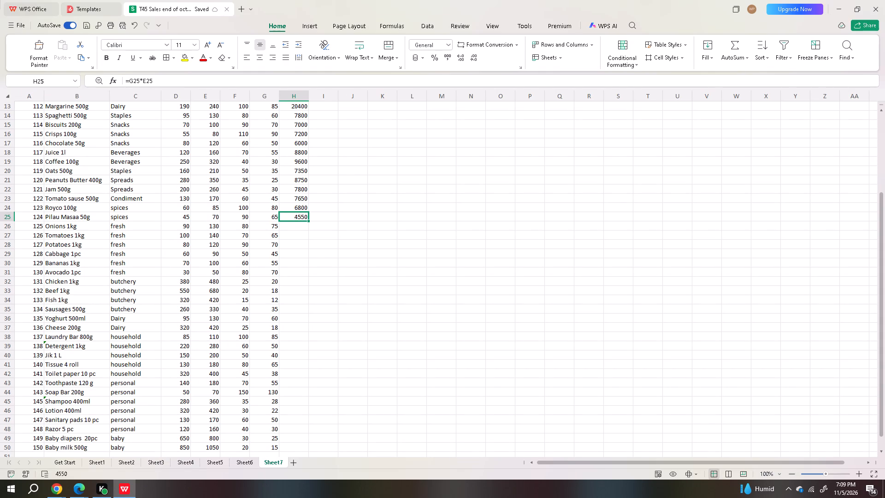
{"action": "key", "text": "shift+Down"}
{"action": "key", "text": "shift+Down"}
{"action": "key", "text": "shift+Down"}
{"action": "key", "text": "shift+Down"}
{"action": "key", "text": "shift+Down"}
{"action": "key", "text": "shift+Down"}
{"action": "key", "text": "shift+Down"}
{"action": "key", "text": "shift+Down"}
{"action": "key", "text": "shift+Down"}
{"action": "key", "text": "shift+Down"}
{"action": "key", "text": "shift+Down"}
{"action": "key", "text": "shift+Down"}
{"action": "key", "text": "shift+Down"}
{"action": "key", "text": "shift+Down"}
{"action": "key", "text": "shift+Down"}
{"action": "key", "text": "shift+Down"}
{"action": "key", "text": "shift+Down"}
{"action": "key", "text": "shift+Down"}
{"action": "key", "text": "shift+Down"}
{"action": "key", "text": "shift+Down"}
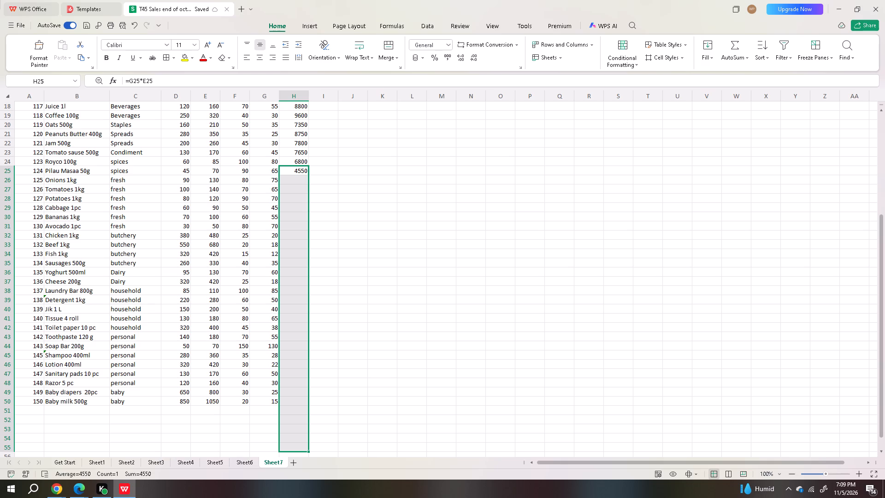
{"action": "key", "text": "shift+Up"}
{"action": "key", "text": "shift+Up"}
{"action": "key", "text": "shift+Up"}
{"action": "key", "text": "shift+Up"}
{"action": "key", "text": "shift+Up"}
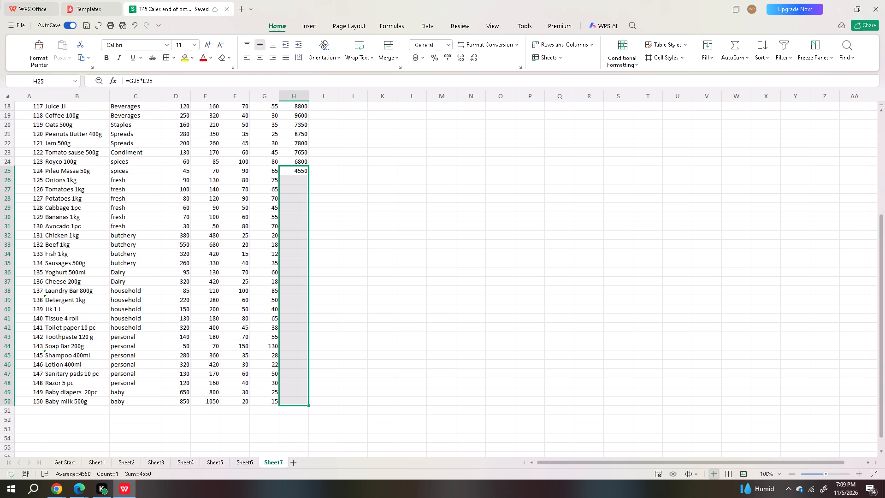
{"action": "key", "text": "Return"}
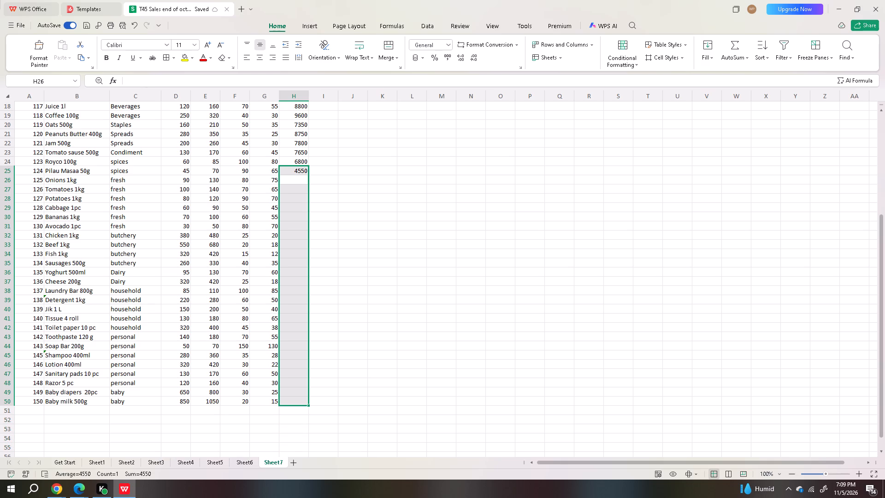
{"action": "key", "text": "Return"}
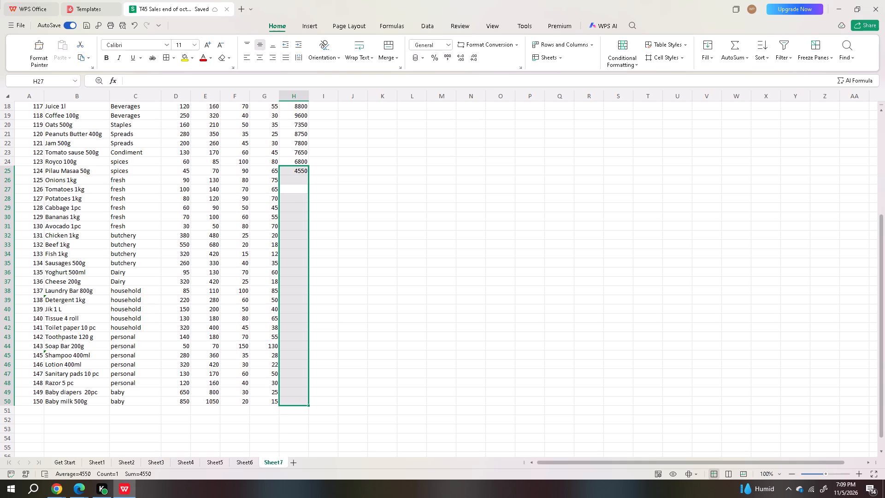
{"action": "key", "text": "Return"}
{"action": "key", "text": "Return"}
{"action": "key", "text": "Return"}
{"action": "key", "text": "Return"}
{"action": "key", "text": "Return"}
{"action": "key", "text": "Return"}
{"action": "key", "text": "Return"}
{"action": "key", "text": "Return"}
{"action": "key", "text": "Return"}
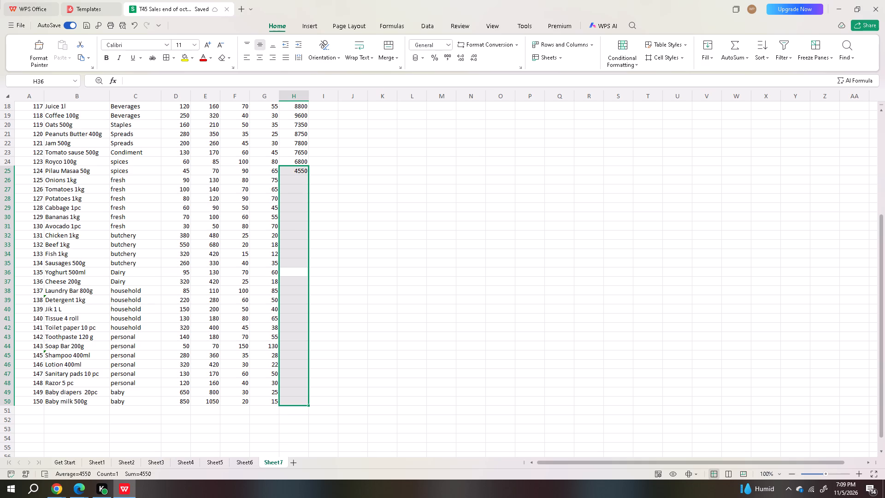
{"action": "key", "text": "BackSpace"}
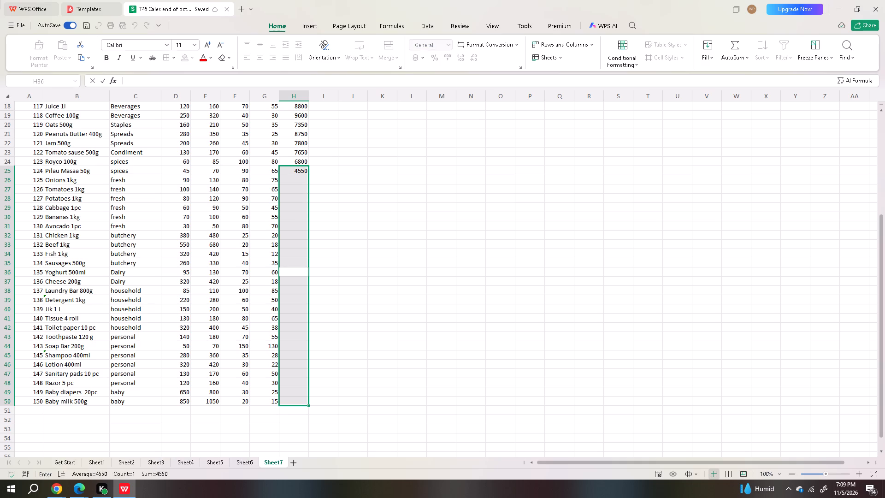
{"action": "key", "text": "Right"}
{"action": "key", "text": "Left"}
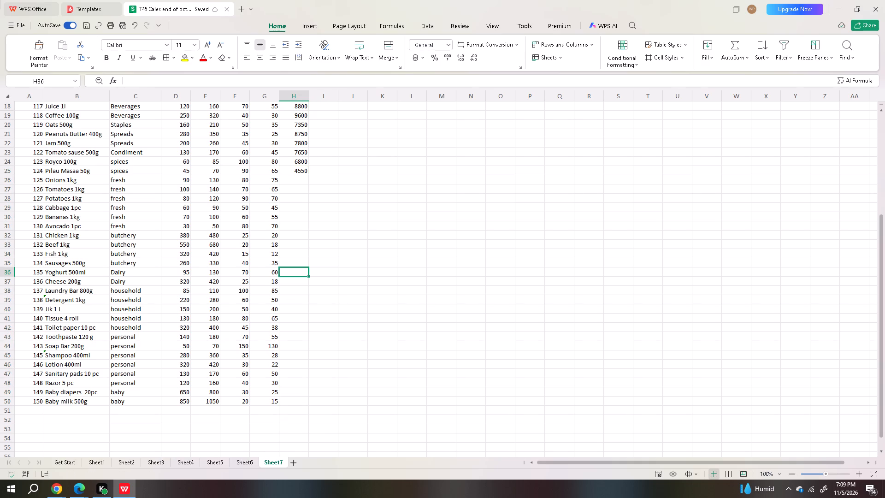
Enter the formula =G26*E26 in cell H26 for the Onions 1kg row.
{"action": "key", "text": "Up"}
{"action": "key", "text": "Up"}
{"action": "key", "text": "Up"}
{"action": "key", "text": "Up"}
{"action": "key", "text": "Up"}
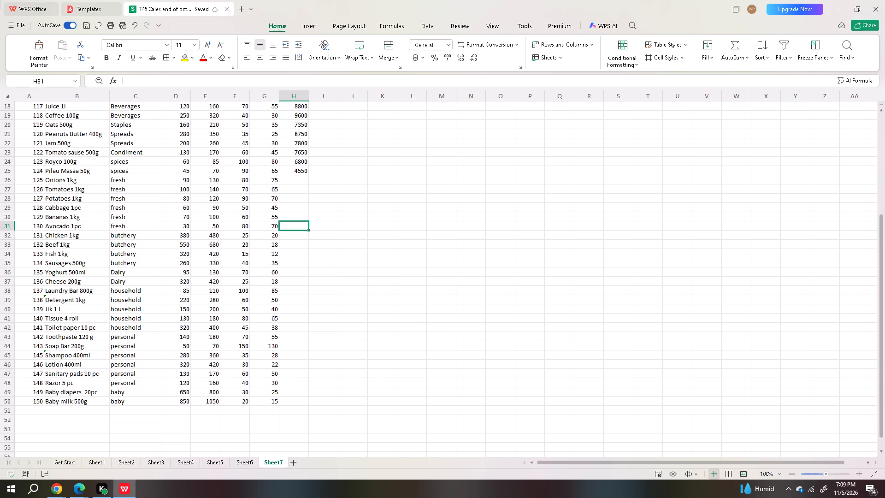
{"action": "key", "text": "Up"}
{"action": "key", "text": "Up"}
{"action": "key", "text": "Up"}
{"action": "key", "text": "Up"}
{"action": "key", "text": "Up"}
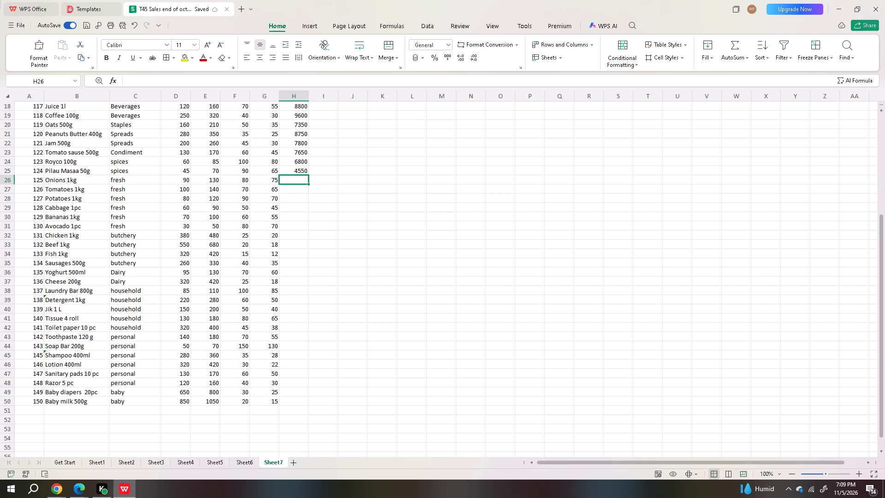
{"action": "key", "text": "equal"}
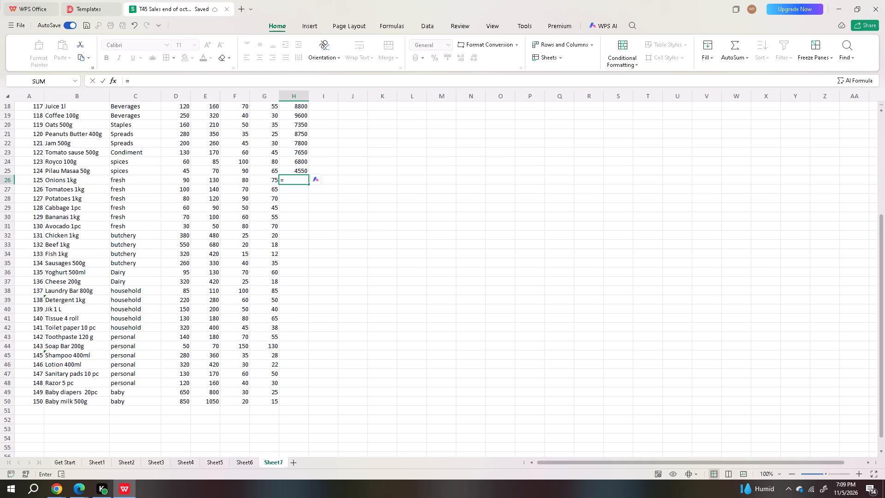
{"action": "key", "text": "g"}
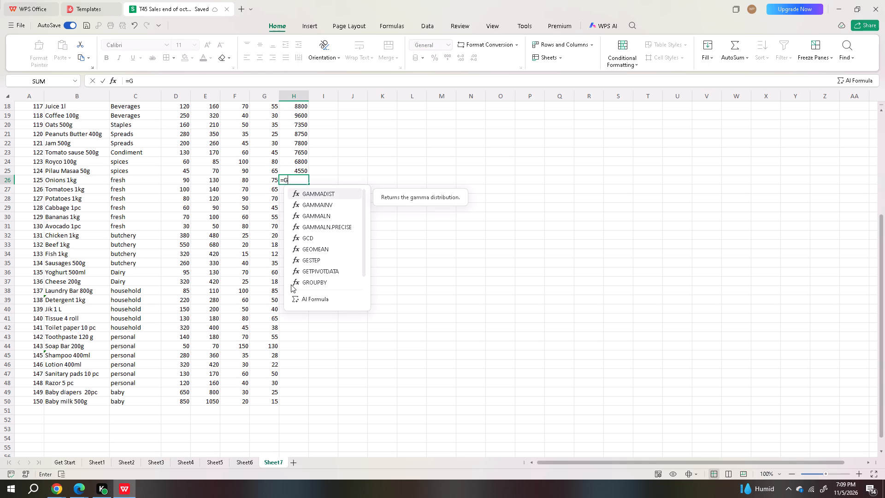
{"action": "type", "text": "26"}
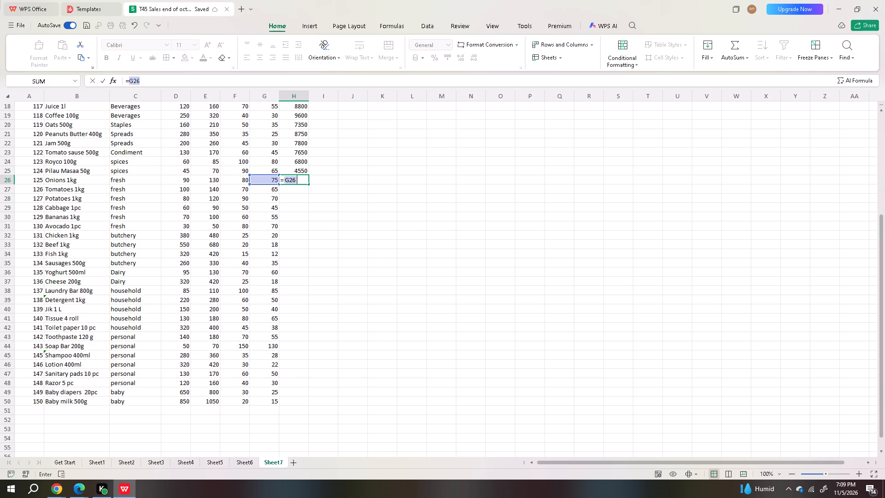
{"action": "key", "text": "shift+asterisk"}
{"action": "key", "text": "e"}
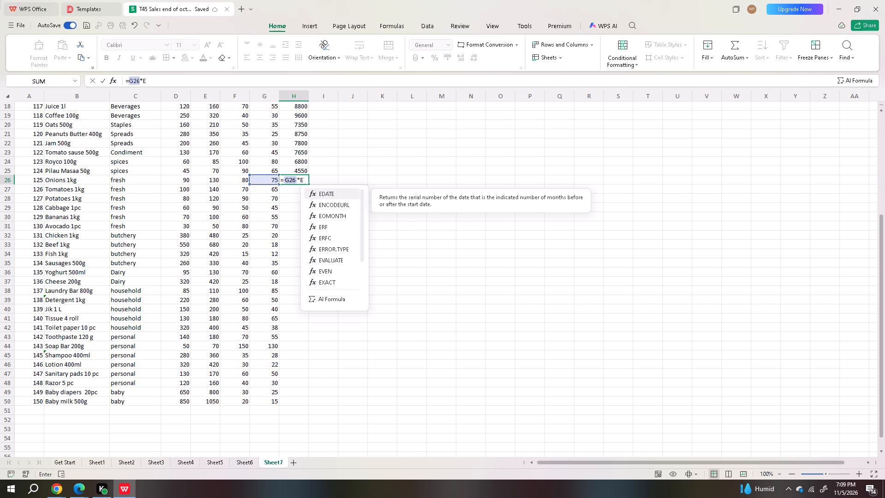
{"action": "type", "text": "26"}
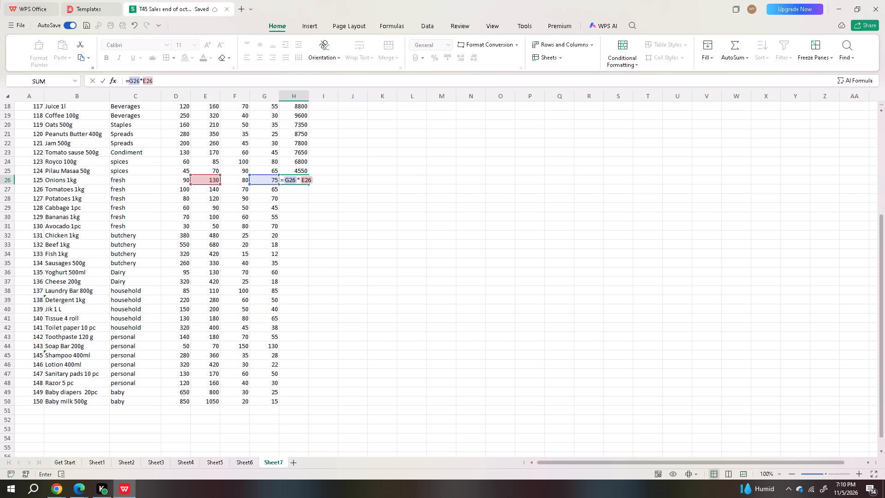
{"action": "key", "text": "shift+Down"}
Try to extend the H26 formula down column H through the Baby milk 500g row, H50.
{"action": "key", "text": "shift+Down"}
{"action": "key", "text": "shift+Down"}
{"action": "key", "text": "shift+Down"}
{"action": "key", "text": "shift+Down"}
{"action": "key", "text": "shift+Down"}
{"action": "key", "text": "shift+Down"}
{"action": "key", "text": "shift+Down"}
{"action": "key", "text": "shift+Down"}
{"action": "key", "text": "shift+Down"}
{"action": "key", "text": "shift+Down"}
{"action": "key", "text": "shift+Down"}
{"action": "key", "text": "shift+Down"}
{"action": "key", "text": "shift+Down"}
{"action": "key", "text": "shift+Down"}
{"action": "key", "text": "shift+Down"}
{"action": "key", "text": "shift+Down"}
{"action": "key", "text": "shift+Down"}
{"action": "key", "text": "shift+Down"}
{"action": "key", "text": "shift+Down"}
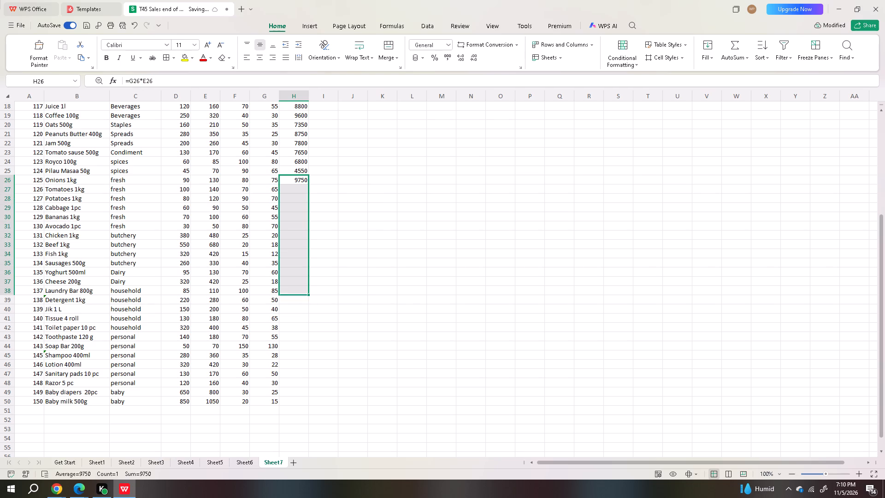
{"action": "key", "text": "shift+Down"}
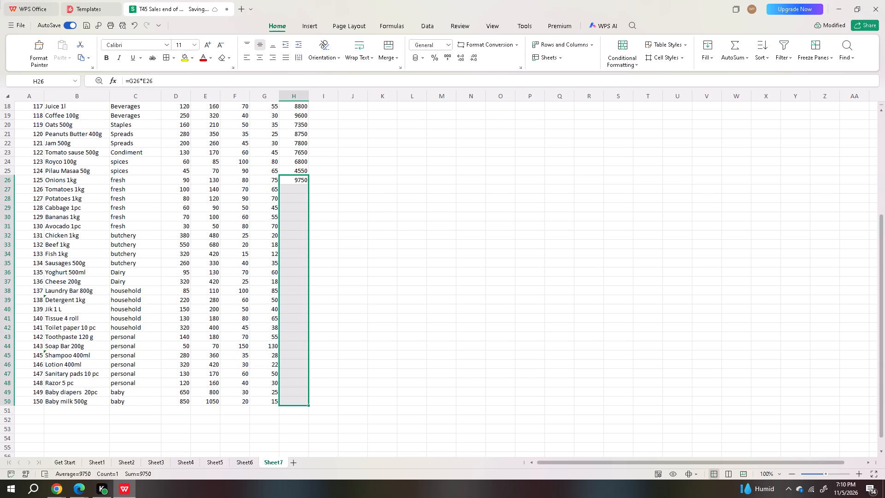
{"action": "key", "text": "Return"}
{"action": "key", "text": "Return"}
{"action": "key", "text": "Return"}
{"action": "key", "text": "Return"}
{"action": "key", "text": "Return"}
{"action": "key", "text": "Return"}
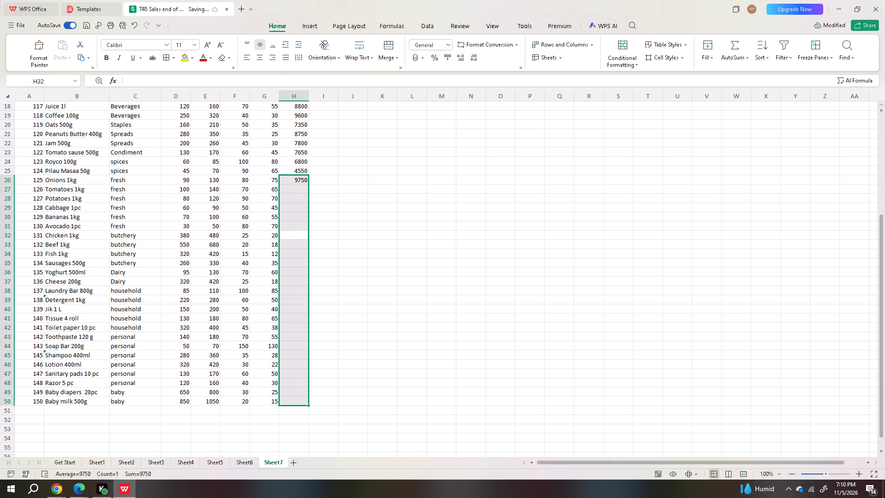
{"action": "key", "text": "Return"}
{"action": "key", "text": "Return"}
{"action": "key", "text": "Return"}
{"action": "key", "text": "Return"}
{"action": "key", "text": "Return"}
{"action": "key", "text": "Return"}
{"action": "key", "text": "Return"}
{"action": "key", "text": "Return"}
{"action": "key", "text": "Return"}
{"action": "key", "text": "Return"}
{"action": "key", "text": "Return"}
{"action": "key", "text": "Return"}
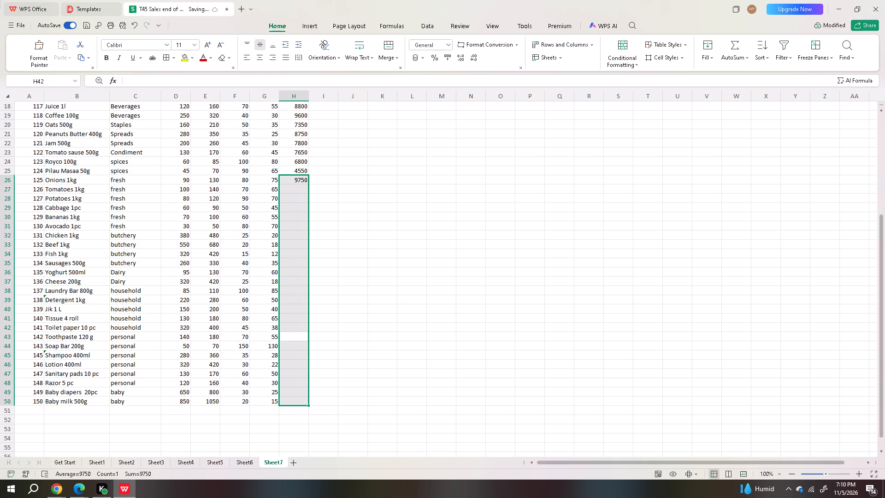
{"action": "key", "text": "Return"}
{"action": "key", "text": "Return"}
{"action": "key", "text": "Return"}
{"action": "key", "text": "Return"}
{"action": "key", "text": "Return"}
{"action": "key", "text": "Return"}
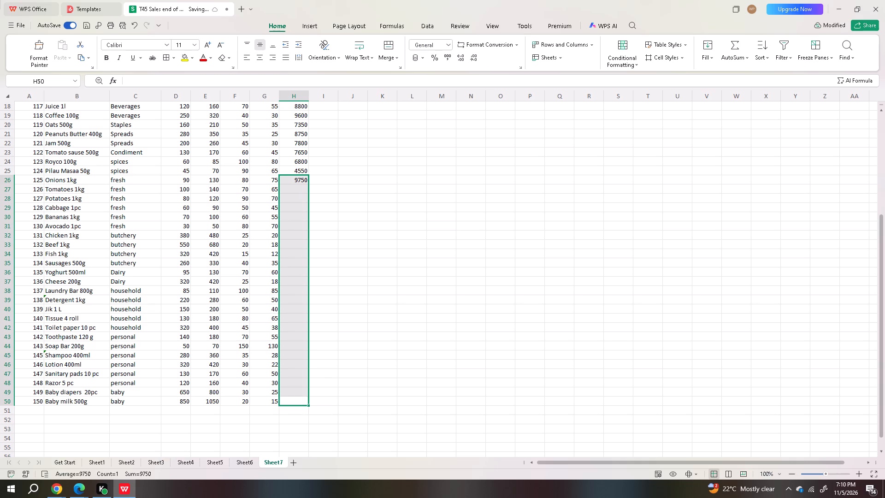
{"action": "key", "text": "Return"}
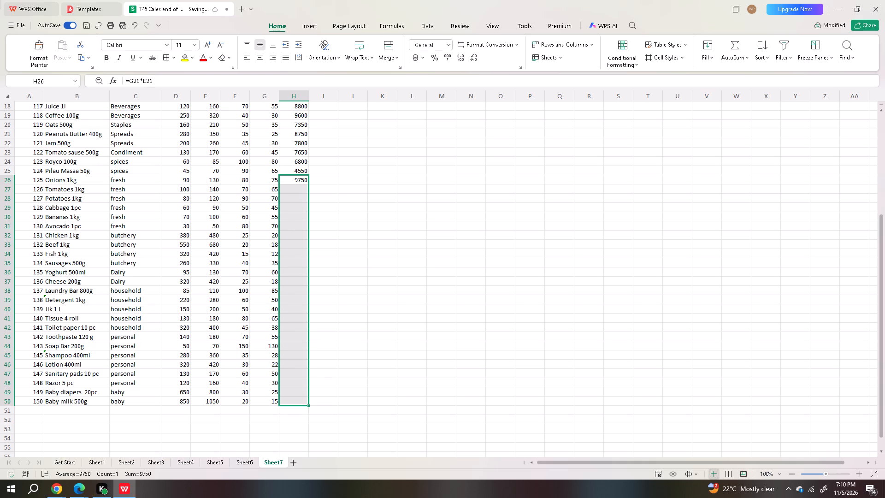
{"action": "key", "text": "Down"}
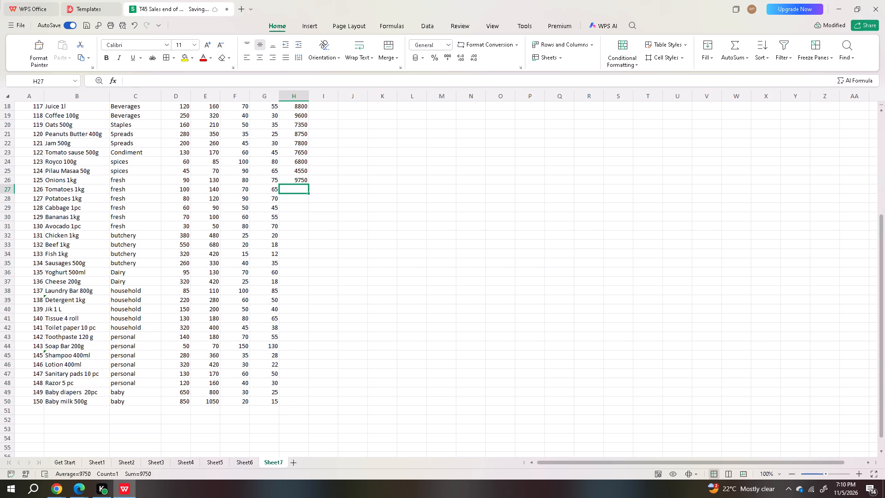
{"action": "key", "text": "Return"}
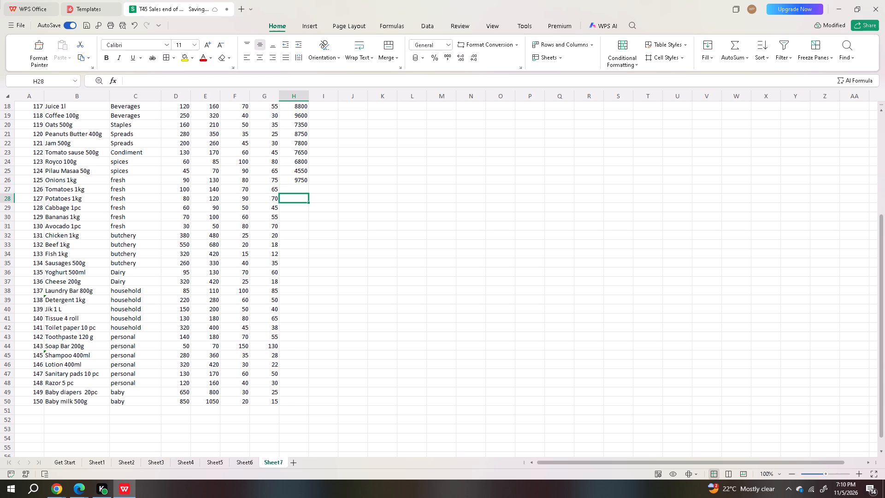
Fill the H26 formula down column H through H50, the Baby milk 500g row.
{"action": "key", "text": "Up"}
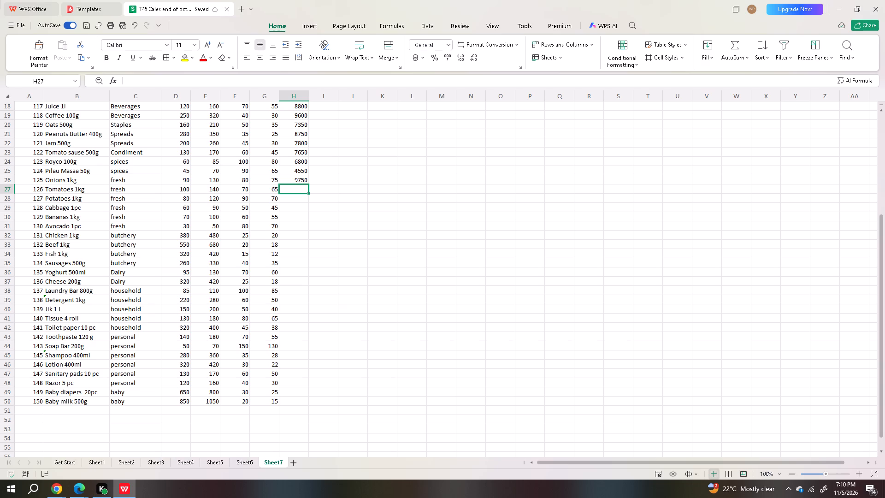
{"action": "key", "text": "Up"}
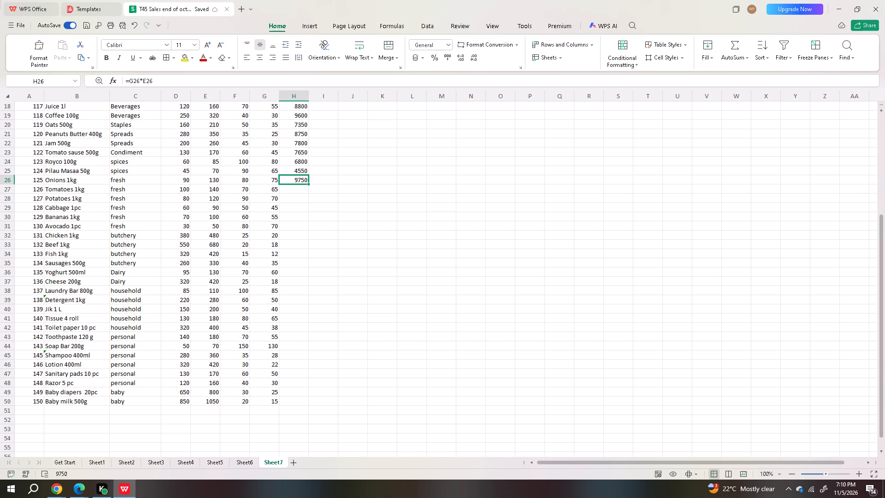
{"action": "key", "text": "shift+Down"}
{"action": "key", "text": "shift+Down"}
{"action": "key", "text": "shift+Down"}
{"action": "key", "text": "shift+Down"}
{"action": "key", "text": "shift+Down"}
{"action": "key", "text": "shift+Down"}
{"action": "key", "text": "shift+Down"}
{"action": "key", "text": "shift+Down"}
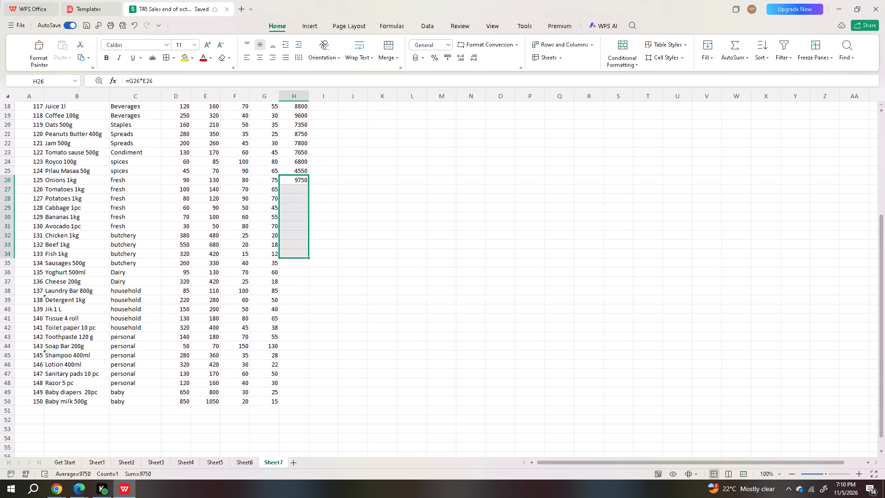
{"action": "key", "text": "shift+Down"}
{"action": "key", "text": "shift+Down"}
{"action": "key", "text": "shift+Down"}
{"action": "key", "text": "shift+Down"}
{"action": "key", "text": "shift+Down"}
{"action": "key", "text": "shift+Down"}
{"action": "key", "text": "shift+Down"}
{"action": "key", "text": "shift+Down"}
{"action": "key", "text": "shift+Down"}
{"action": "key", "text": "shift+Down"}
{"action": "key", "text": "shift+Down"}
{"action": "key", "text": "shift+Down"}
{"action": "key", "text": "shift+Down"}
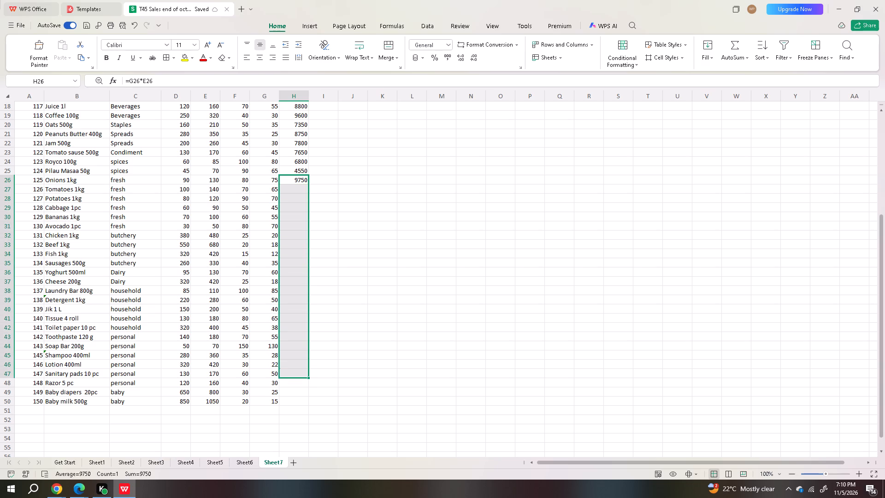
{"action": "key", "text": "shift+Down"}
{"action": "key", "text": "shift+Down"}
{"action": "key", "text": "shift+Down"}
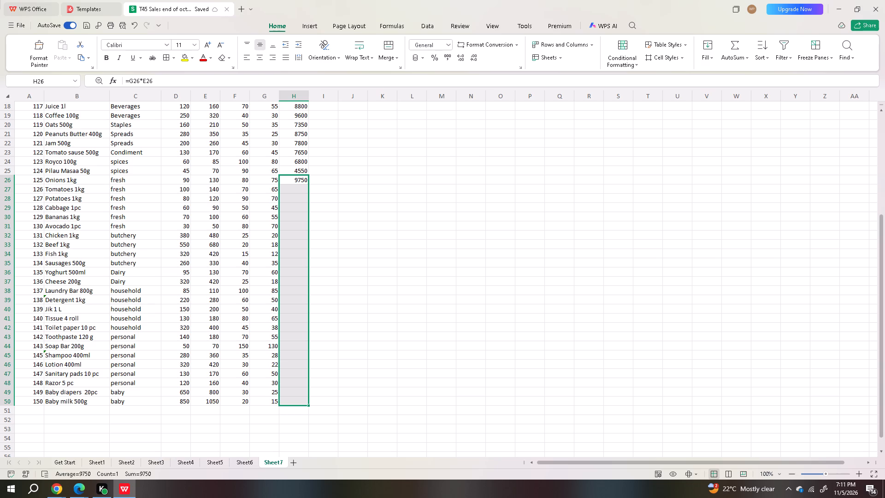
{"action": "key", "text": "ctrl+d"}
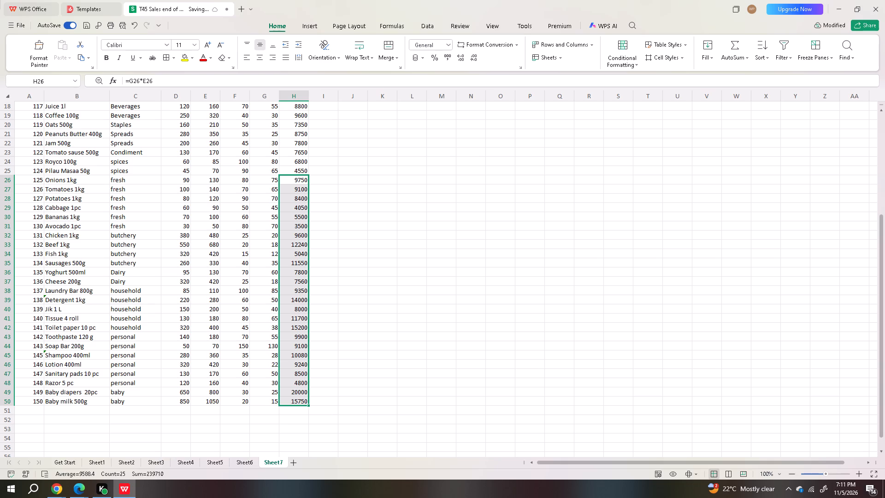
{"action": "key", "text": "Right"}
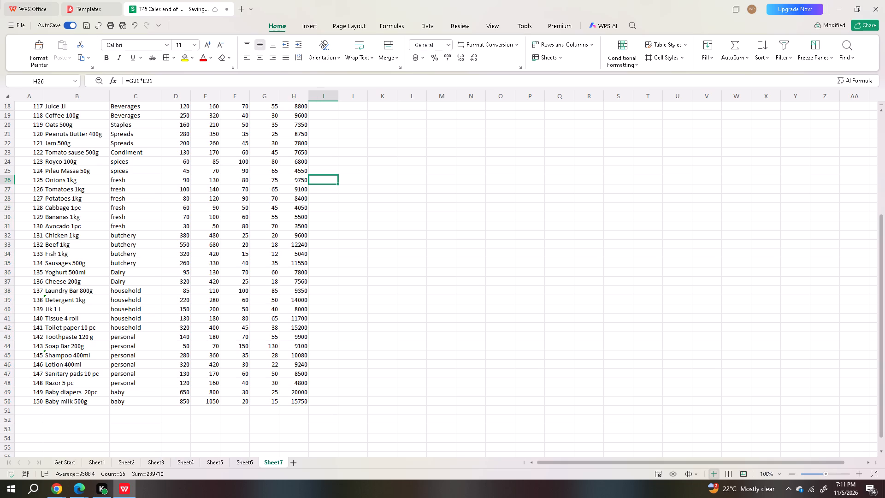
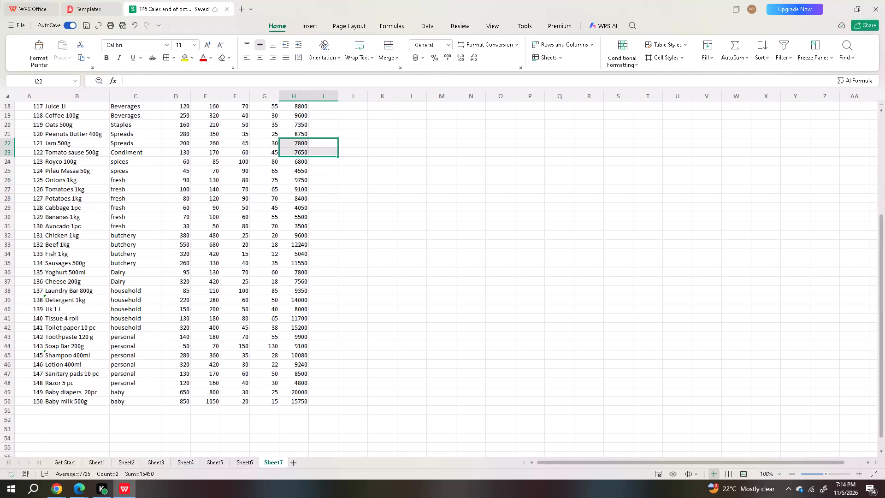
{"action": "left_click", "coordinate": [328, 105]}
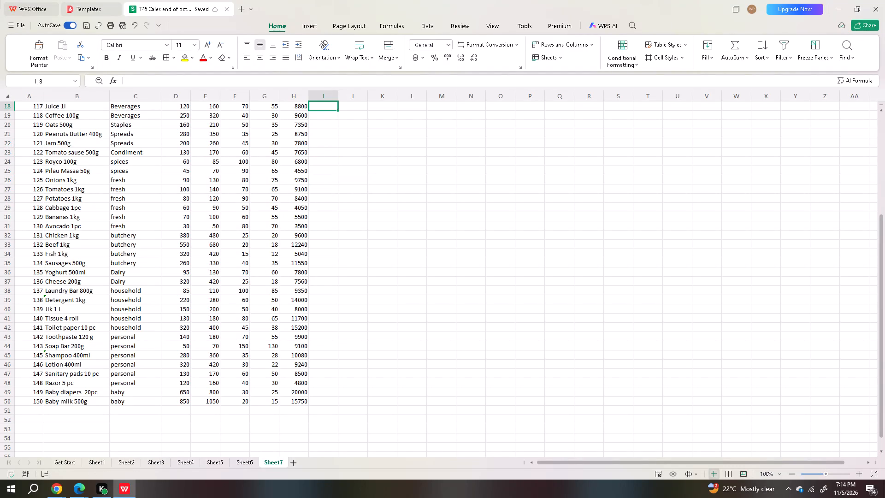
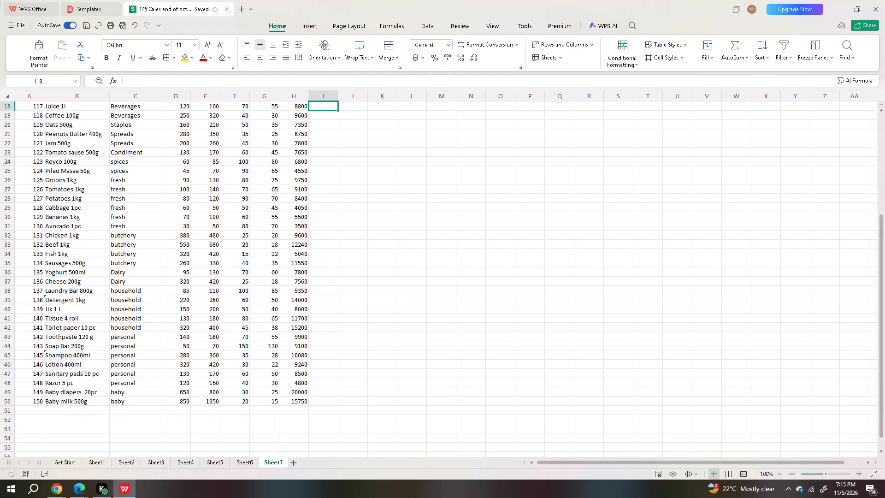
Look through the workbook's worksheets from Sheet7 back to Sheet2, checking the contents of each.
{"action": "left_click", "coordinate": [253, 462]}
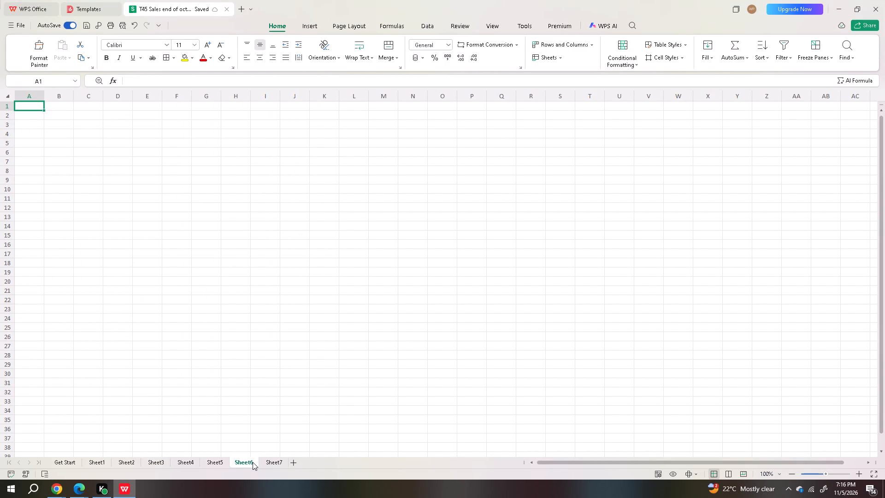
{"action": "left_click", "coordinate": [270, 462]}
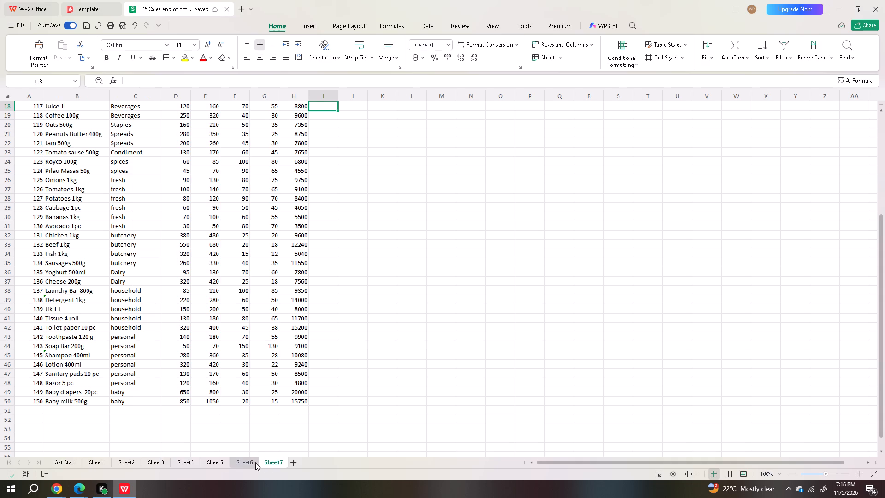
{"action": "left_click", "coordinate": [248, 462]}
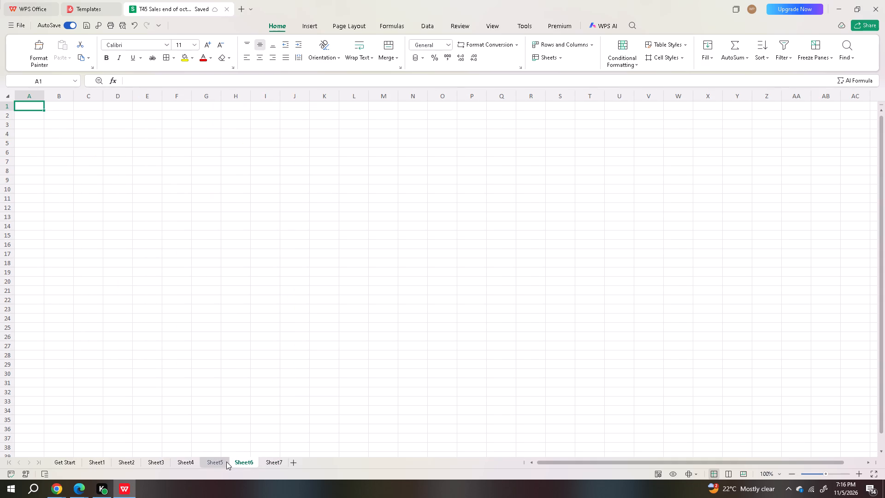
{"action": "left_click", "coordinate": [226, 462]}
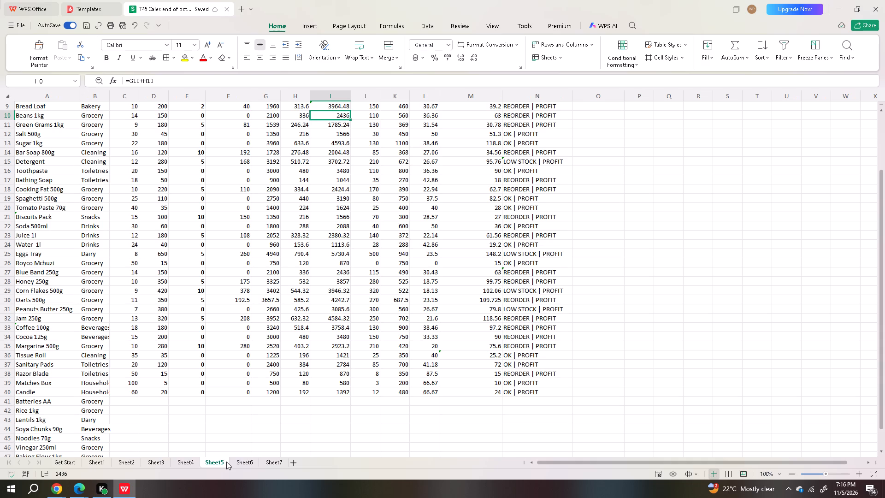
{"action": "left_click", "coordinate": [184, 460]}
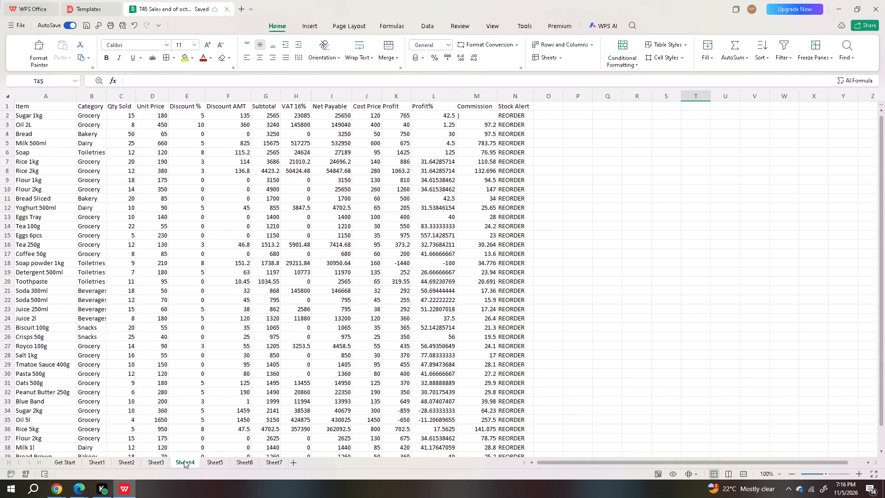
{"action": "left_click", "coordinate": [158, 461]}
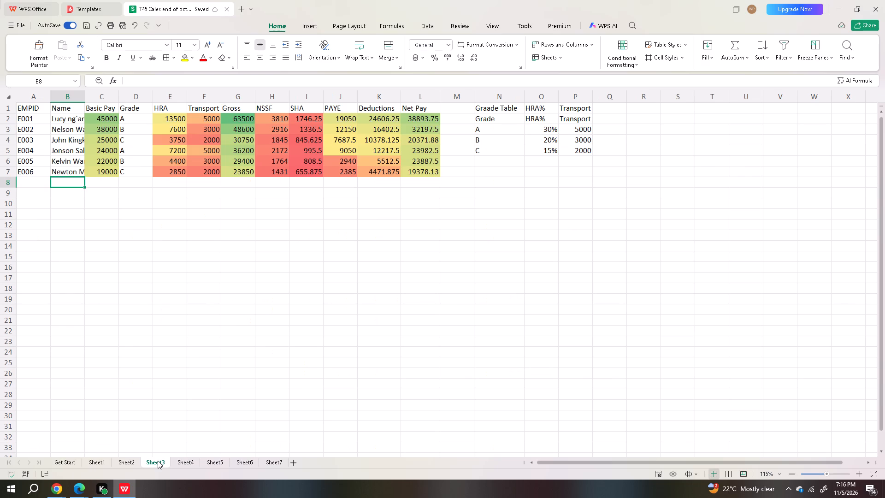
{"action": "left_click", "coordinate": [135, 461]}
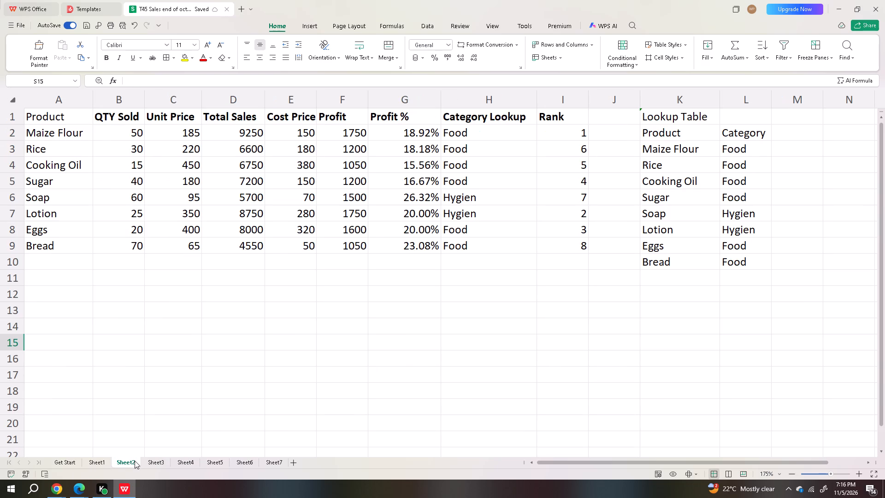
Move Sheet2 ahead of Sheet1 in the worksheet order.
{"action": "left_click_drag", "start_coordinate": [115, 461], "coordinate": [103, 462]}
{"action": "left_click", "coordinate": [103, 462]}
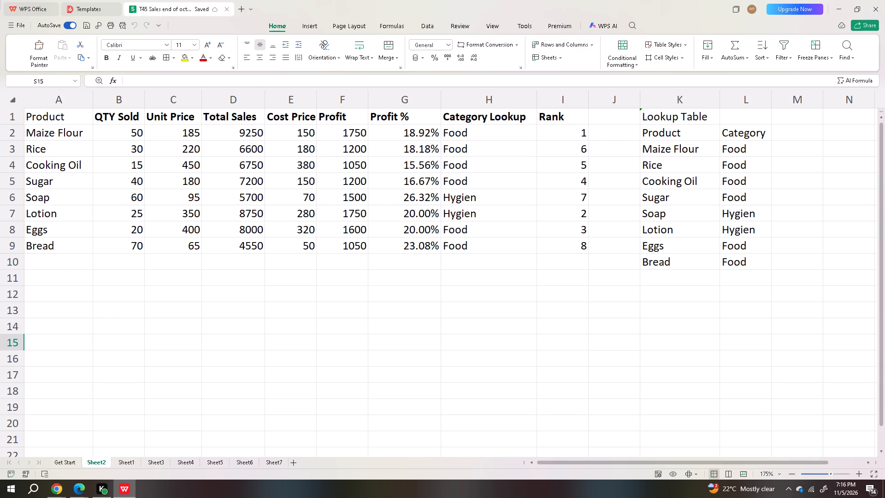
Look over the Get Start, Sheet2, Sheet5 and Sheet6 worksheets and return to the product data in Sheet7.
{"action": "left_click", "coordinate": [71, 458]}
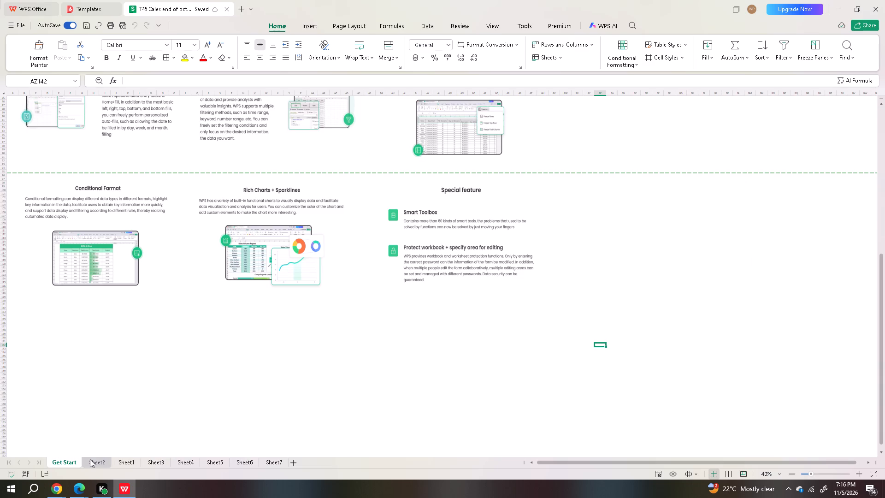
{"action": "left_click", "coordinate": [90, 459]}
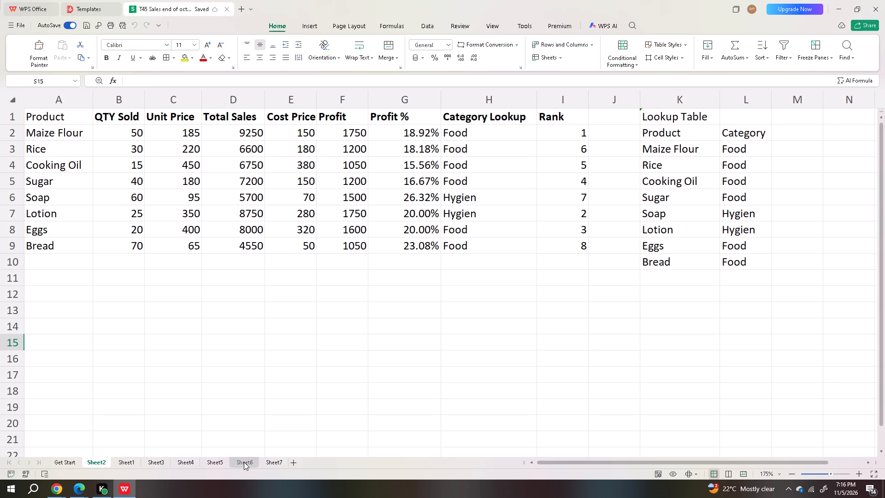
{"action": "left_click", "coordinate": [216, 468]}
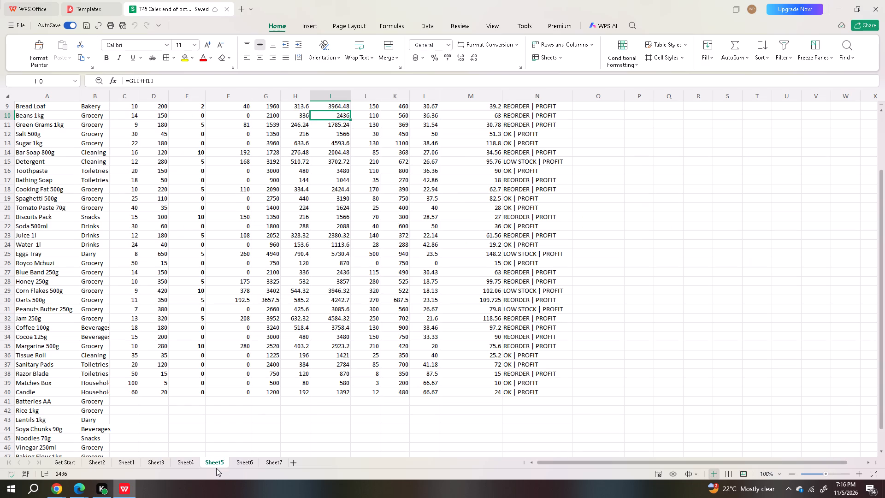
{"action": "left_click", "coordinate": [260, 464]}
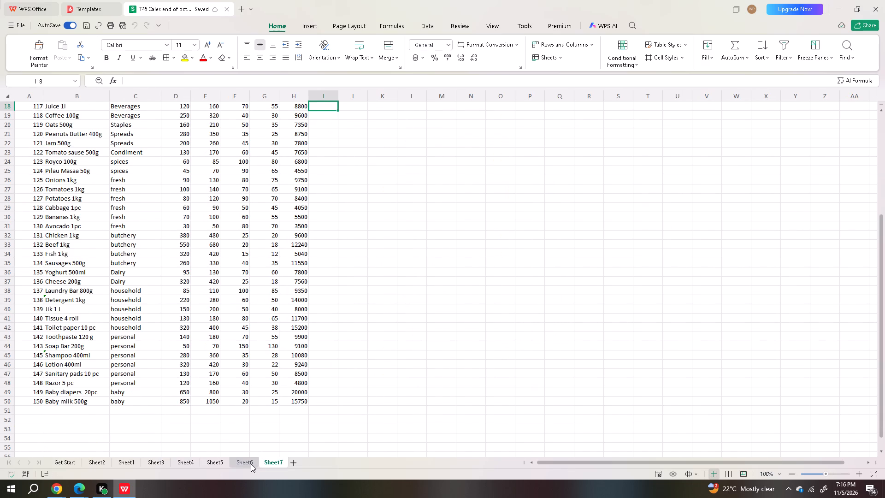
{"action": "left_click", "coordinate": [251, 464]}
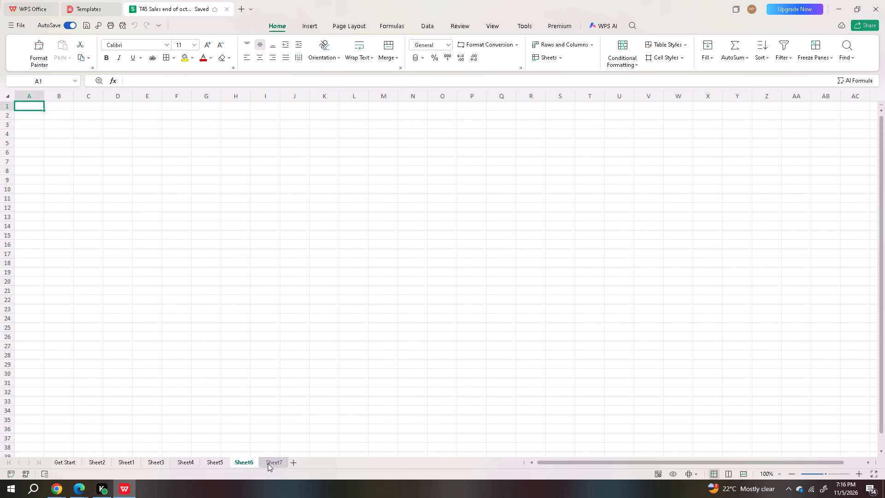
{"action": "left_click", "coordinate": [268, 463]}
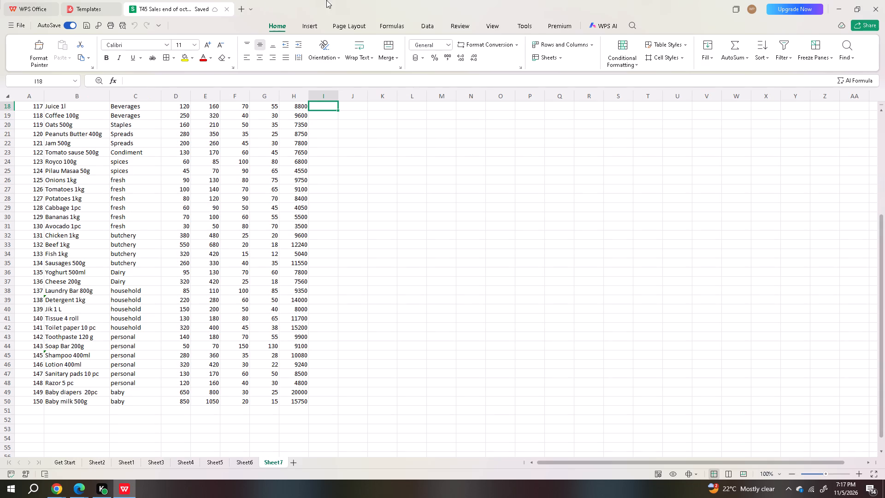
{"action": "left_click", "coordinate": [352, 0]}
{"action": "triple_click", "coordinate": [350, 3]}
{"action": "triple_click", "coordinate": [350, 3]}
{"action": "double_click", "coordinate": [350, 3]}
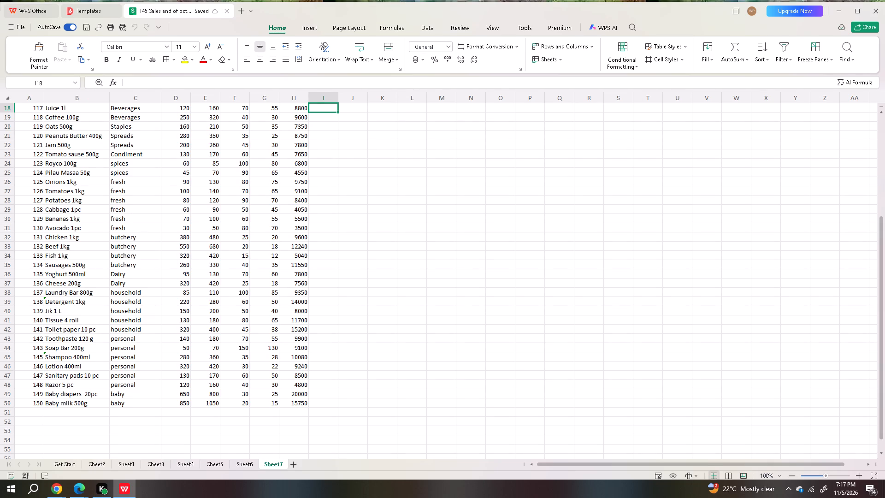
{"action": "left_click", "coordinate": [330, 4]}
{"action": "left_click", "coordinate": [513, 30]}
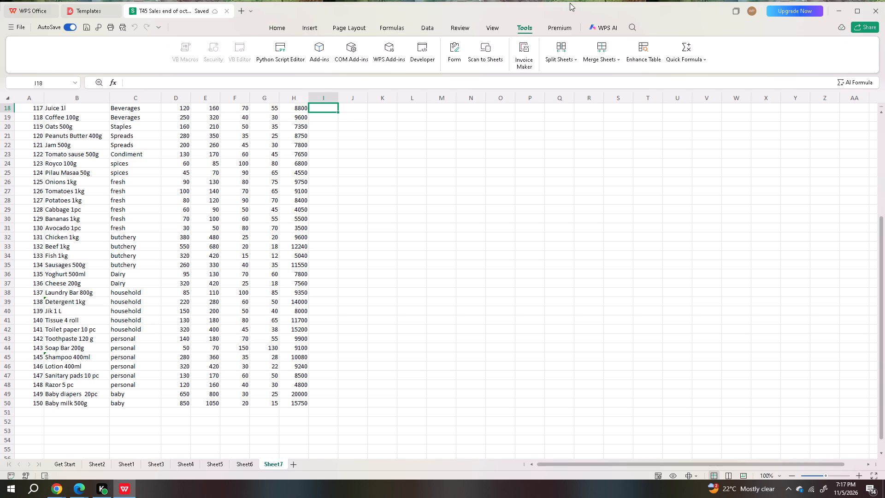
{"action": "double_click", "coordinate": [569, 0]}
Examine the Sheet7 product table up to its header row, including the Price, Sold and Revenue columns.
{"action": "triple_click", "coordinate": [883, 113]}
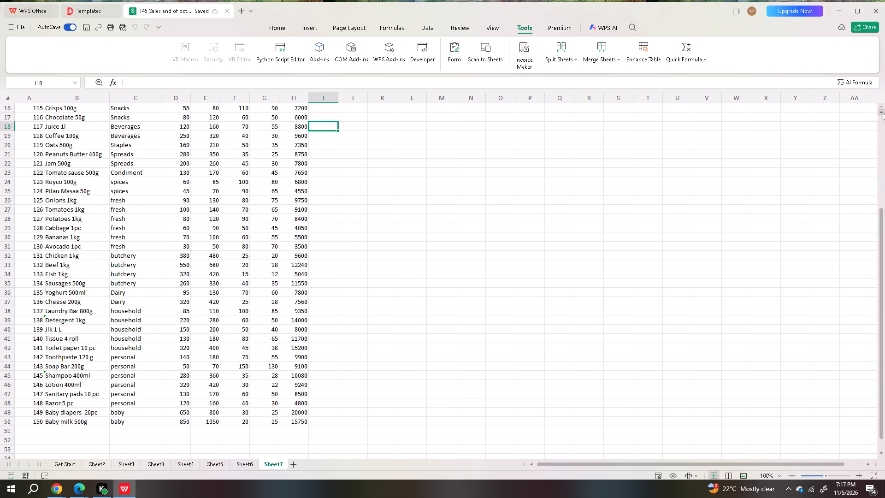
{"action": "triple_click", "coordinate": [883, 113]}
{"action": "triple_click", "coordinate": [883, 113]}
{"action": "double_click", "coordinate": [883, 113]}
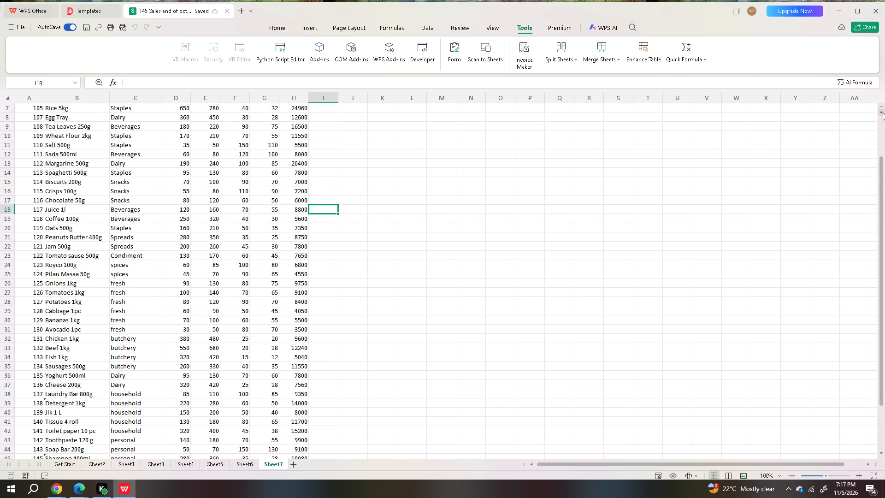
{"action": "triple_click", "coordinate": [883, 113]}
{"action": "triple_click", "coordinate": [883, 113]}
{"action": "triple_click", "coordinate": [883, 113]}
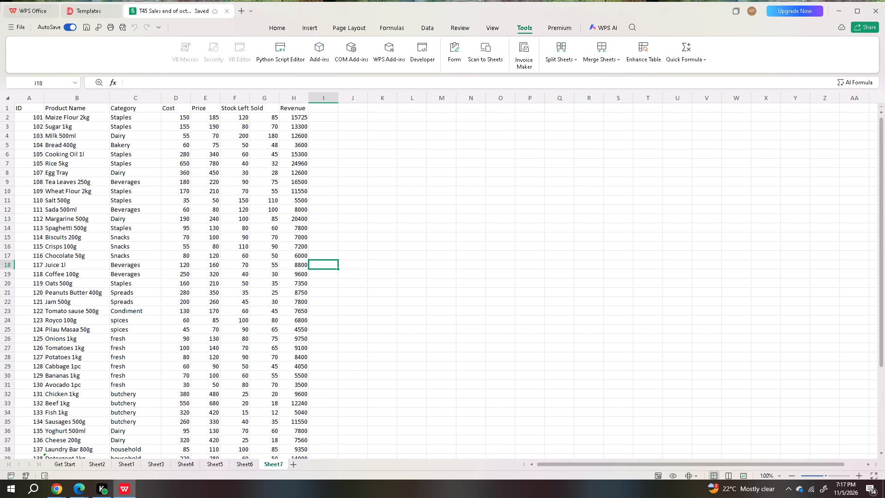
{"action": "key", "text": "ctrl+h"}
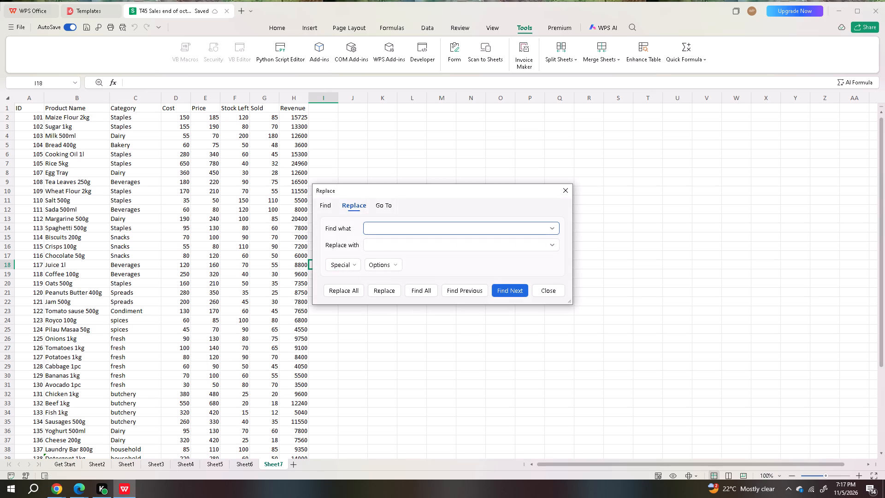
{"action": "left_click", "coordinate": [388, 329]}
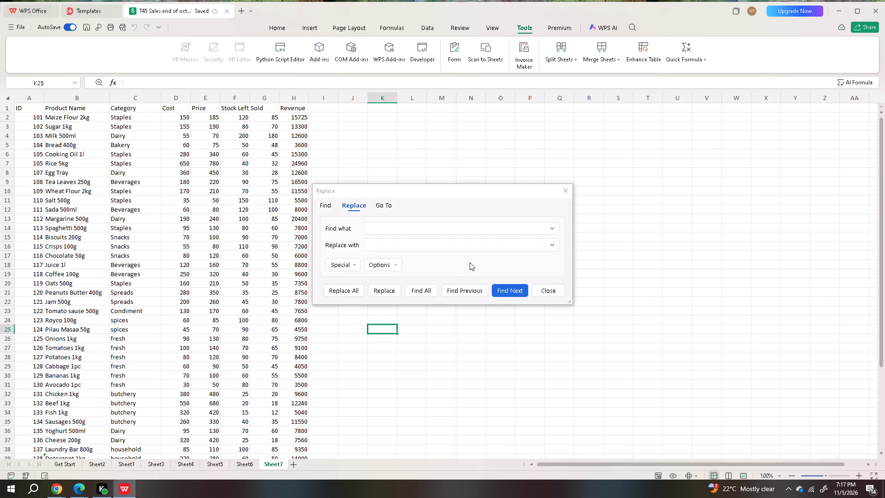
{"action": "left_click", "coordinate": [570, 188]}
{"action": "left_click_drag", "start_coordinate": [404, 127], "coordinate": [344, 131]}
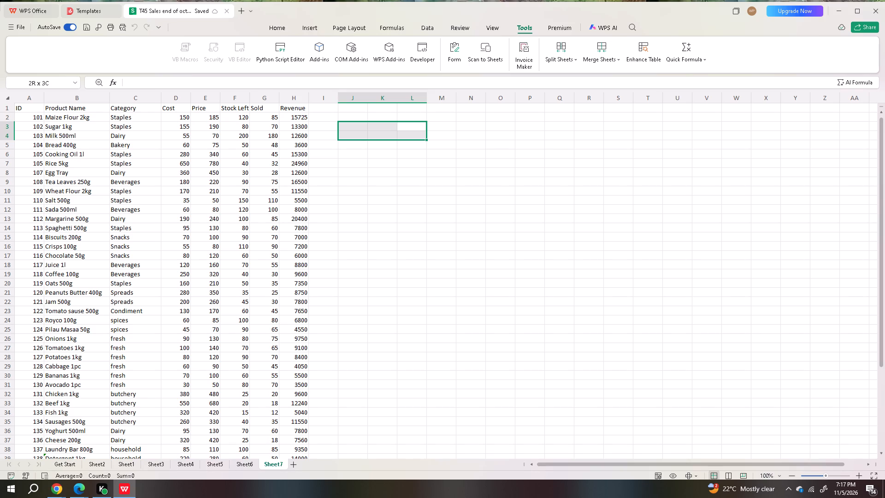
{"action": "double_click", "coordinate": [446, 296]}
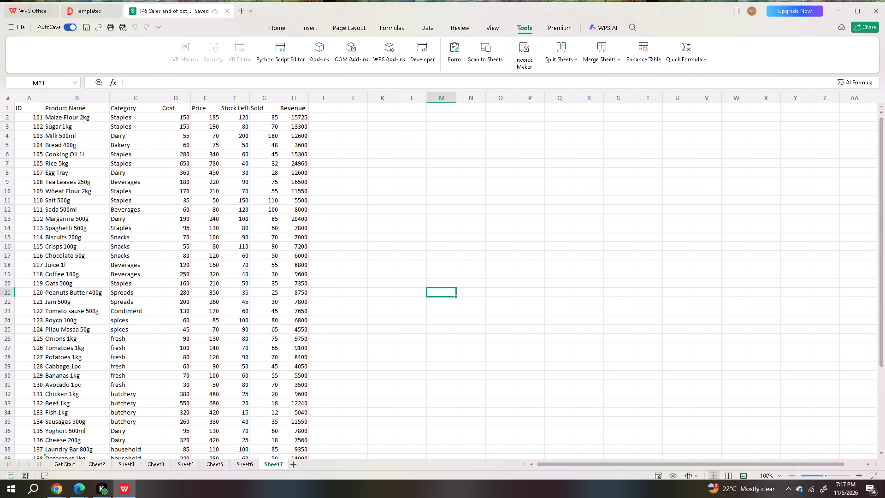
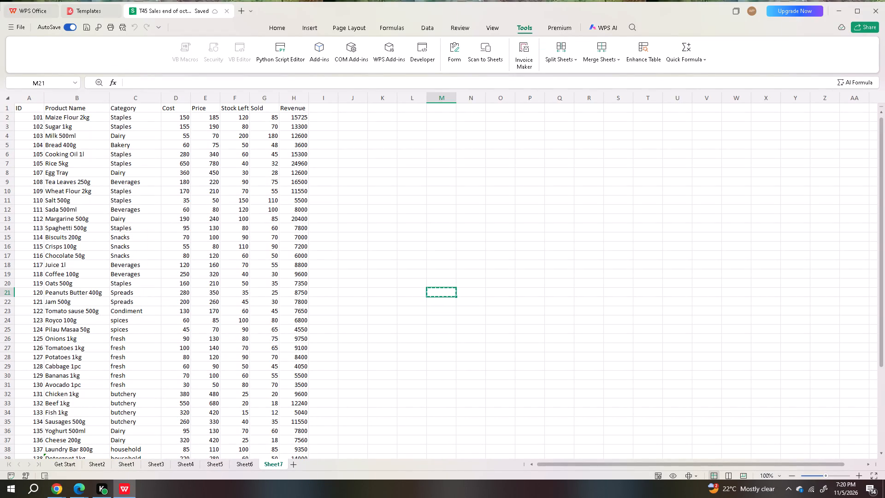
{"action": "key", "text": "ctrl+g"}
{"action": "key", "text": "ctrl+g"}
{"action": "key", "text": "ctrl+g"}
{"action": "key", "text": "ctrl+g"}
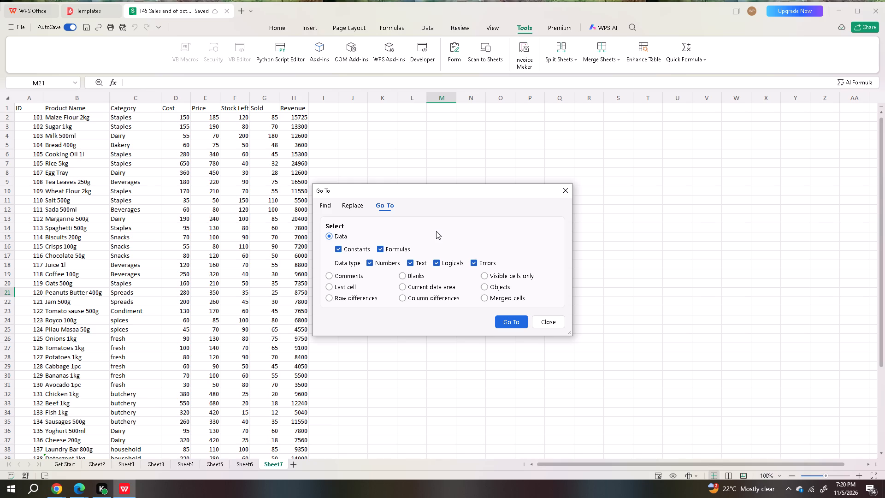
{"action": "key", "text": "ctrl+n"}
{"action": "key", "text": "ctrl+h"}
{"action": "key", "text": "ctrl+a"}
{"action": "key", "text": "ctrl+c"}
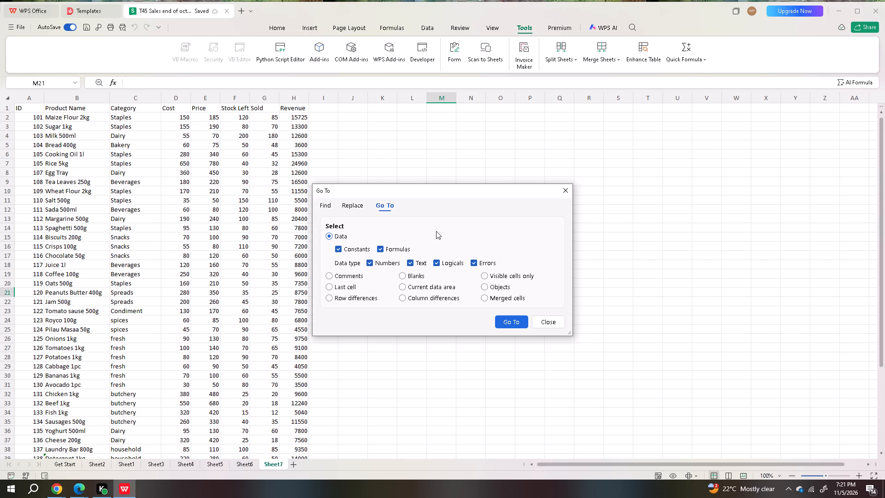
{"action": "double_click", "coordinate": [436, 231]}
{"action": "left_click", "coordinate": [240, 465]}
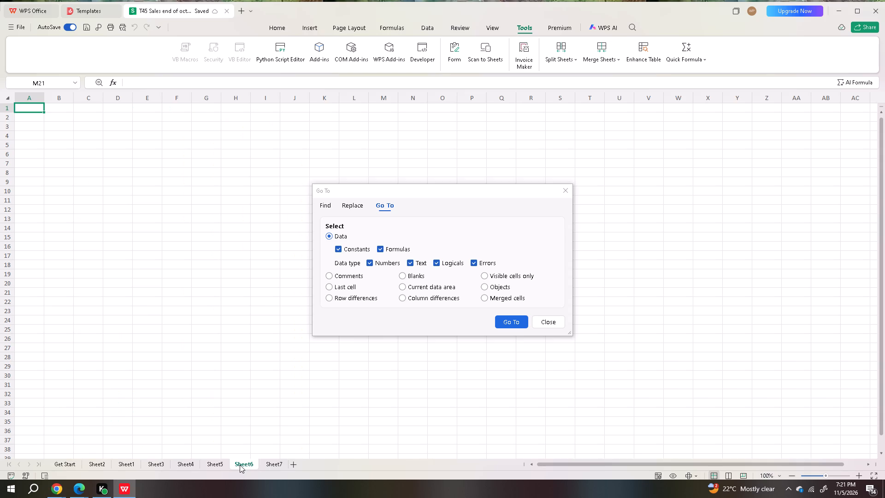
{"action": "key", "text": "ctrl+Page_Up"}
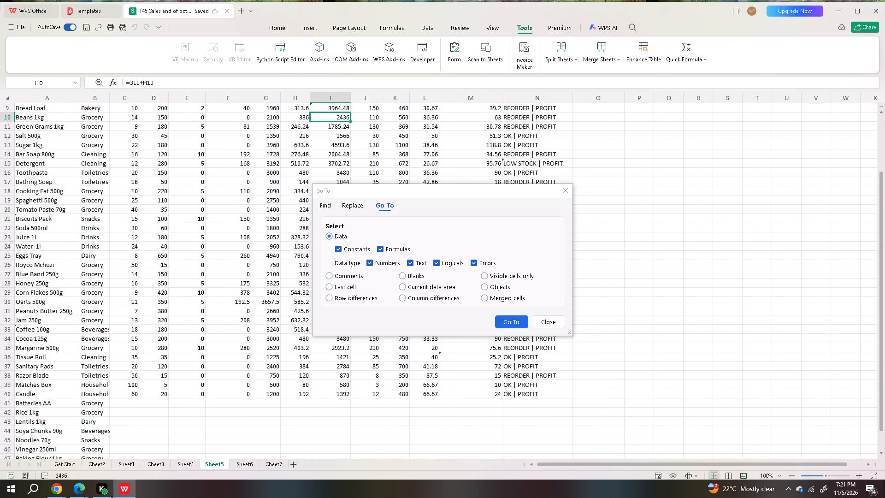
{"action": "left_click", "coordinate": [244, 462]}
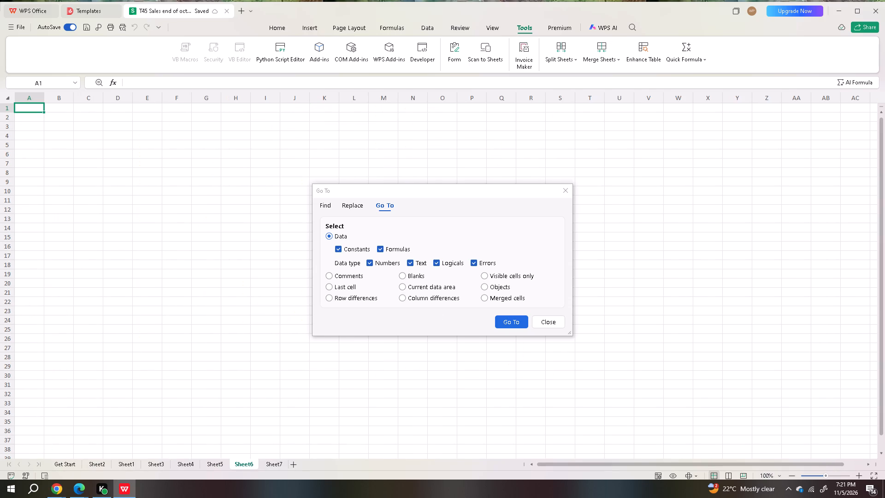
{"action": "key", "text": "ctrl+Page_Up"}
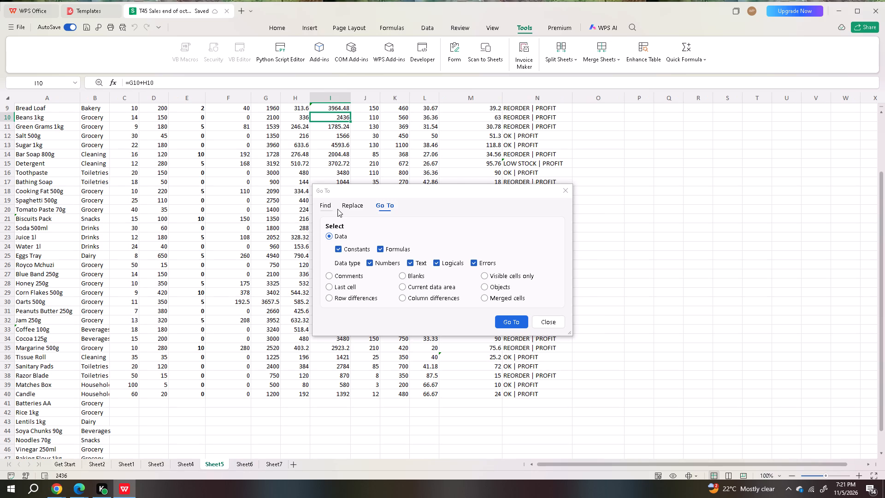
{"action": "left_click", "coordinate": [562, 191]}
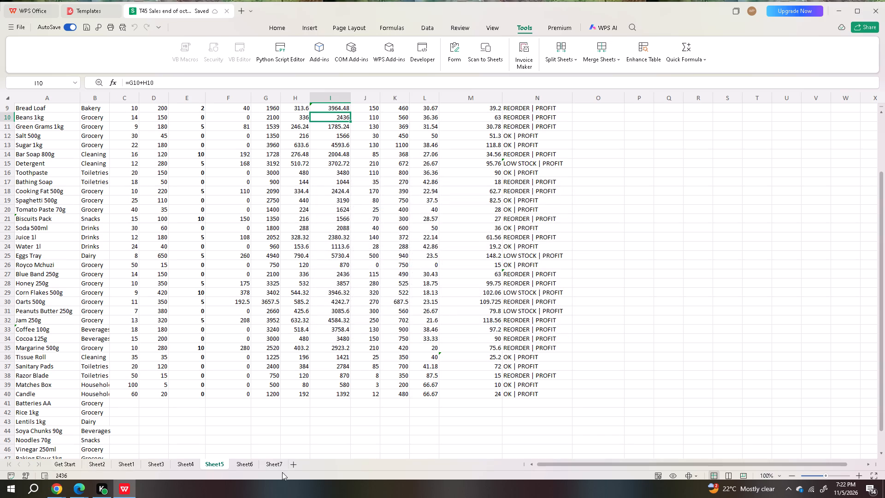
Return to Sheet7 and paste the copied blank cell M21 into cell A1, over the ID header.
{"action": "left_click", "coordinate": [280, 463]}
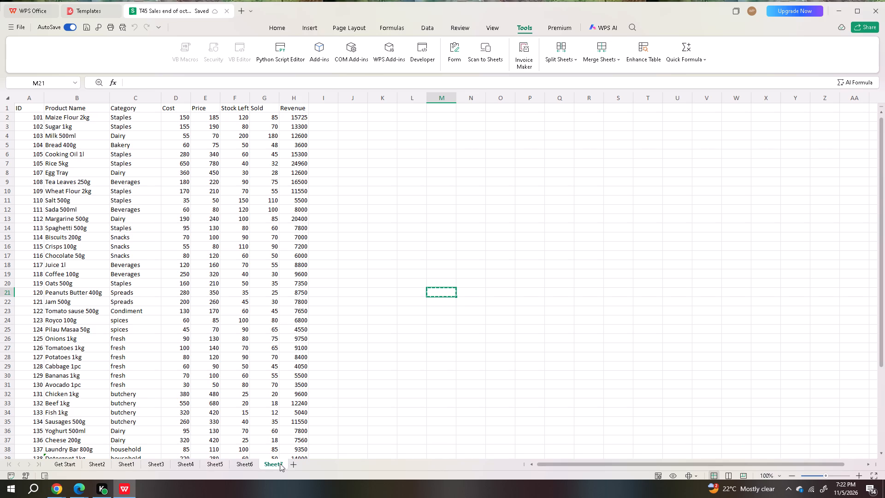
{"action": "key", "text": "ctrl+Home"}
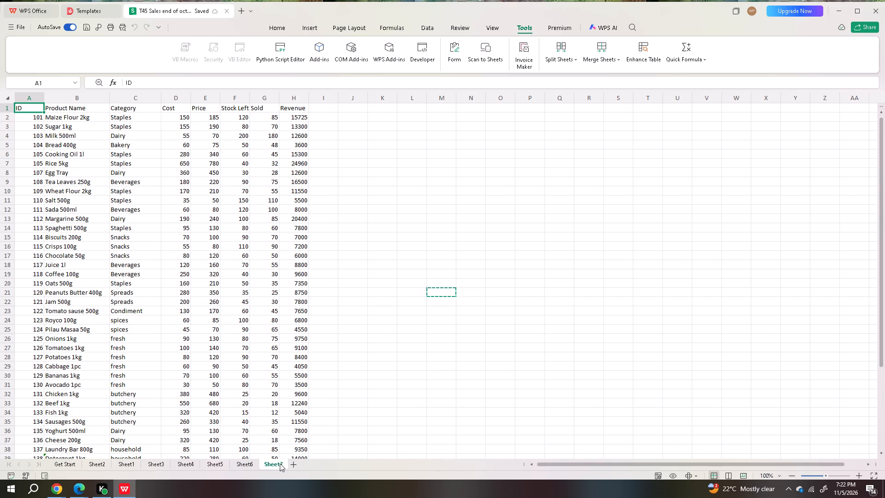
{"action": "key", "text": "ctrl+v"}
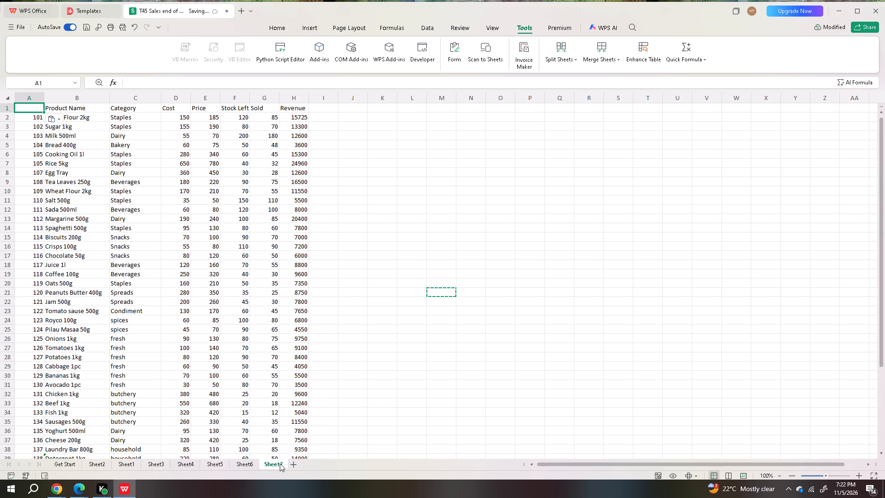
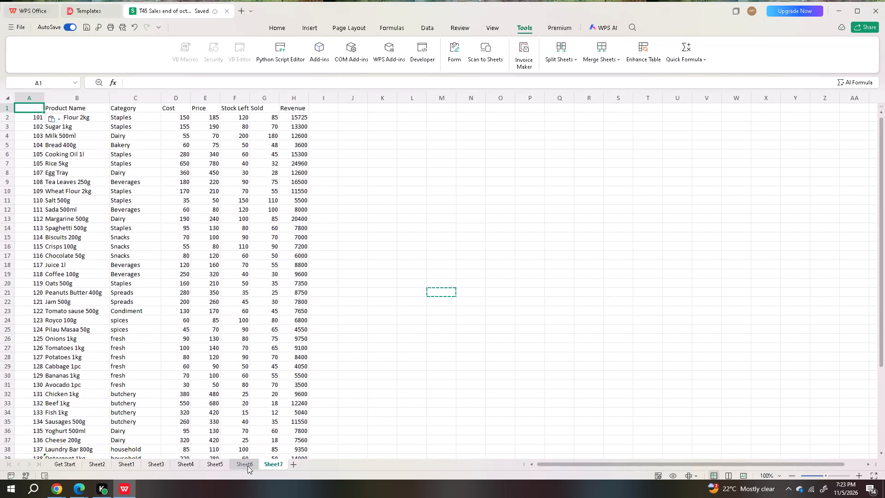
Copy blank cell A1 from Sheet7 and paste it into cell A1 of Sheet6 using Paste Special with All.
{"action": "left_click", "coordinate": [248, 466]}
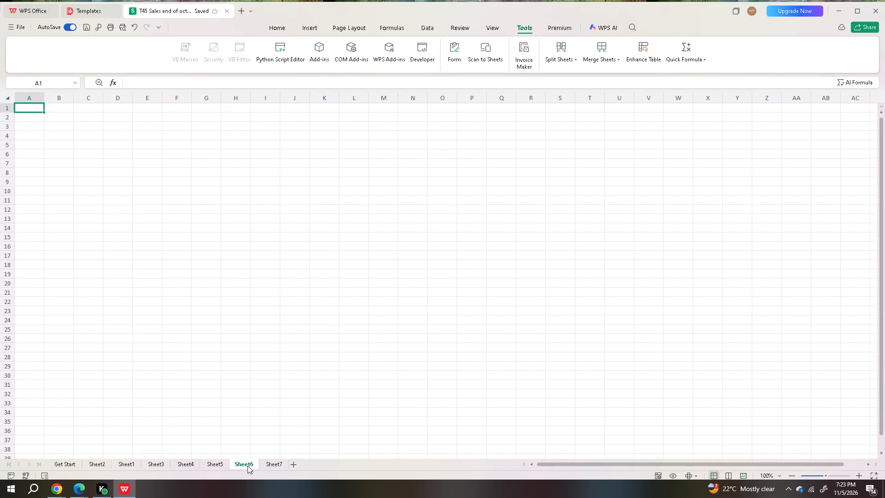
{"action": "left_click", "coordinate": [273, 461]}
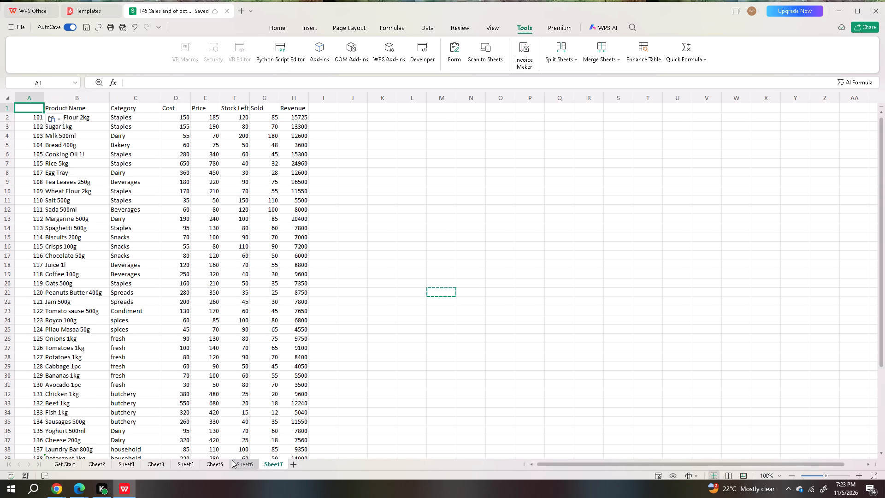
{"action": "key", "text": "ctrl+c"}
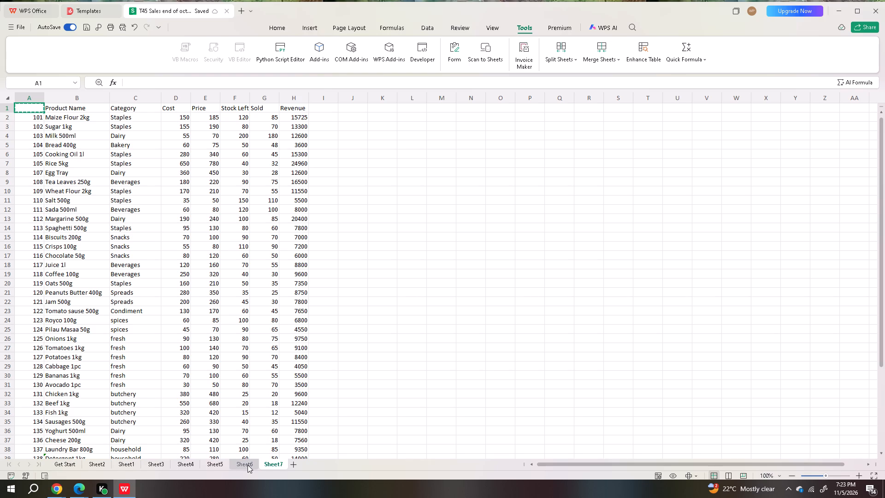
{"action": "left_click", "coordinate": [248, 465]}
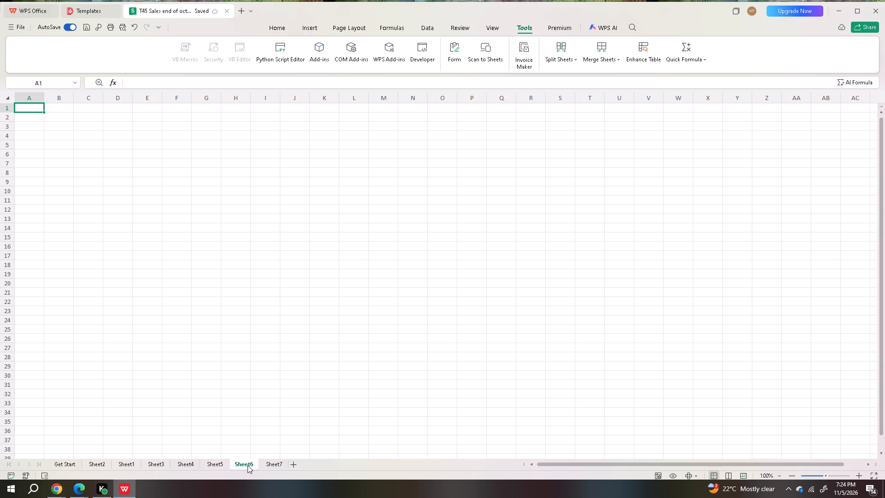
{"action": "key", "text": "alt+v"}
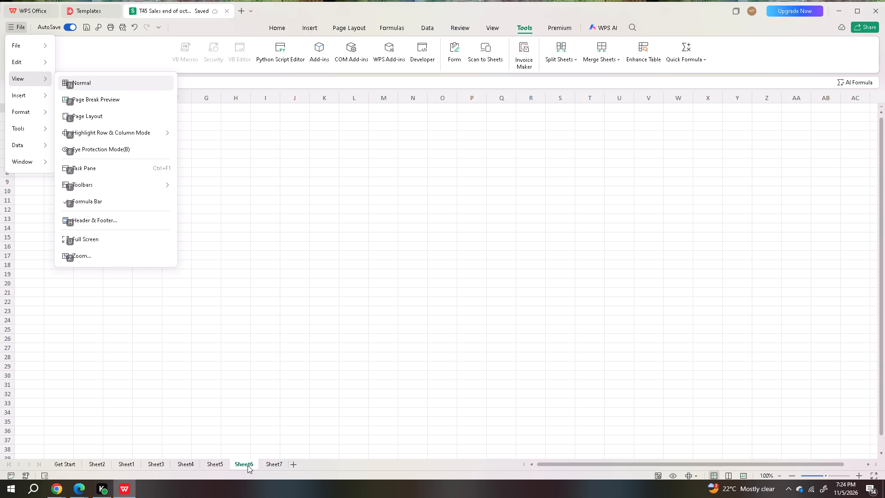
{"action": "key", "text": "Return"}
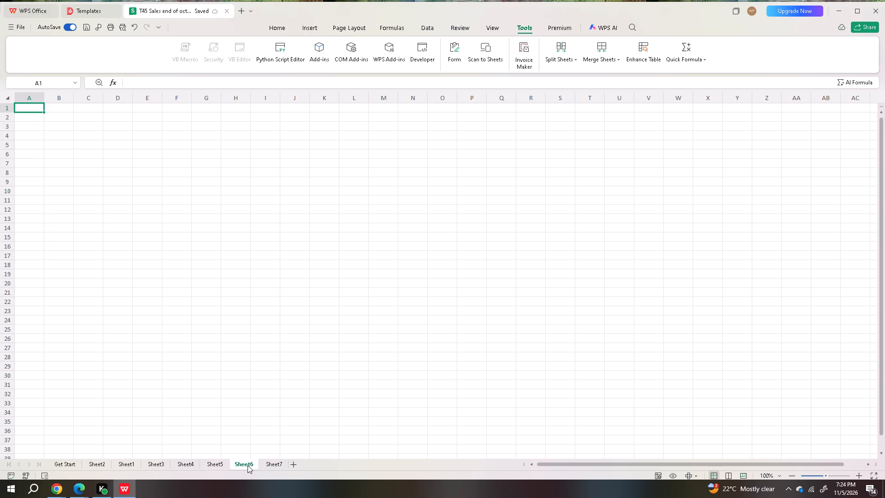
{"action": "key", "text": "ctrl+alt+v"}
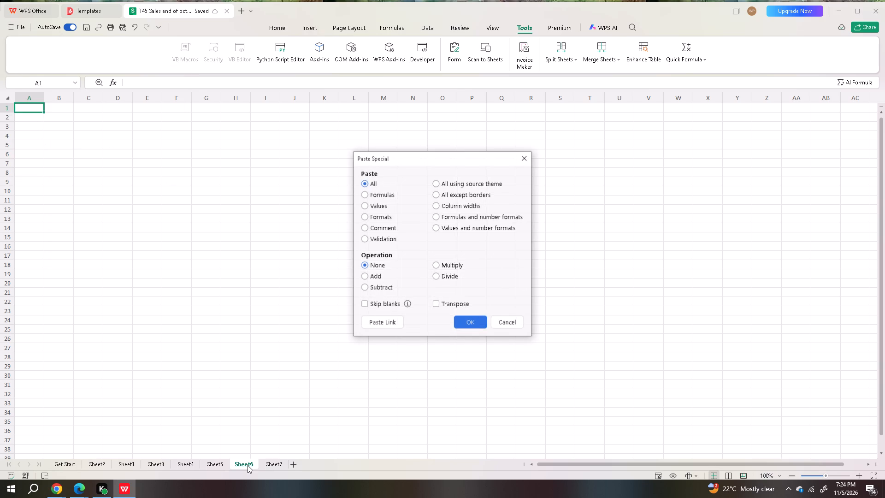
{"action": "key", "text": "Return"}
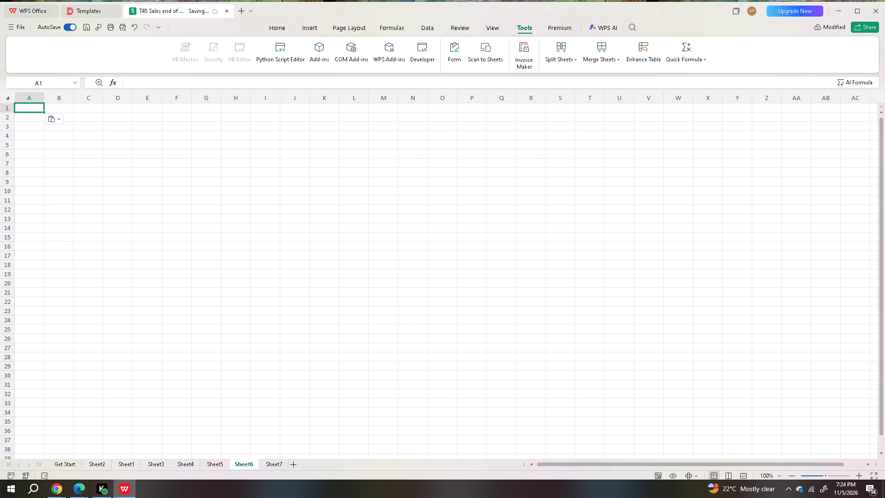
Copy the entire product table from Sheet7 and paste it into Sheet6 starting at cell G16.
{"action": "key", "text": "ctrl+c"}
{"action": "triple_click", "coordinate": [206, 247]}
{"action": "triple_click", "coordinate": [206, 247]}
{"action": "triple_click", "coordinate": [206, 247]}
{"action": "triple_click", "coordinate": [206, 247]}
{"action": "left_click", "coordinate": [206, 247]}
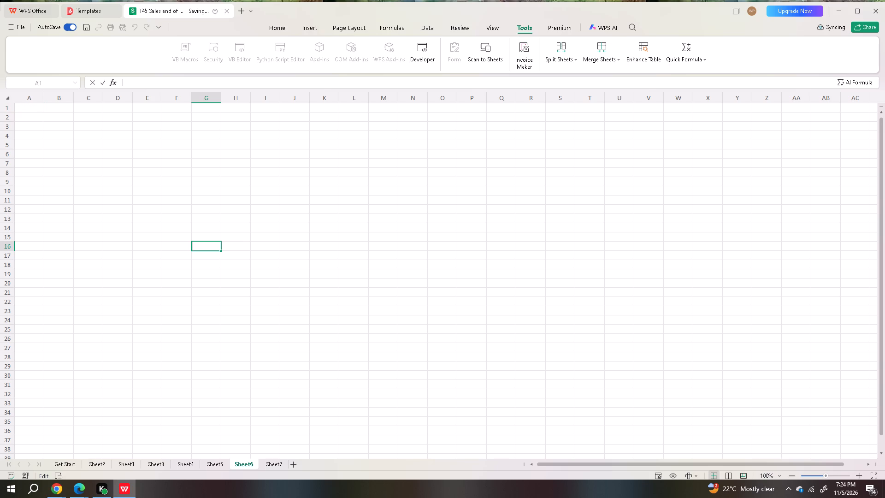
{"action": "left_click", "coordinate": [271, 468]}
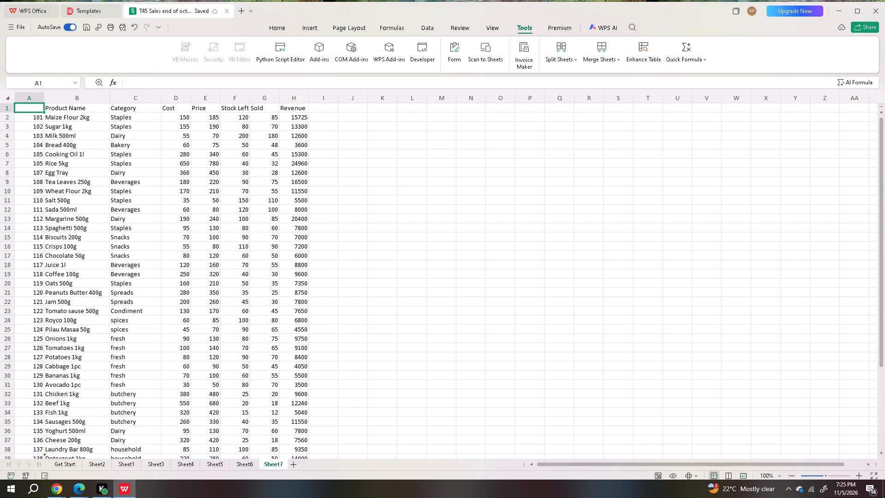
{"action": "key", "text": "ctrl+Home"}
{"action": "key", "text": "ctrl+a"}
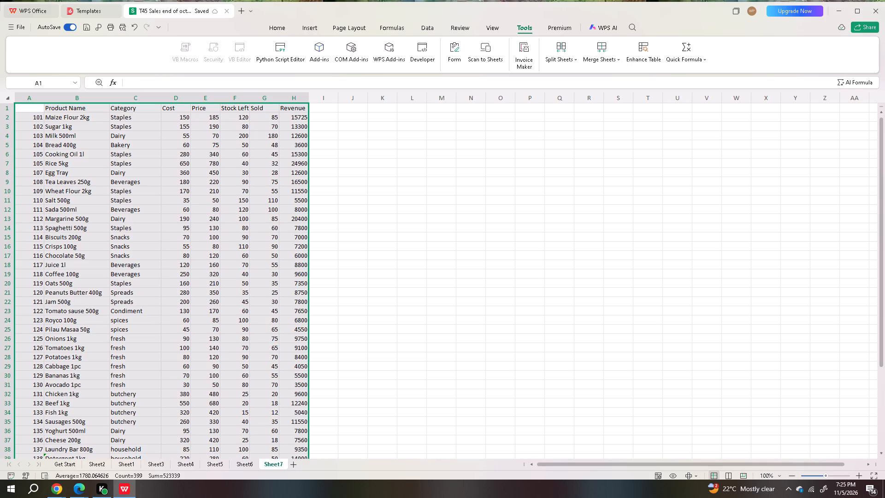
{"action": "key", "text": "ctrl+c"}
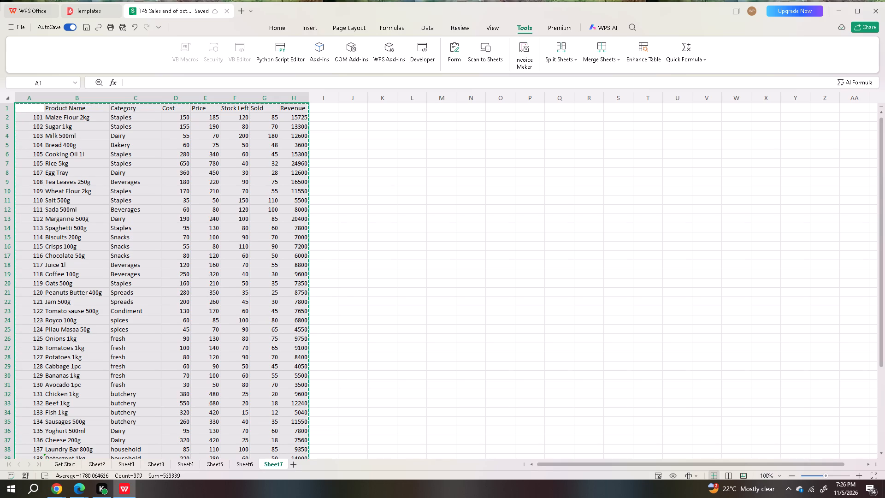
{"action": "left_click", "coordinate": [246, 469]}
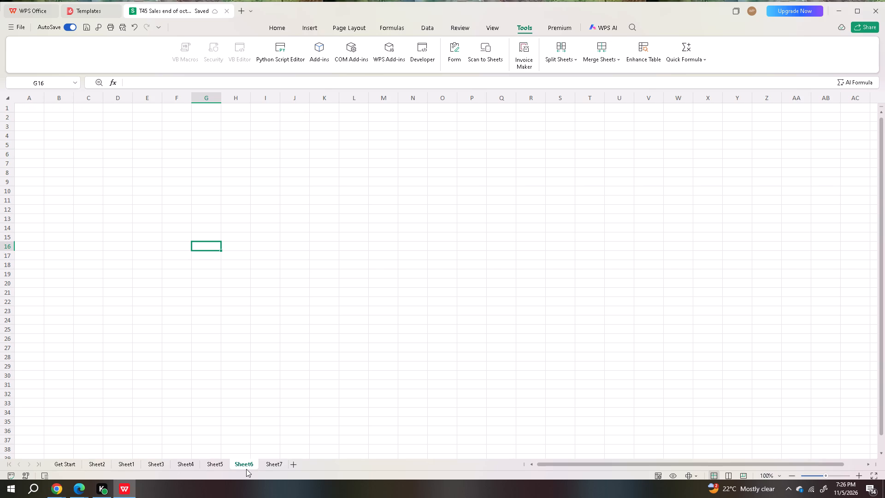
{"action": "key", "text": "ctrl+v"}
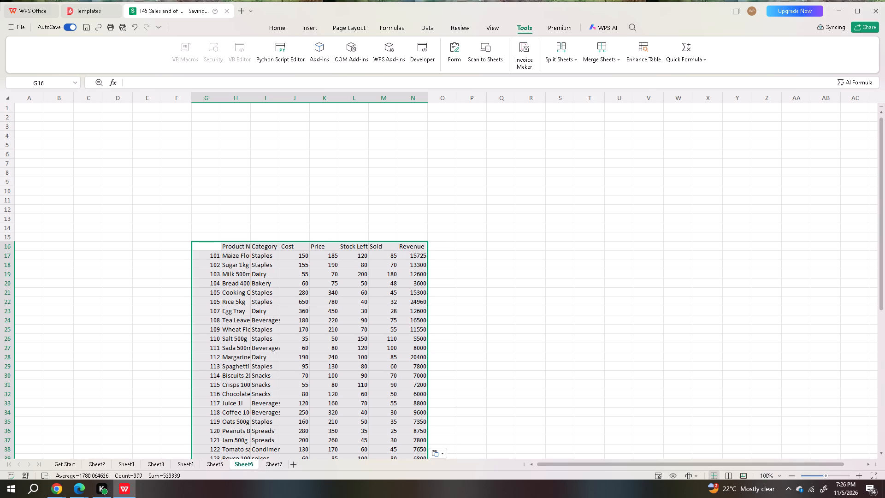
Change the Cooking Oil cost in cell J21 of Sheet6 to 28, and switch to Sheet7.
{"action": "left_click", "coordinate": [193, 242]}
{"action": "left_click", "coordinate": [110, 197]}
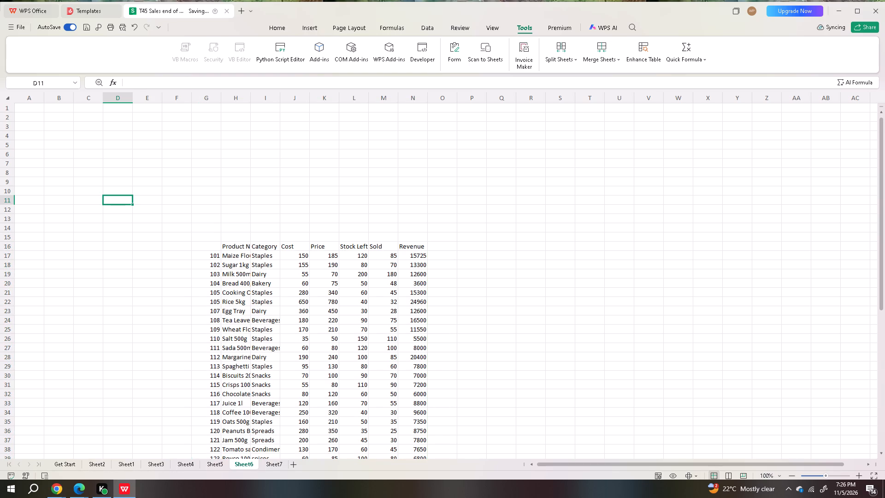
{"action": "left_click", "coordinate": [230, 253]}
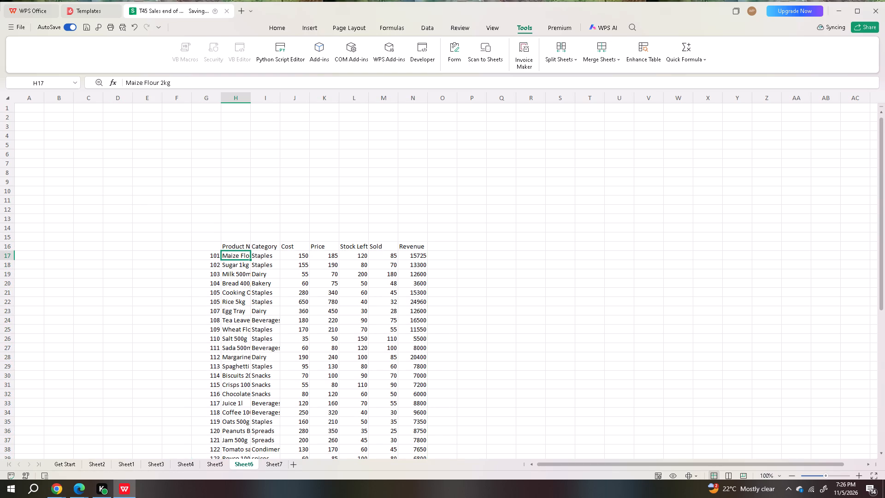
{"action": "left_click", "coordinate": [218, 246]}
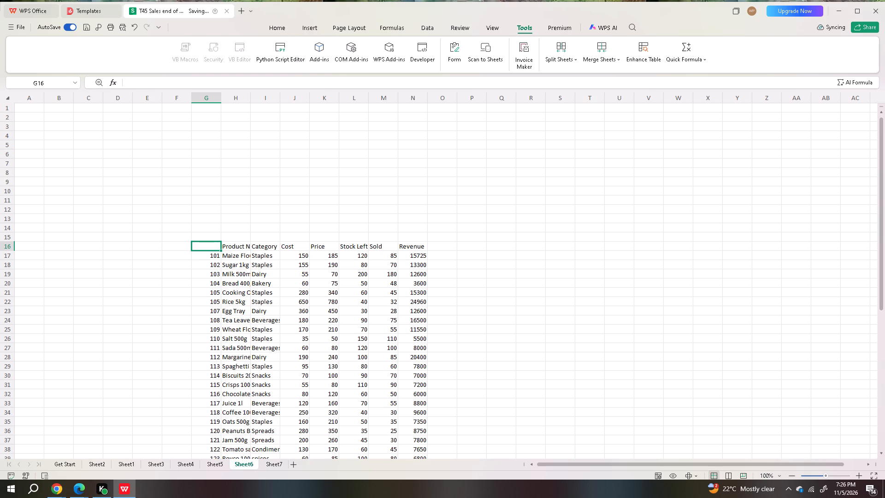
{"action": "double_click", "coordinate": [302, 291]}
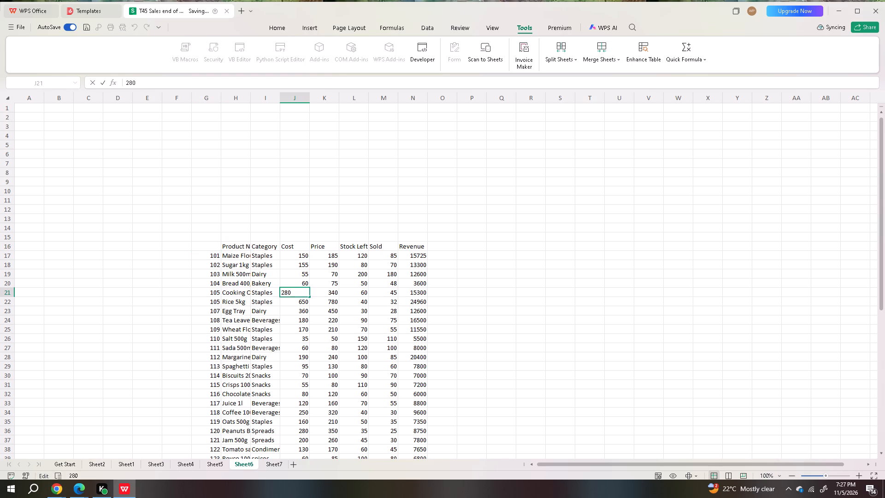
{"action": "key", "text": "BackSpace"}
{"action": "key", "text": "Delete"}
{"action": "left_click", "coordinate": [267, 464]}
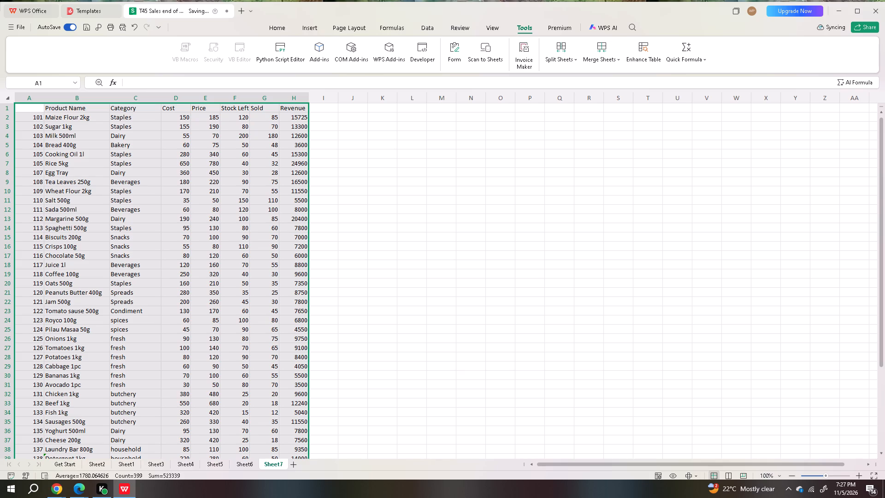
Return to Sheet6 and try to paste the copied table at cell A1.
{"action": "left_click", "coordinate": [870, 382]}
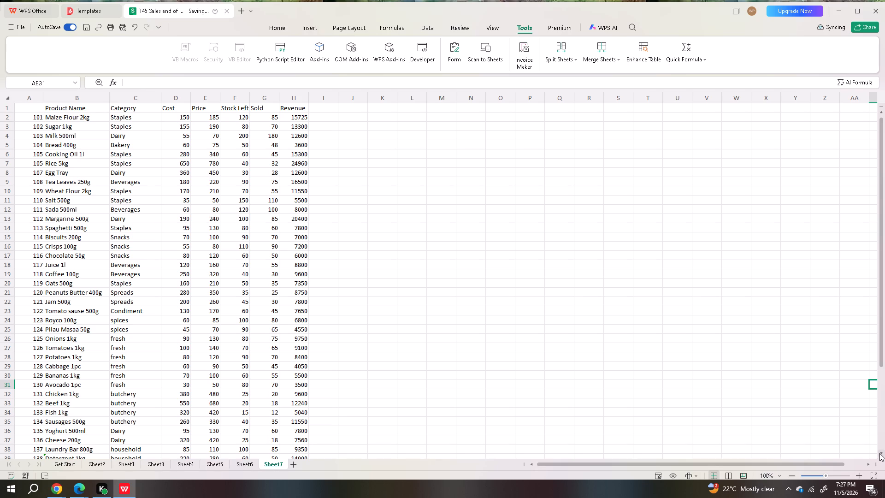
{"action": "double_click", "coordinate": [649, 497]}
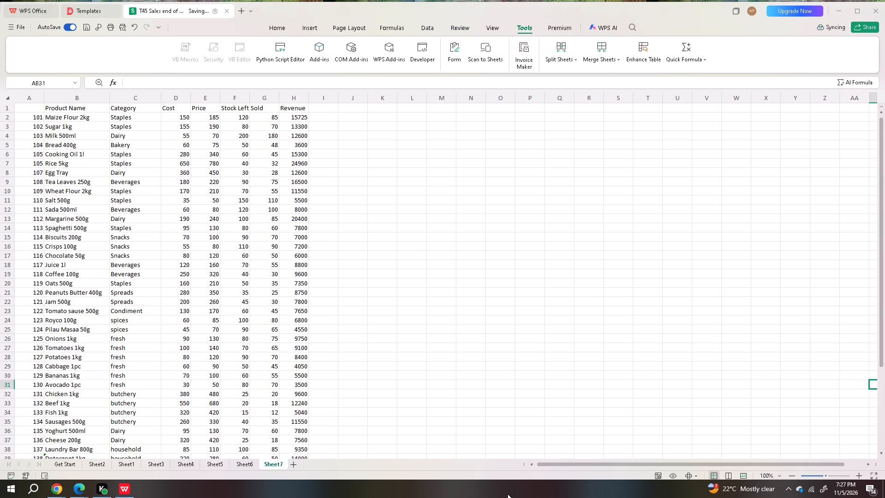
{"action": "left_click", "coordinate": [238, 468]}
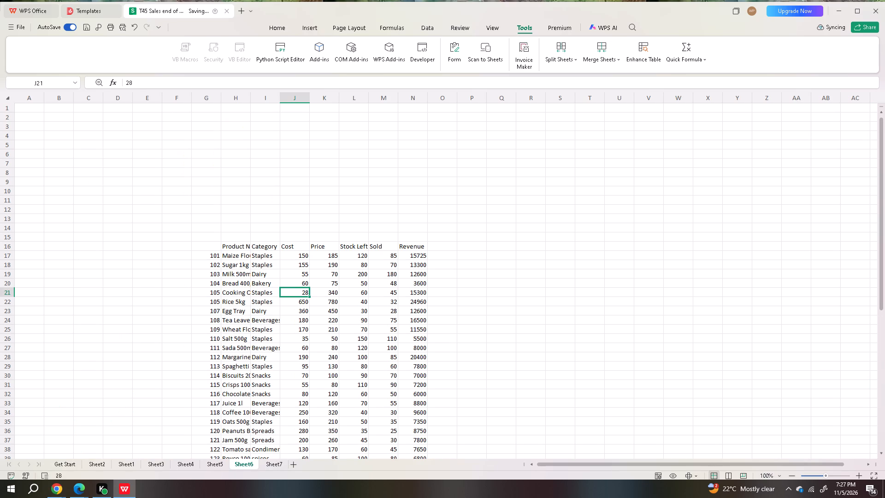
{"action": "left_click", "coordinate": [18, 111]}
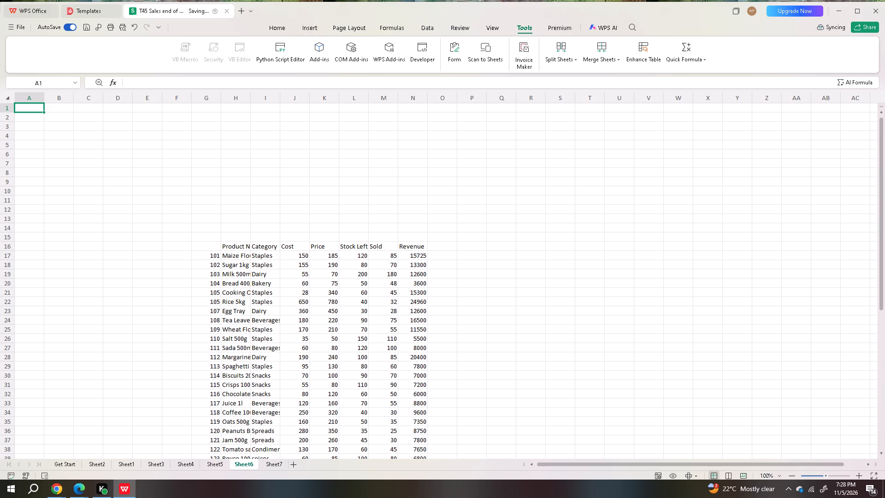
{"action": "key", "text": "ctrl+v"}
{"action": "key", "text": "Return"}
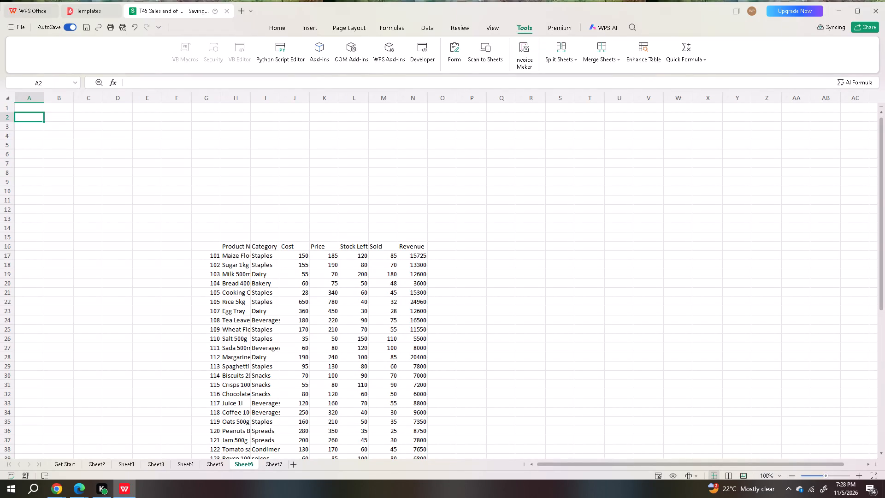
Copy the Razor price in cell K63 near the end of the Sheet6 table.
{"action": "triple_click", "coordinate": [334, 435]}
{"action": "triple_click", "coordinate": [334, 435]}
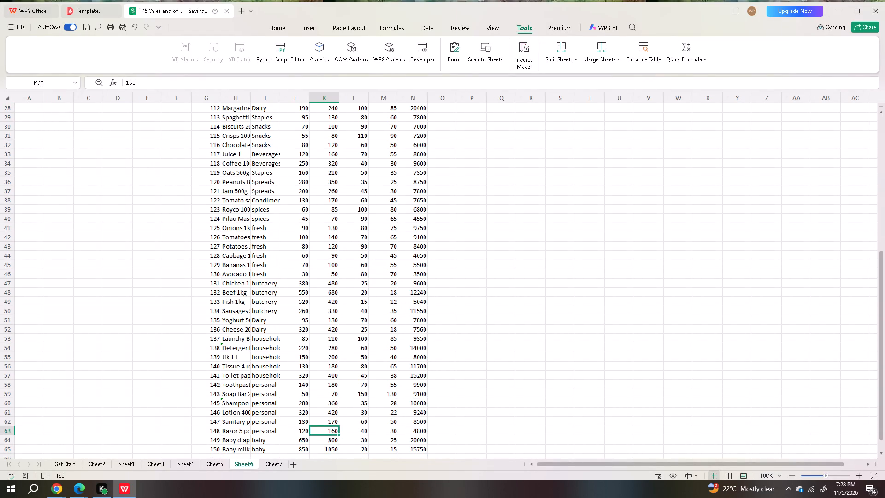
{"action": "triple_click", "coordinate": [334, 435]}
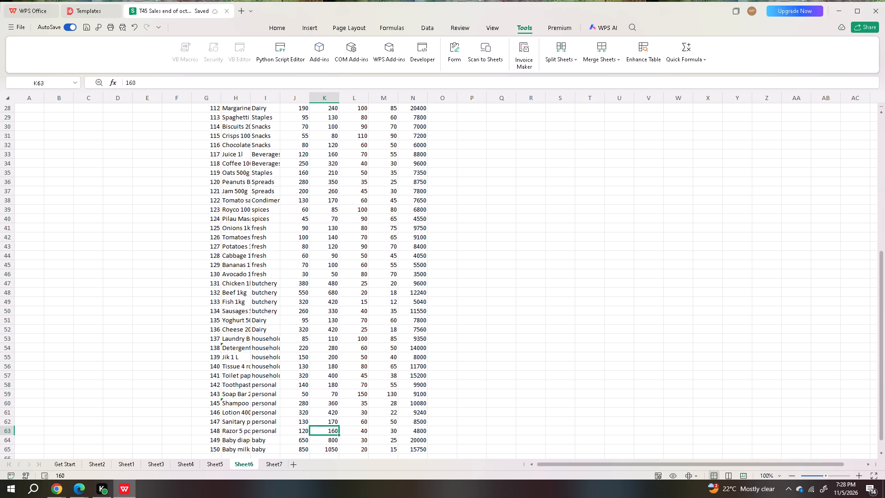
{"action": "key", "text": "ctrl+c"}
Go back up the Price column of Sheet6 to cell K3 in the blank rows above the table.
{"action": "key", "text": "Up"}
{"action": "key", "text": "Up"}
{"action": "key", "text": "Up"}
{"action": "key", "text": "Up"}
{"action": "key", "text": "Up"}
{"action": "key", "text": "Up"}
{"action": "key", "text": "Up"}
{"action": "key", "text": "Up"}
{"action": "key", "text": "Up"}
{"action": "key", "text": "Up"}
{"action": "key", "text": "Up"}
{"action": "key", "text": "Up"}
{"action": "key", "text": "Up"}
{"action": "key", "text": "Up"}
{"action": "key", "text": "Up"}
{"action": "key", "text": "Up"}
{"action": "key", "text": "Up"}
{"action": "key", "text": "Up"}
{"action": "key", "text": "Up"}
{"action": "key", "text": "Up"}
{"action": "key", "text": "Up"}
{"action": "key", "text": "Up"}
{"action": "key", "text": "Up"}
{"action": "key", "text": "Up"}
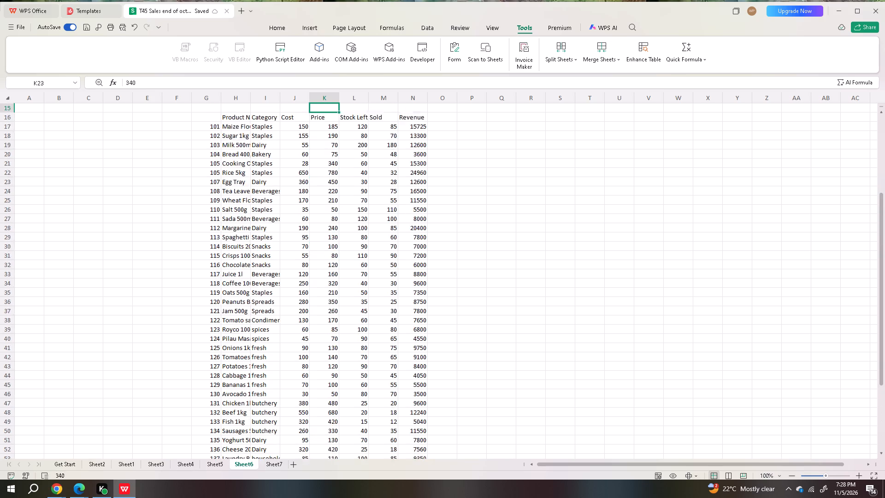
{"action": "key", "text": "Down"}
{"action": "key", "text": "Down"}
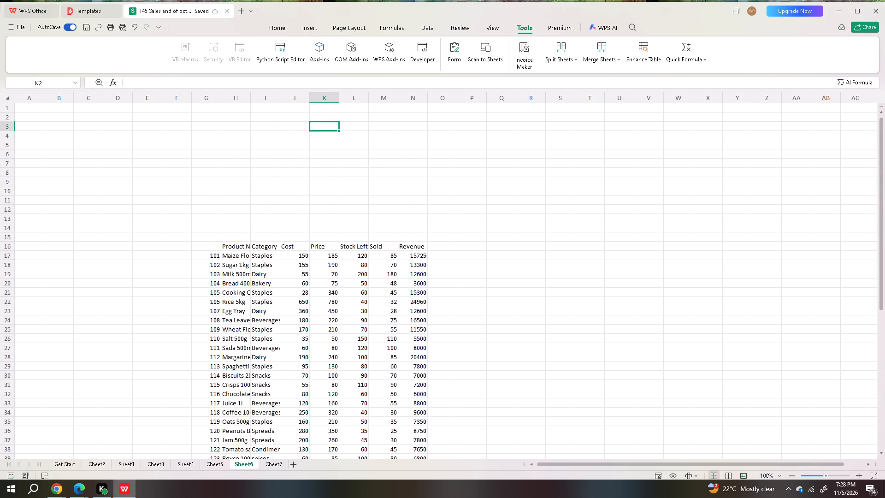
Go down the Price column of Sheet6 to the first product row and across to its Cost cell J17.
{"action": "key", "text": "Down"}
{"action": "key", "text": "Down"}
{"action": "key", "text": "Down"}
{"action": "key", "text": "Down"}
{"action": "key", "text": "Down"}
{"action": "key", "text": "Down"}
{"action": "key", "text": "Down"}
{"action": "key", "text": "Down"}
{"action": "key", "text": "Down"}
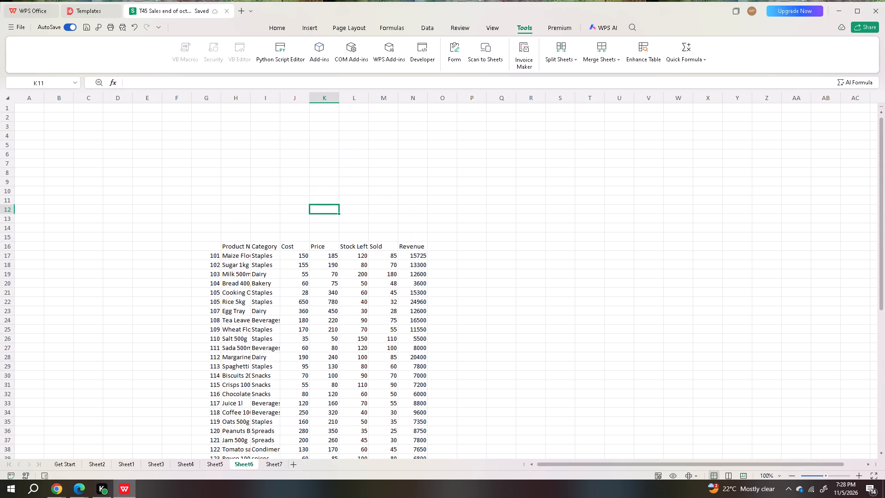
{"action": "key", "text": "Down"}
{"action": "key", "text": "Down"}
{"action": "key", "text": "Down"}
{"action": "key", "text": "Down"}
{"action": "key", "text": "Down"}
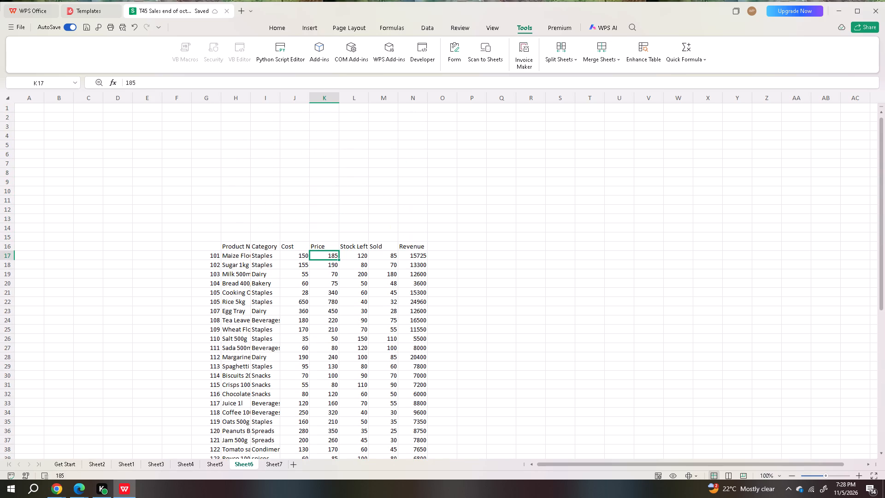
{"action": "key", "text": "Left"}
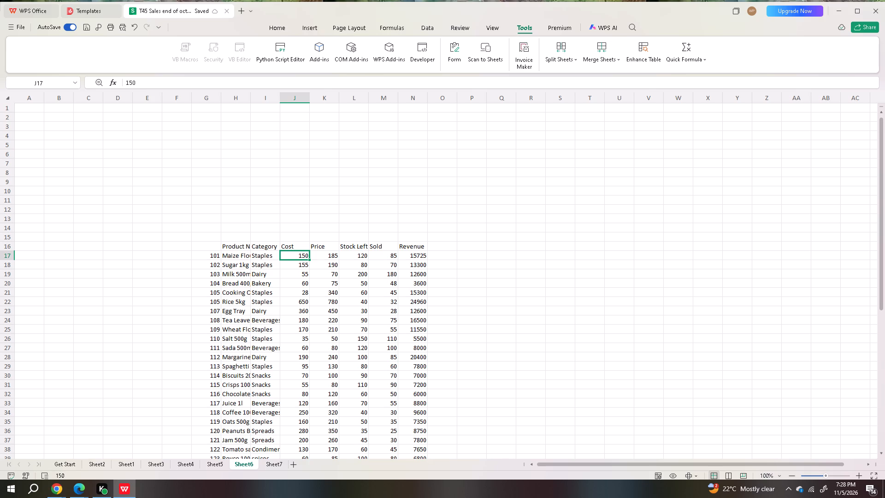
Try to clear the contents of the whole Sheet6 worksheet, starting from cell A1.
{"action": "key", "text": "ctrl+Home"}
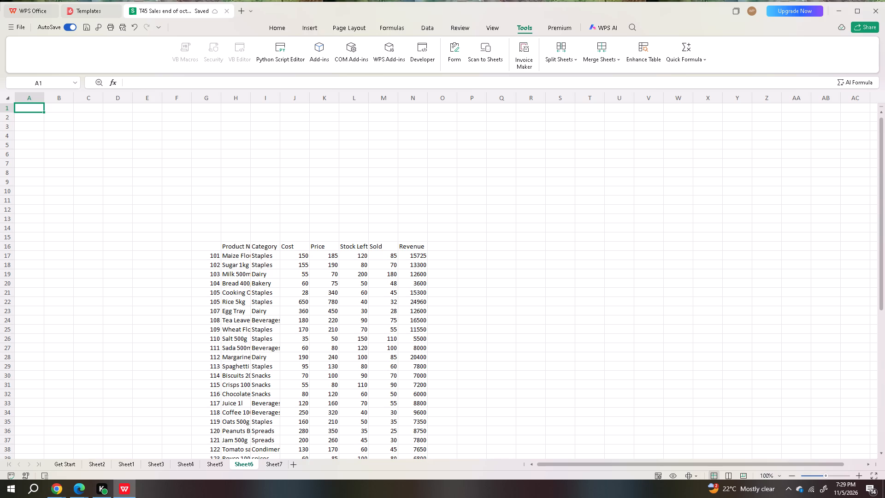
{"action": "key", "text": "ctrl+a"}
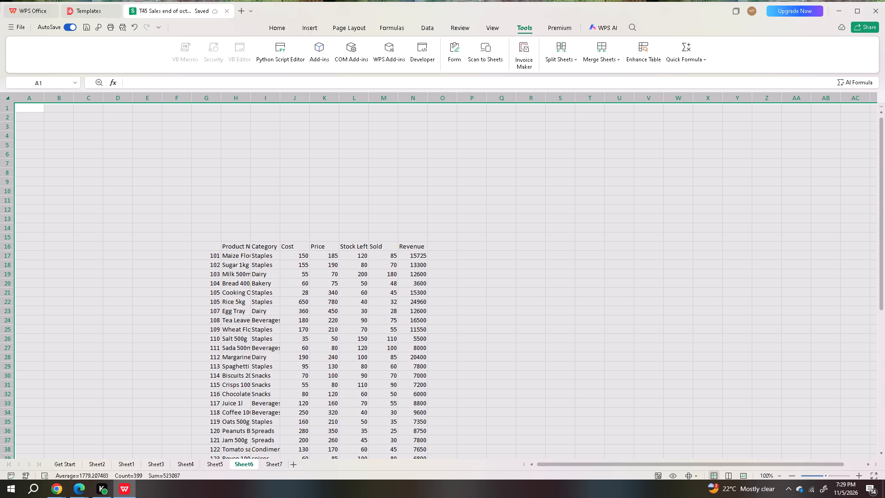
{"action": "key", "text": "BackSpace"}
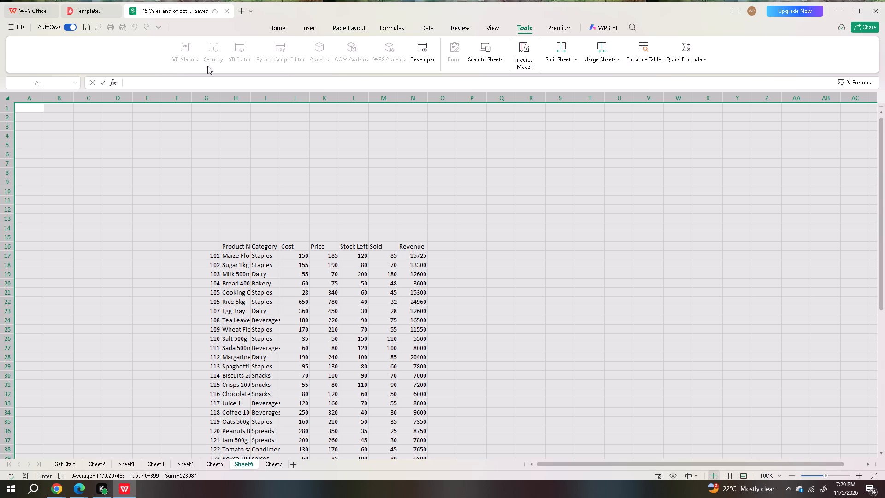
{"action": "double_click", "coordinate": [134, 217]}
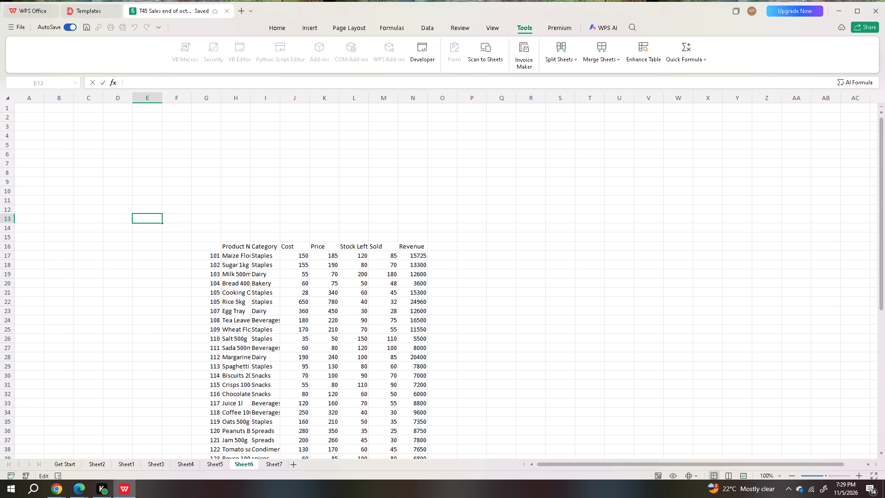
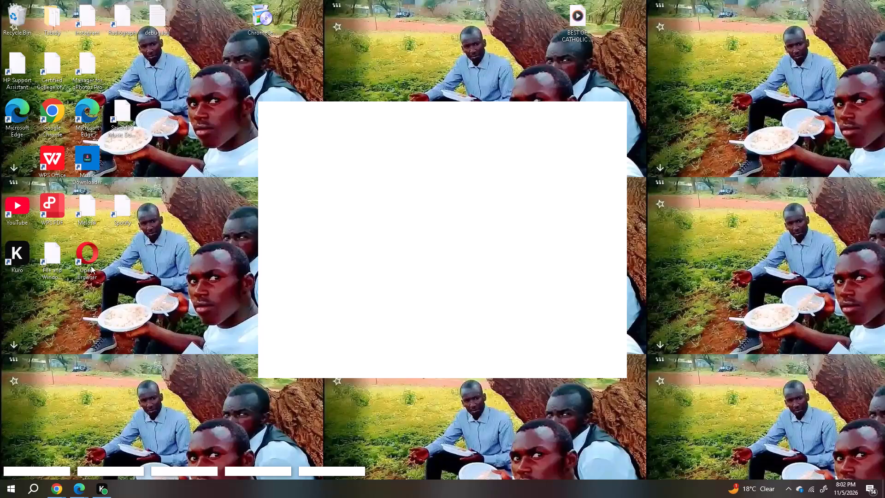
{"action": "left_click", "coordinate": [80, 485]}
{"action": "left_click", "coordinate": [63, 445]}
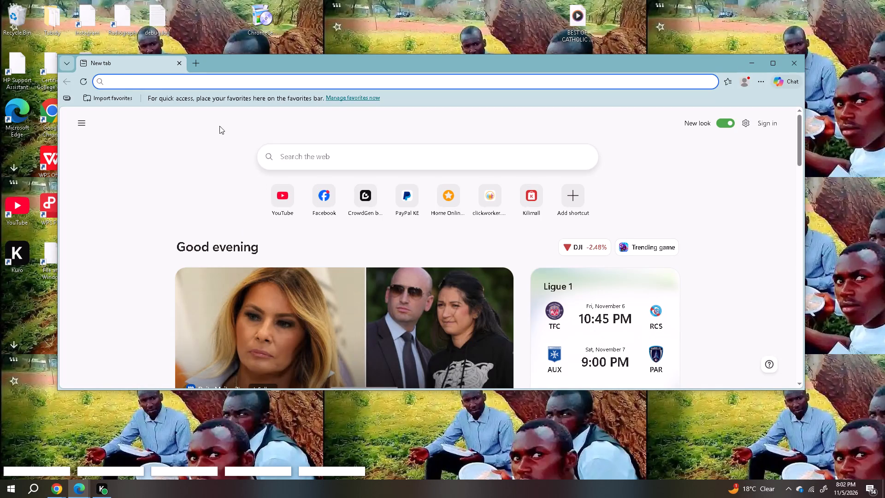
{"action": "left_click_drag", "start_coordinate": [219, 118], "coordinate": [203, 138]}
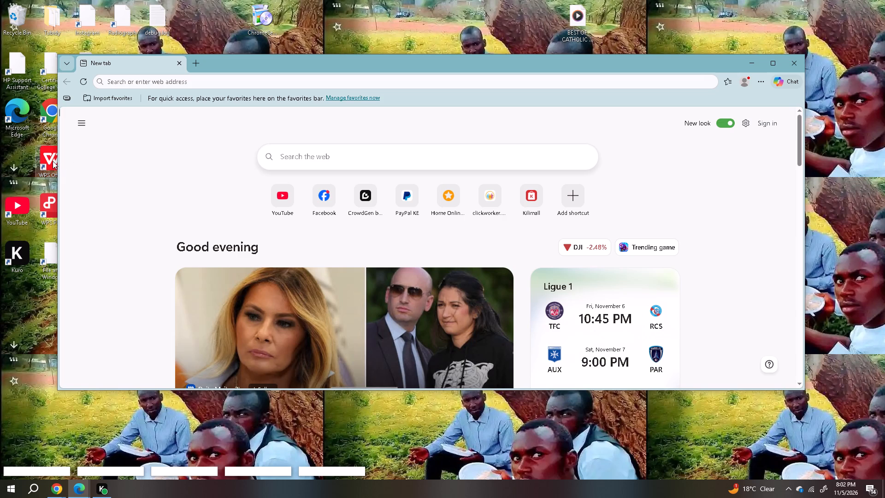
Launch WPS Office and open the recent workbook T45 Sales end of october 2026.xlsx.
{"action": "double_click", "coordinate": [52, 160]}
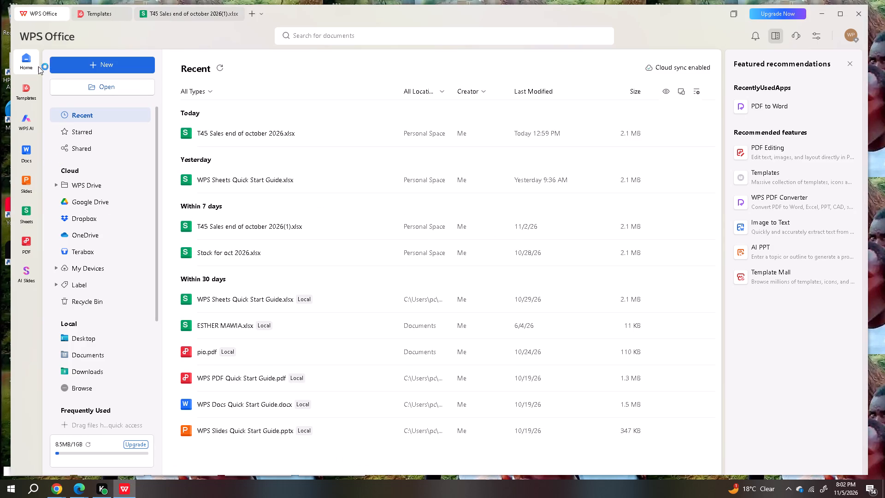
{"action": "double_click", "coordinate": [243, 134]}
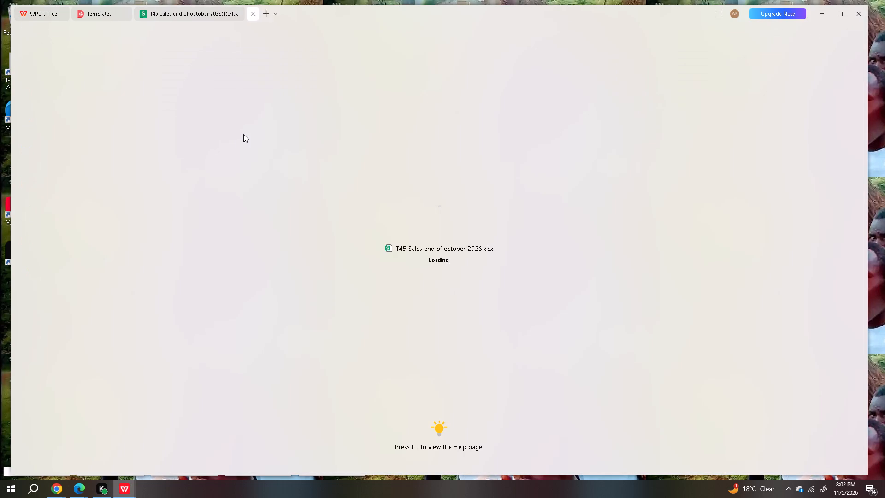
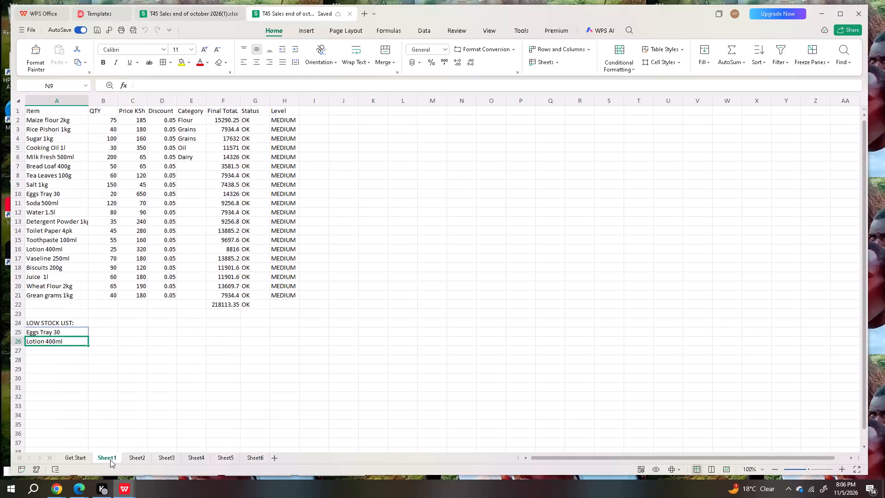
Look through the product sales data on Sheet4 and switch to Sheet5 of the October sales workbook.
{"action": "left_click", "coordinate": [196, 456]}
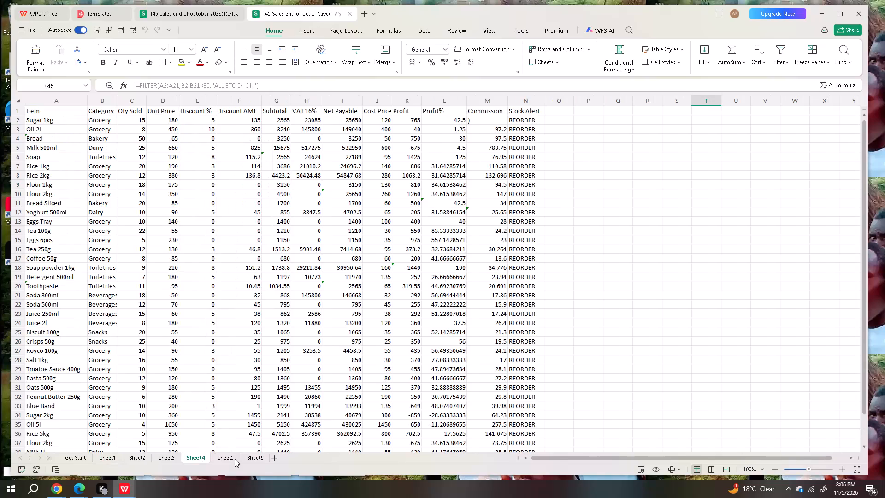
{"action": "left_click", "coordinate": [235, 459]}
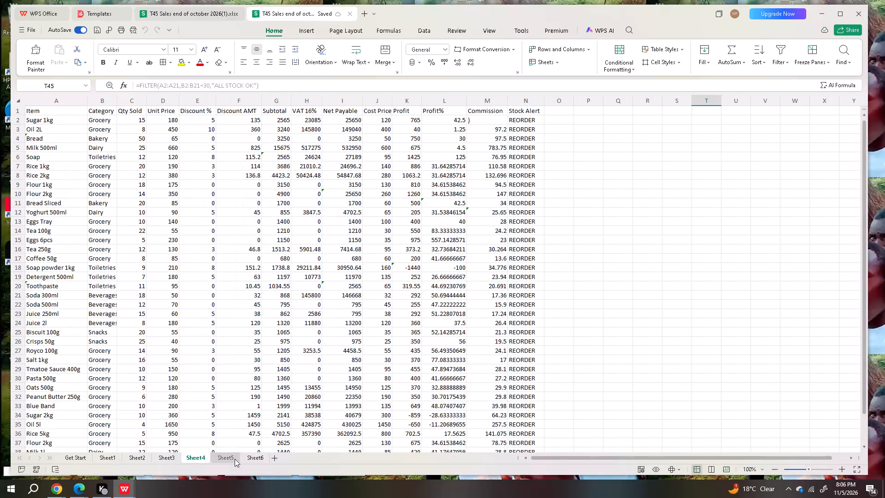
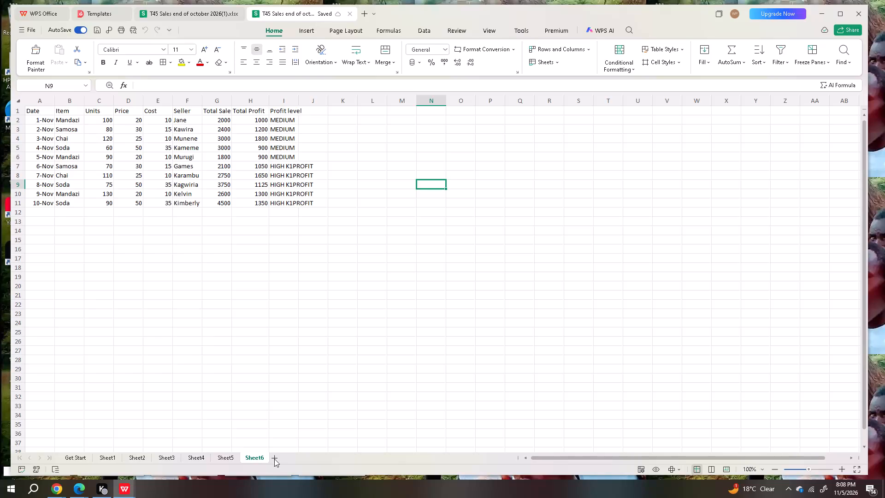
Add a new blank worksheet after Sheet6 in the October sales workbook.
{"action": "left_click", "coordinate": [274, 459]}
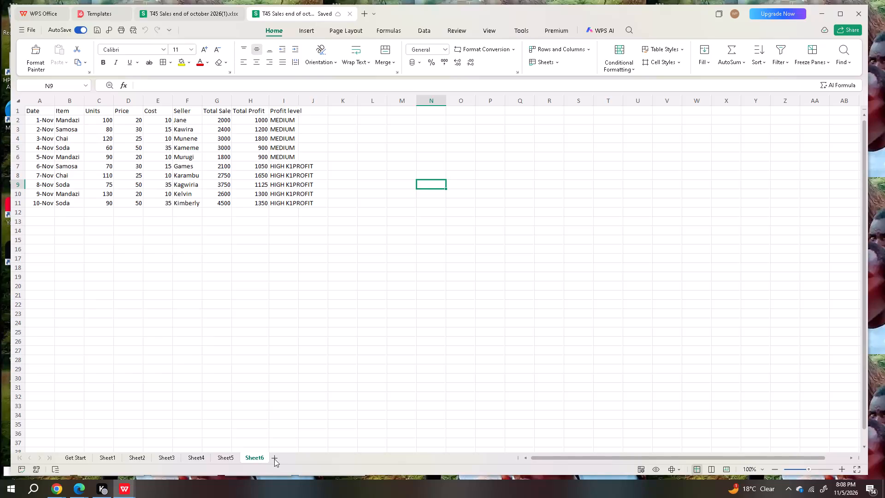